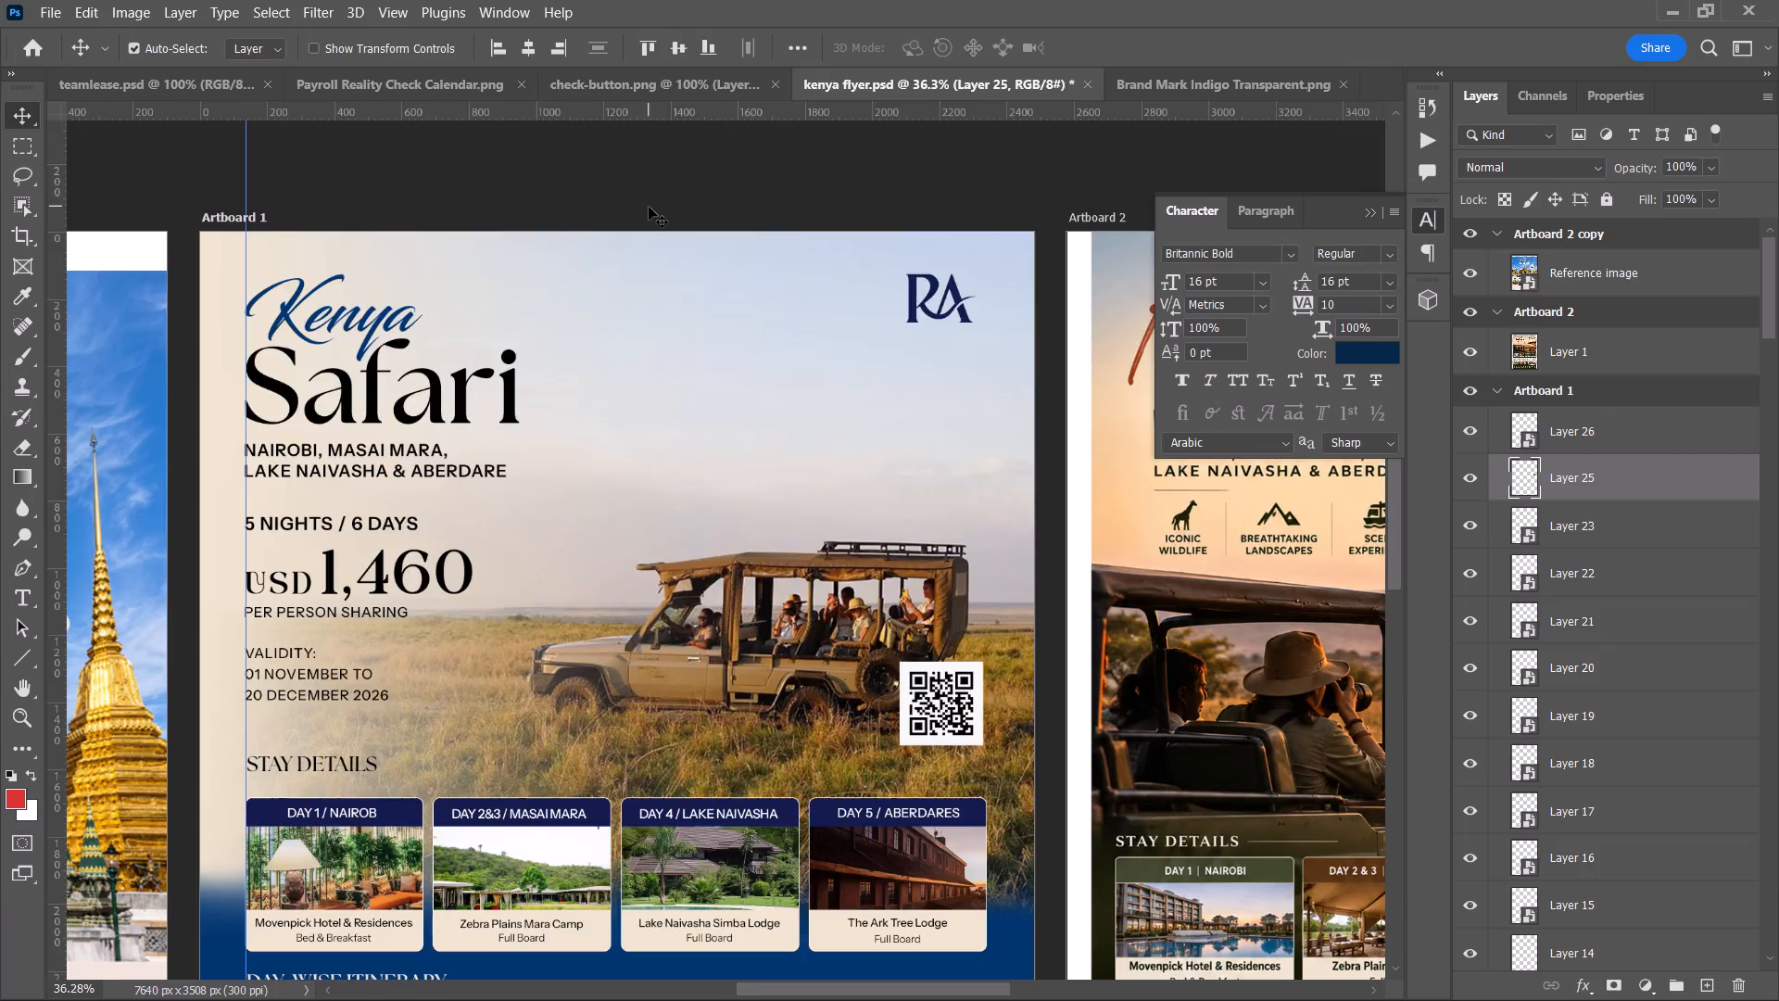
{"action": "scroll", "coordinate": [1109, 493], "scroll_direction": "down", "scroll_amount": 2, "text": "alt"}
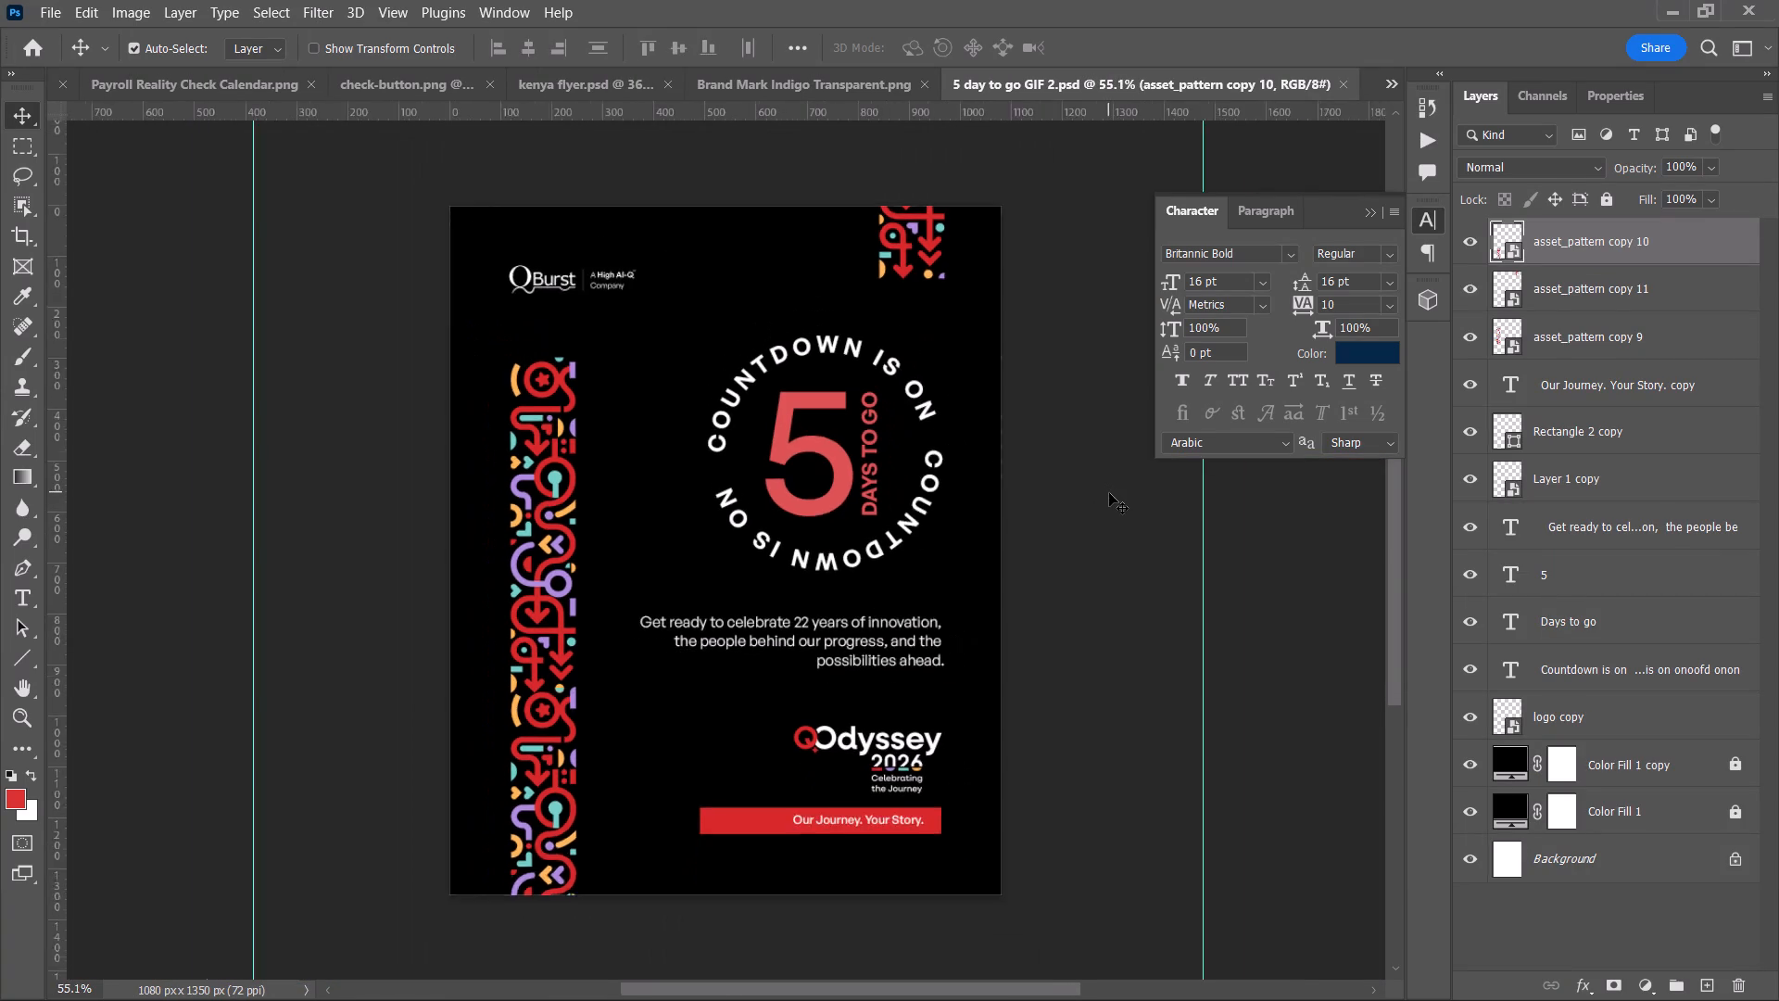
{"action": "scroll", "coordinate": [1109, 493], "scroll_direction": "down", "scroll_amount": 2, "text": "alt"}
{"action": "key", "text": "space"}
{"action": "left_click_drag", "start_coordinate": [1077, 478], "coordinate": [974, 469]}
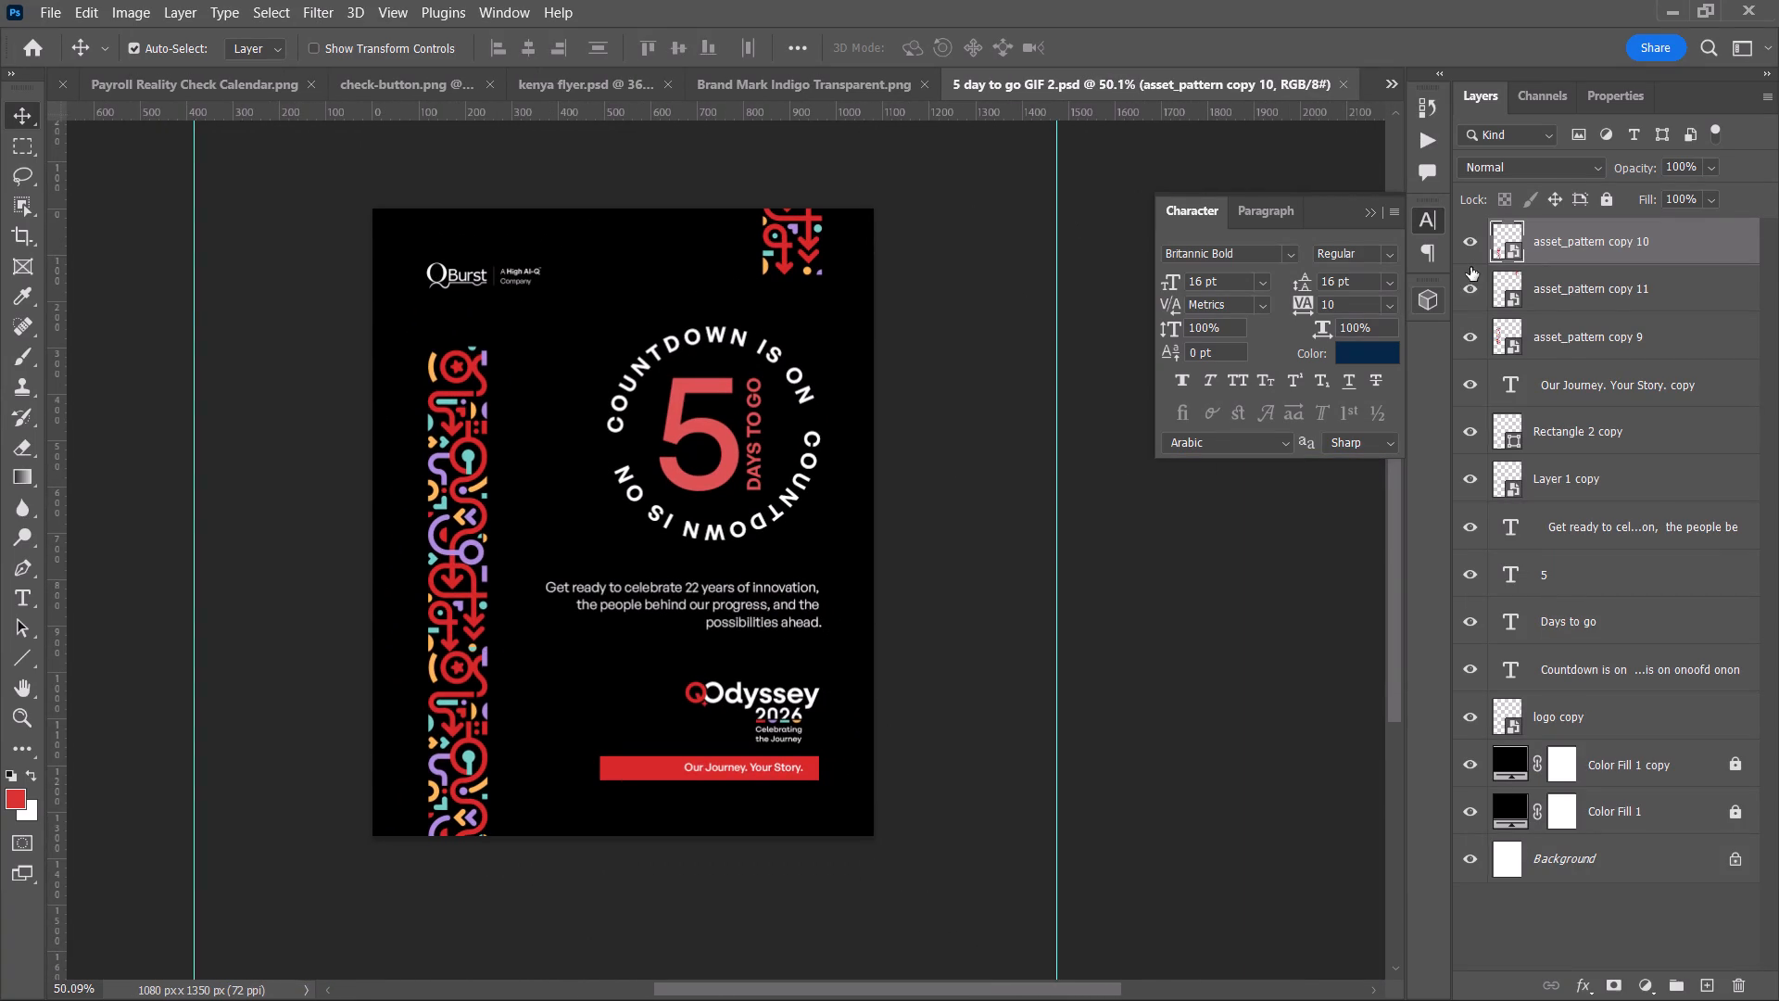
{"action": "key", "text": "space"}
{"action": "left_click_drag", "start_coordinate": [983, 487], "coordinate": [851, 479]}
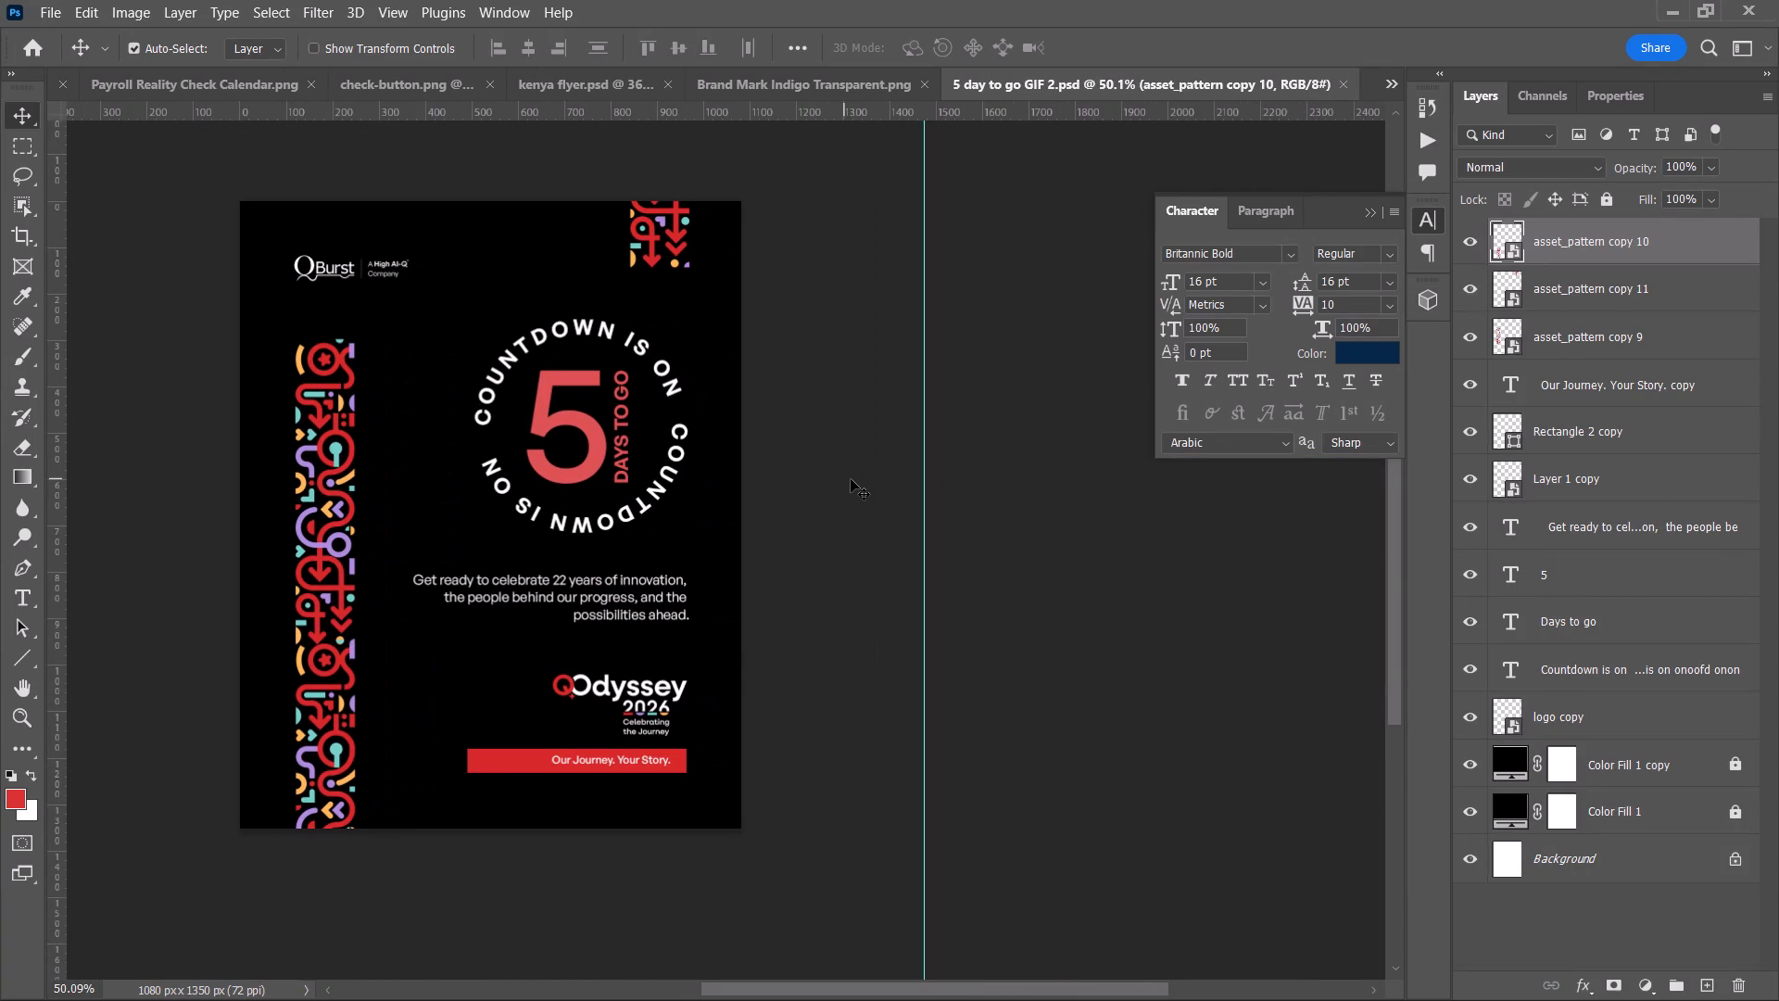
Create a new 1080 x 1350 px document at 300 ppi in RGB colour with a white background.
{"action": "key", "text": "ctrl+n"}
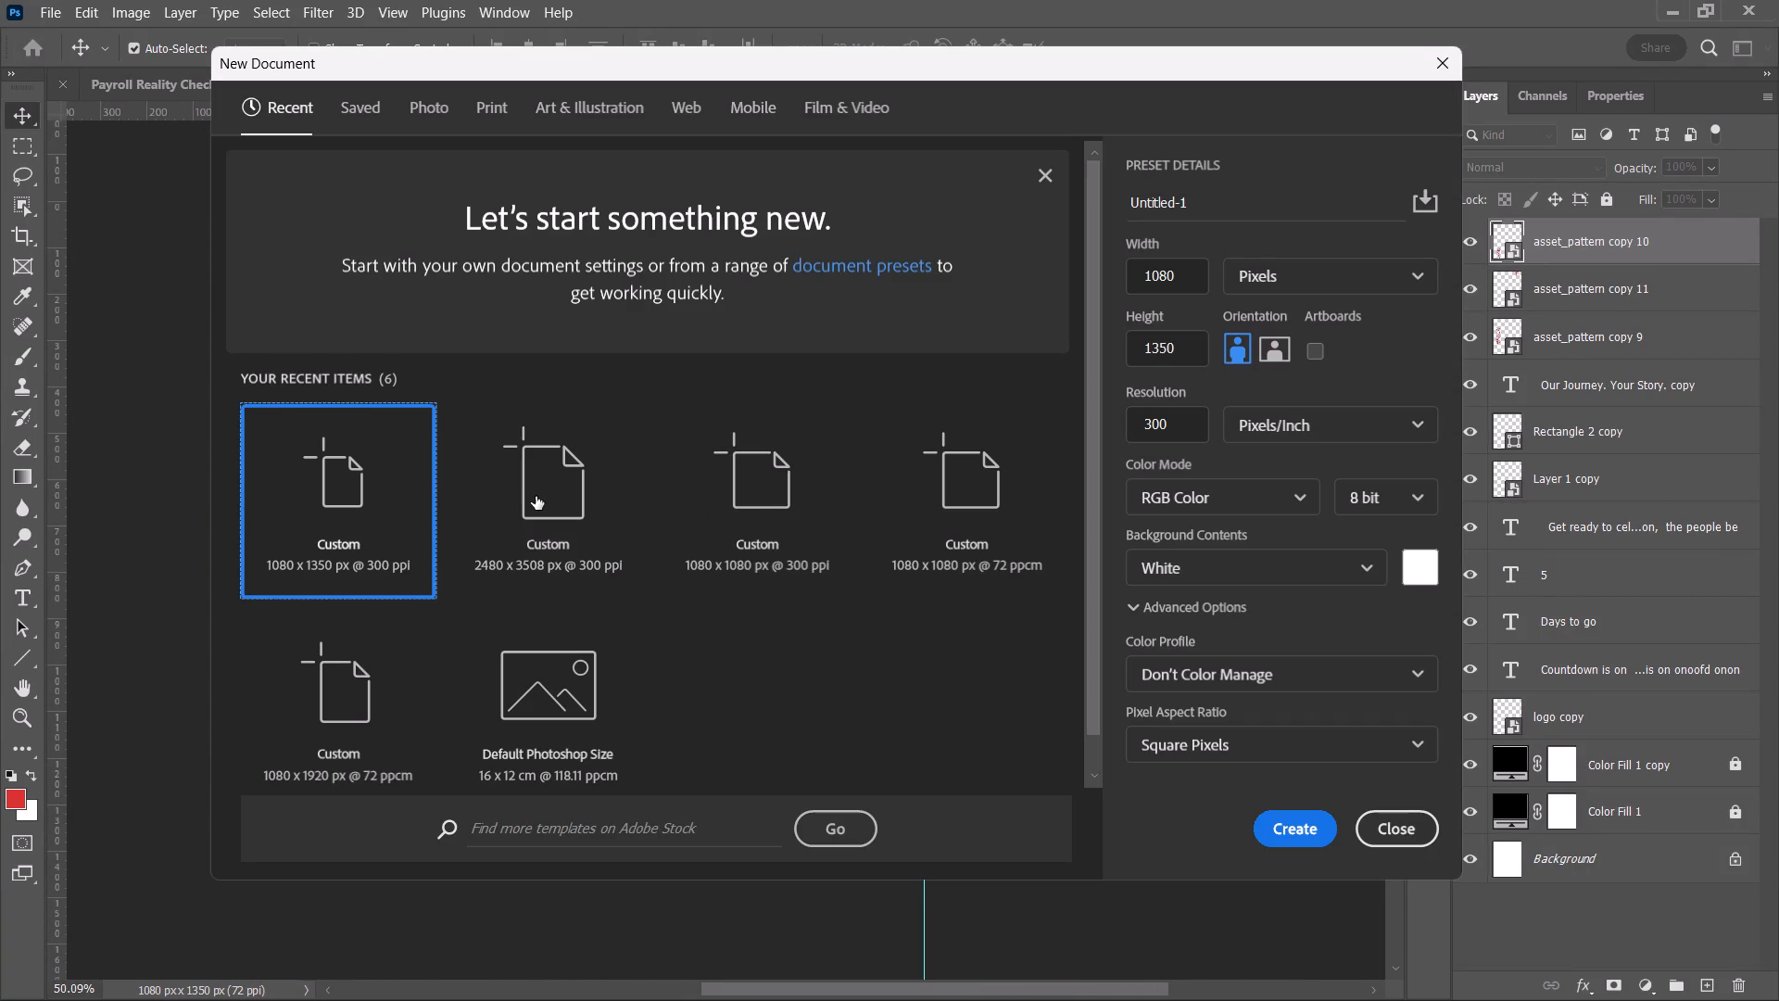
{"action": "key", "text": "Return"}
Switch back to the 5 day to go GIF 2.psd document.
{"action": "left_click", "coordinate": [1010, 86]}
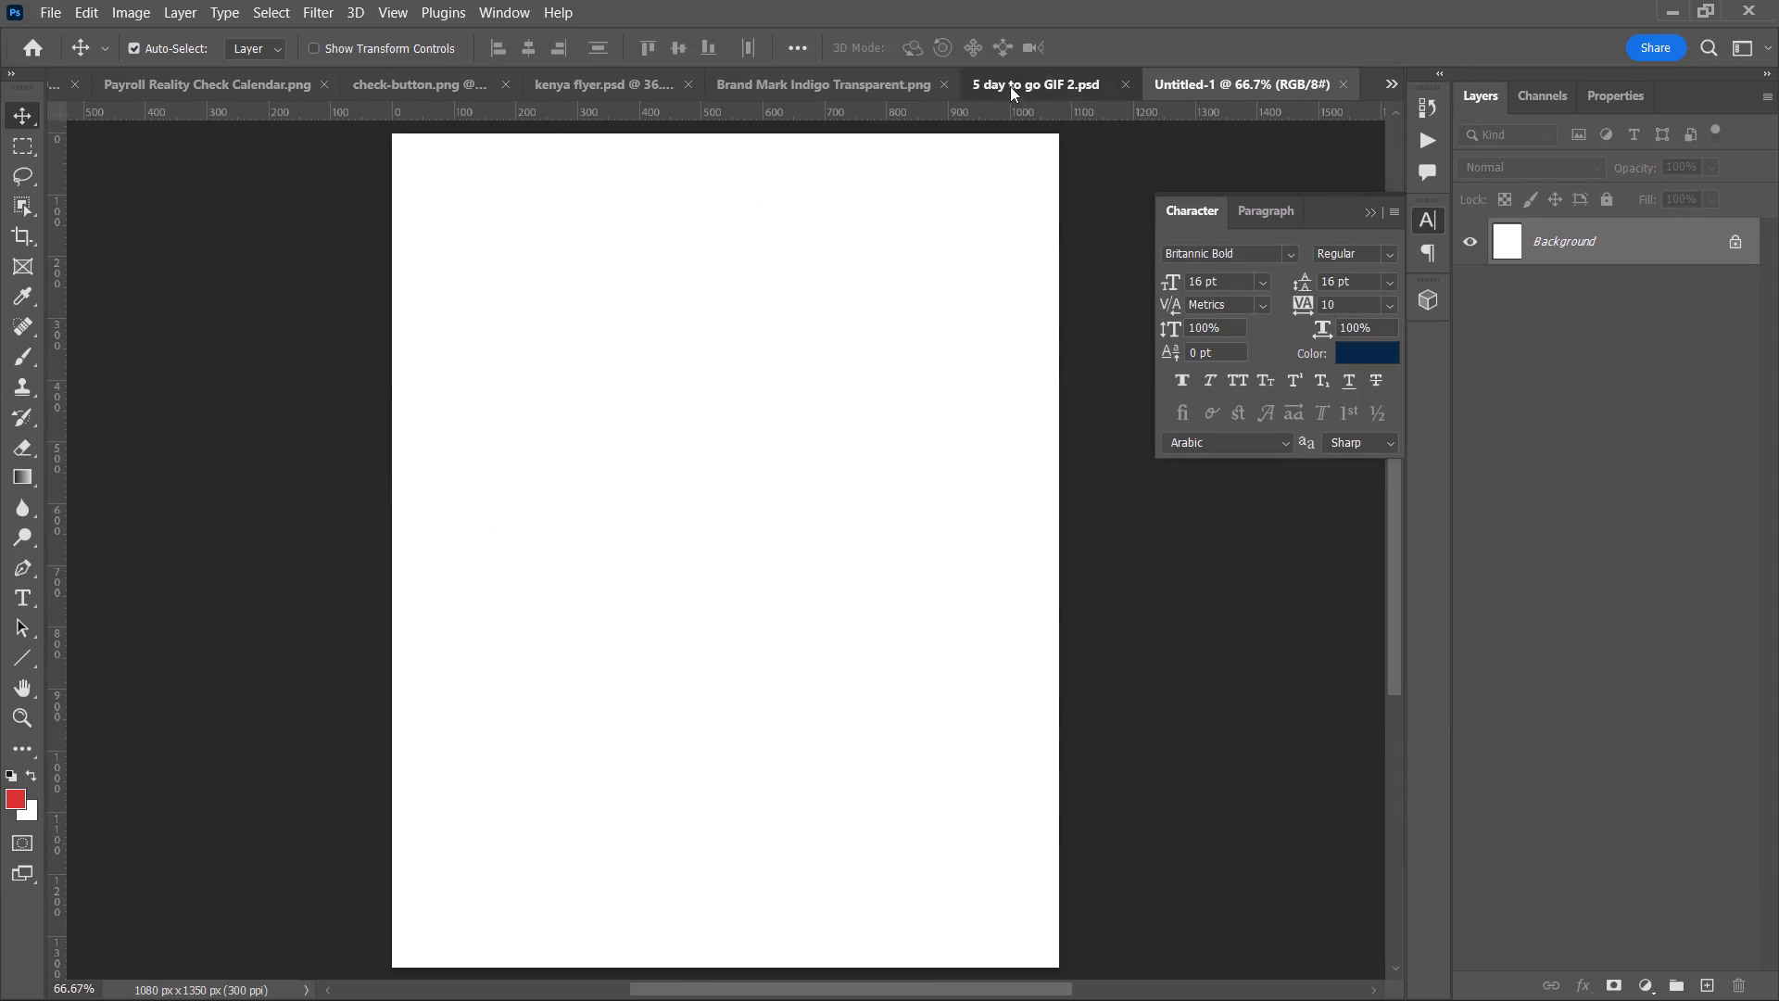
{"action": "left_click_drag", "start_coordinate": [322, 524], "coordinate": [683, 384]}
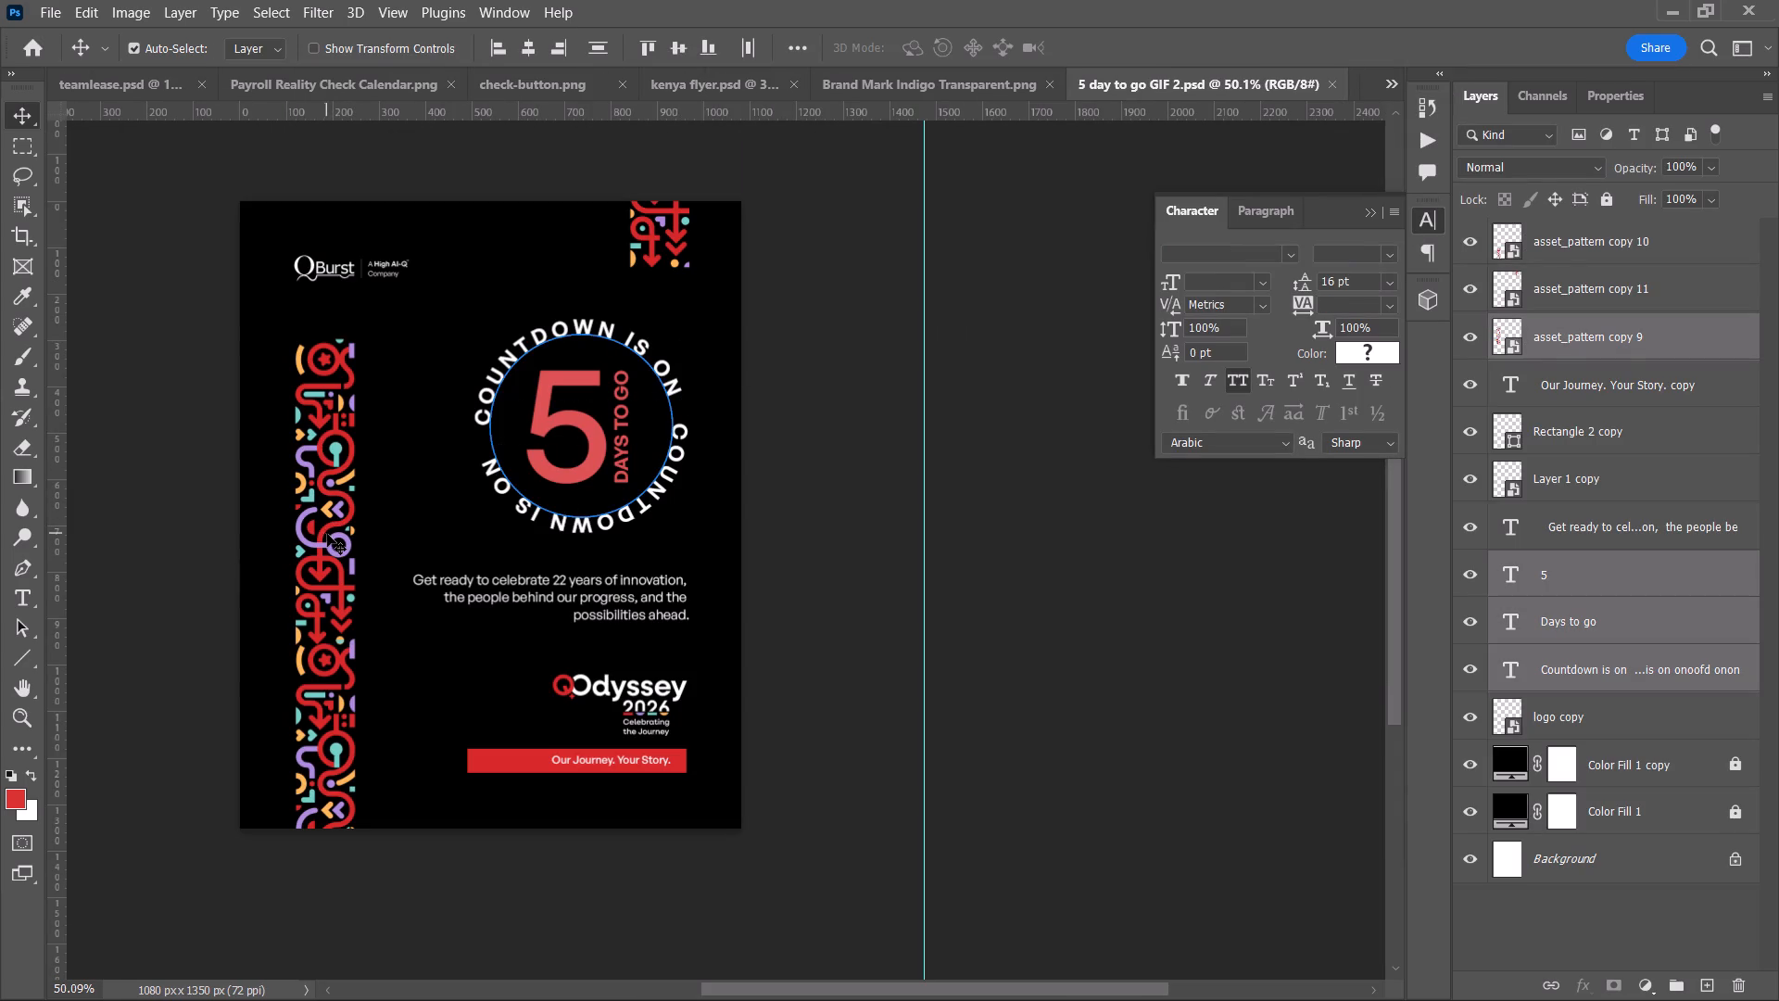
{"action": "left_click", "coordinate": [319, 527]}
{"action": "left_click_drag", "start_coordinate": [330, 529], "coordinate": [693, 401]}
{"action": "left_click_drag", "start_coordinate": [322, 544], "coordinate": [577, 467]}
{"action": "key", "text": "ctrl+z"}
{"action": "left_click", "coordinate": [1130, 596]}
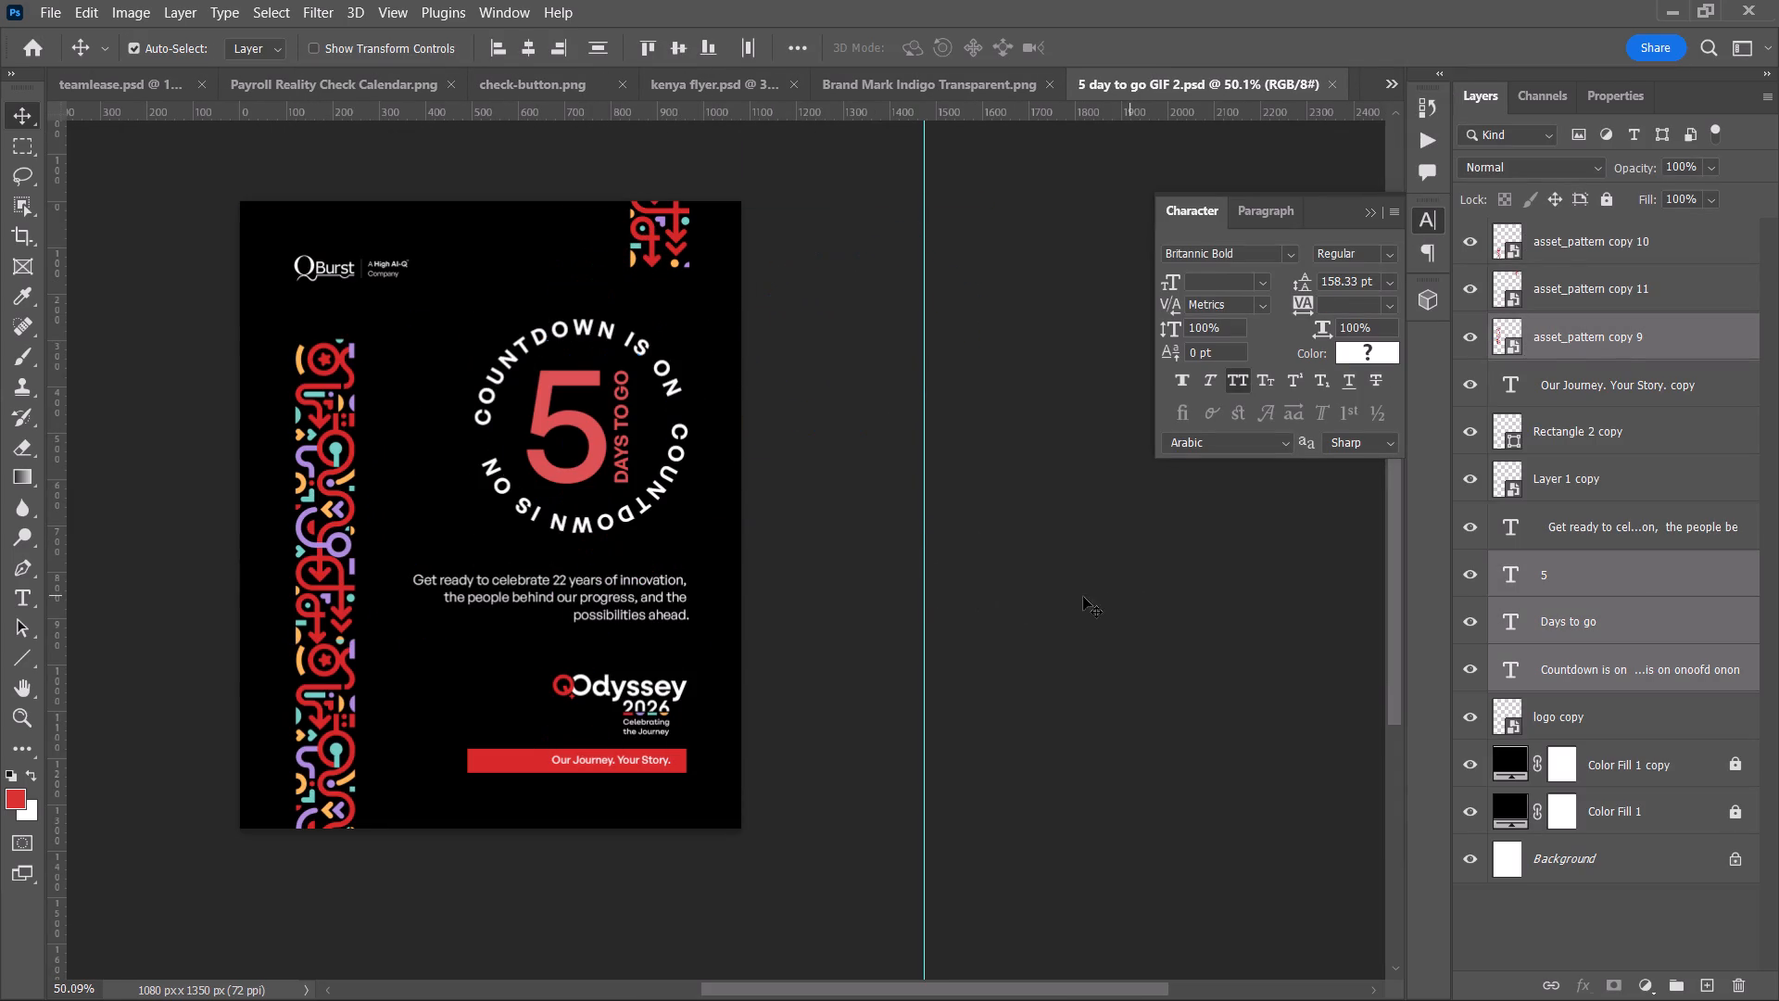
Copy the upper part of the vertical pattern strip, asset_pattern copy 9, into the Untitled-1 document near the canvas centre.
{"action": "left_click_drag", "start_coordinate": [318, 568], "coordinate": [1010, 153]}
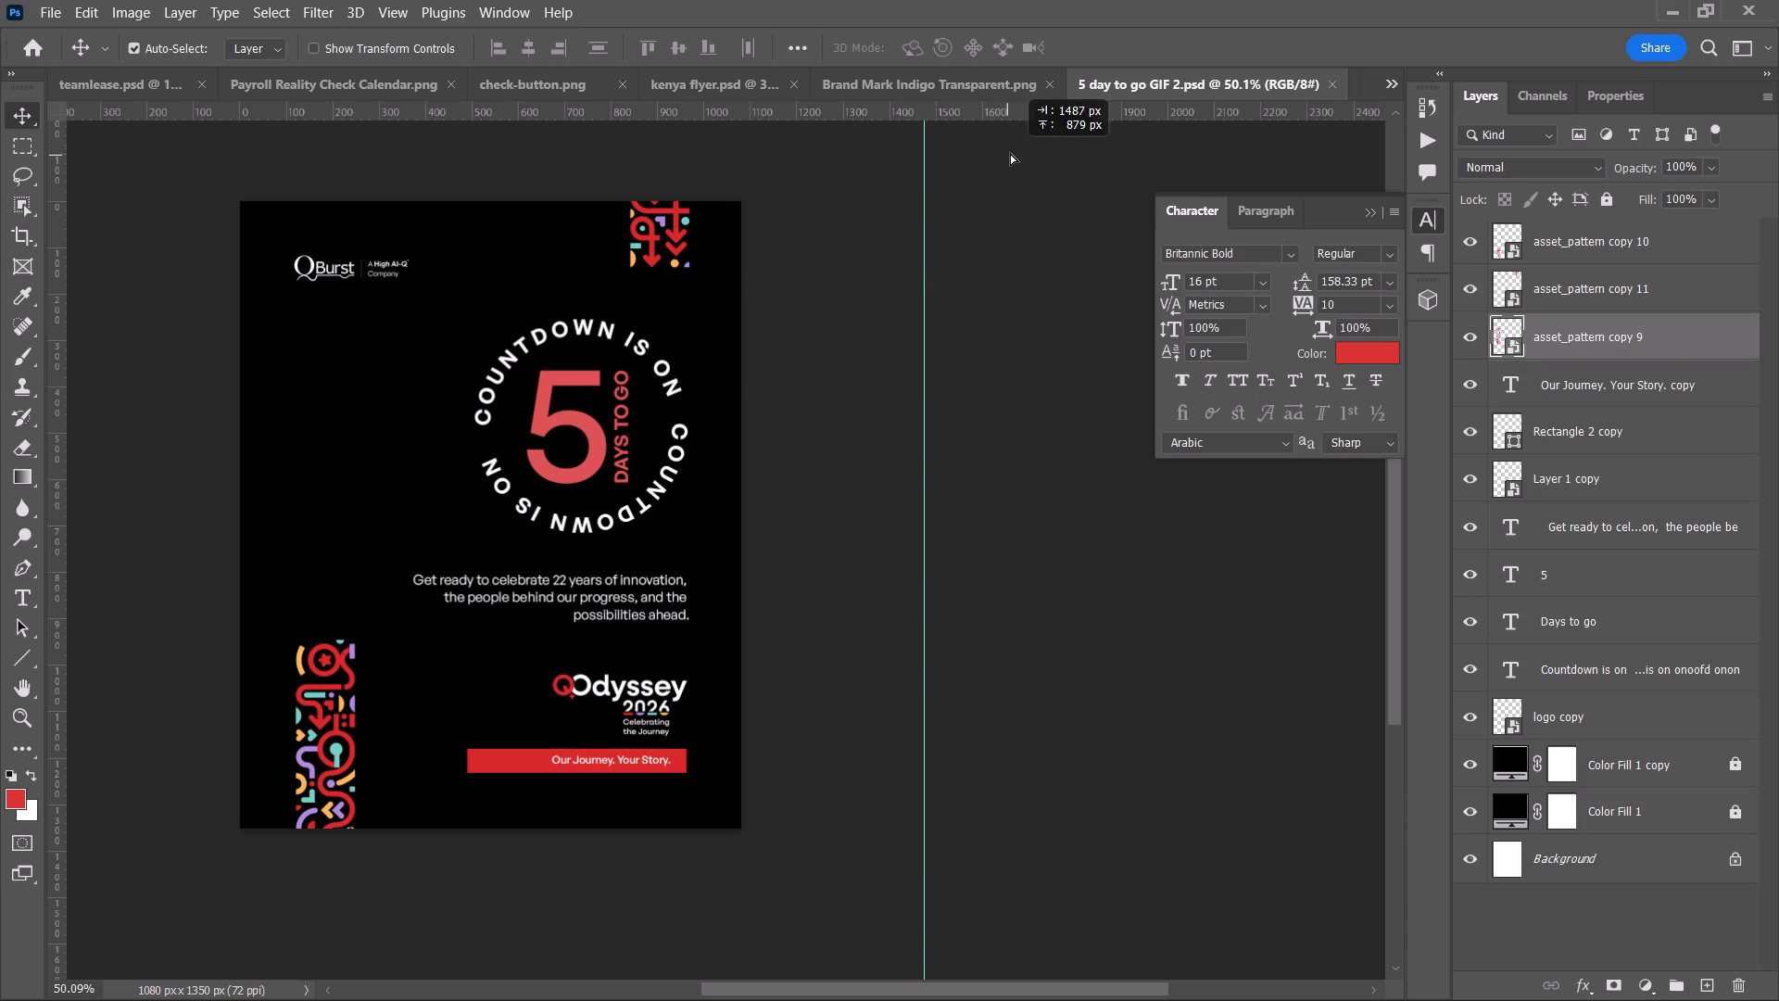
{"action": "left_click_drag", "start_coordinate": [1010, 153], "coordinate": [1351, 88]}
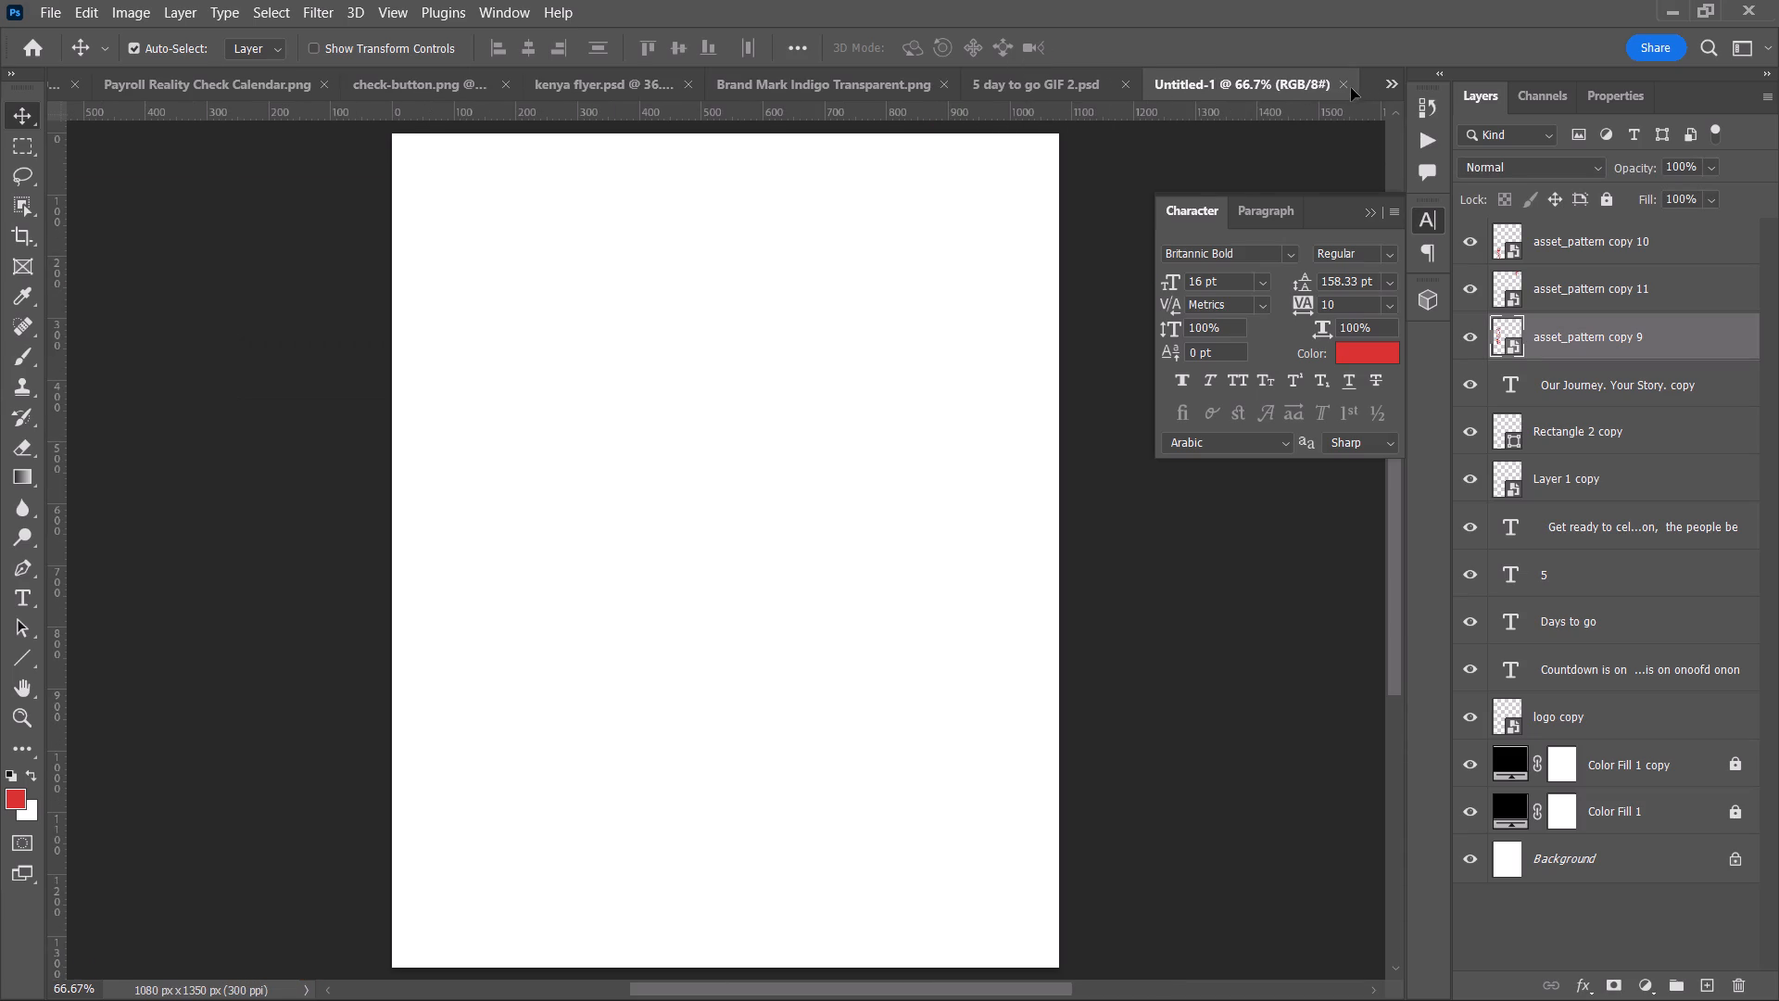
{"action": "left_click_drag", "start_coordinate": [1351, 88], "coordinate": [762, 554]}
Hide the Background layer of Untitled-1 so the pattern strip sits on transparency.
{"action": "scroll", "coordinate": [771, 552], "scroll_direction": "down", "scroll_amount": 5, "text": "alt"}
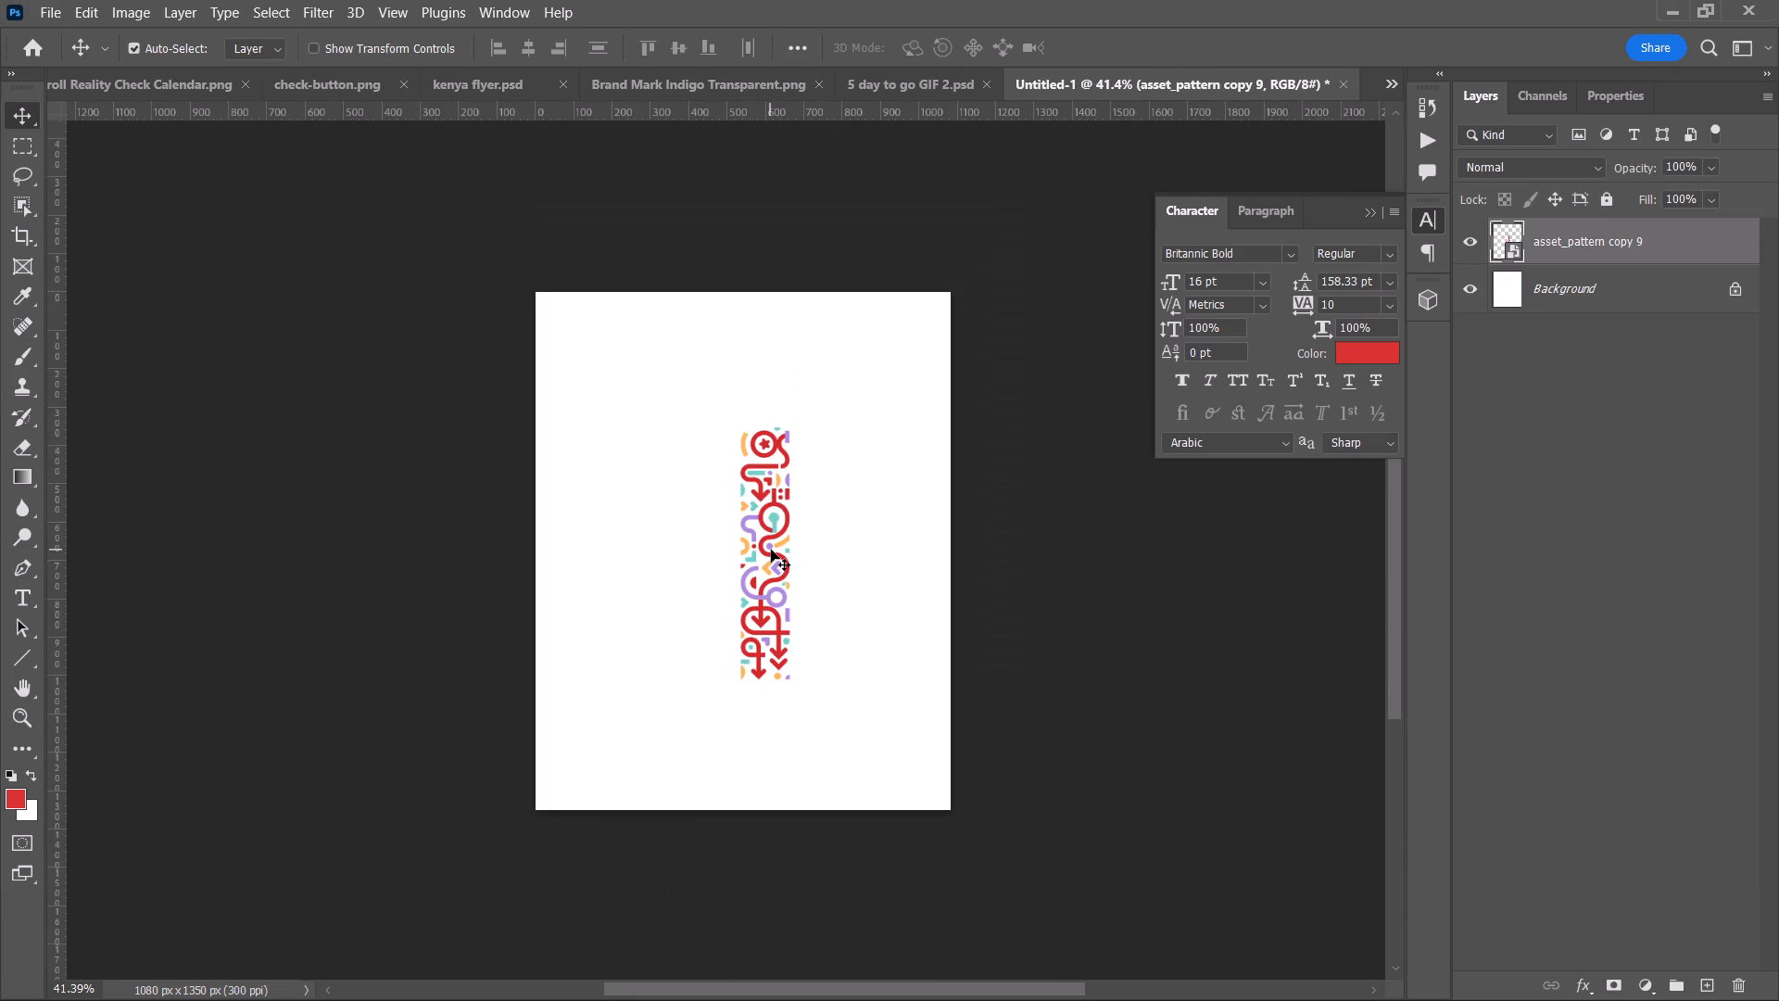
{"action": "left_click_drag", "start_coordinate": [764, 546], "coordinate": [724, 536]}
{"action": "left_click_drag", "start_coordinate": [830, 660], "coordinate": [648, 450]}
{"action": "left_click", "coordinate": [1468, 288]}
Move the pattern strip slightly to the left on the canvas and deselect its layer.
{"action": "left_click_drag", "start_coordinate": [875, 692], "coordinate": [810, 592]}
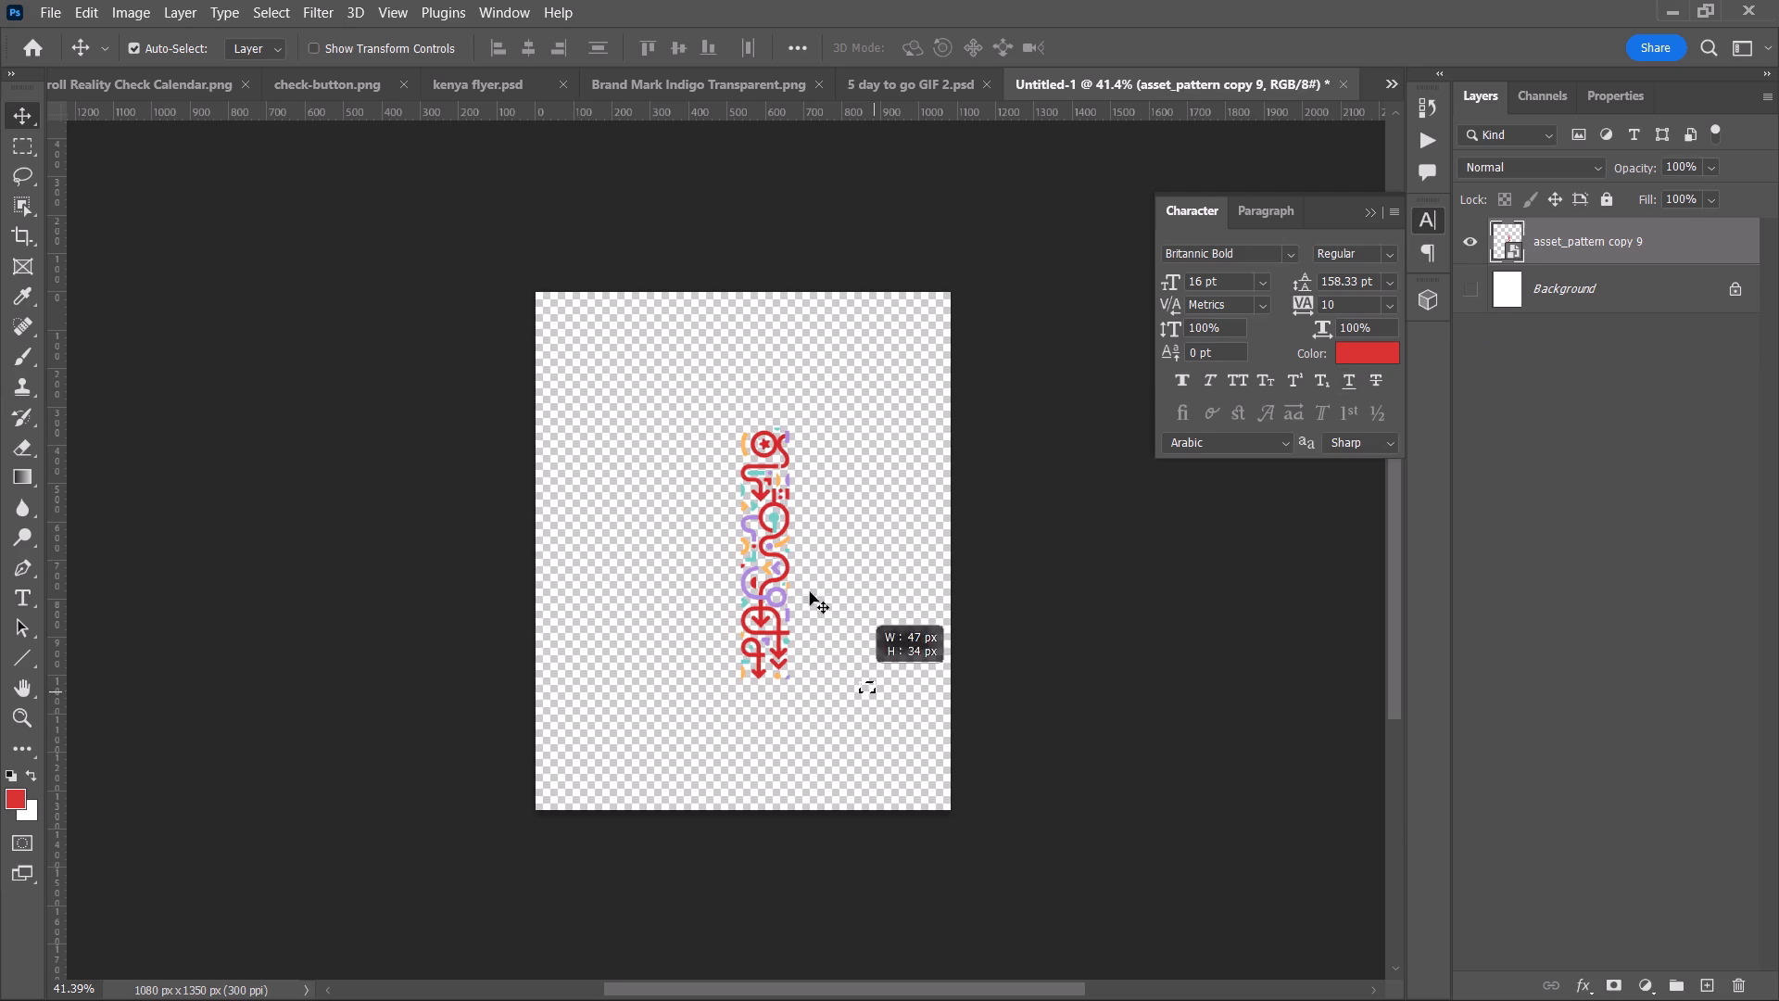
{"action": "left_click_drag", "start_coordinate": [810, 592], "coordinate": [740, 397]}
{"action": "left_click_drag", "start_coordinate": [762, 516], "coordinate": [730, 512]}
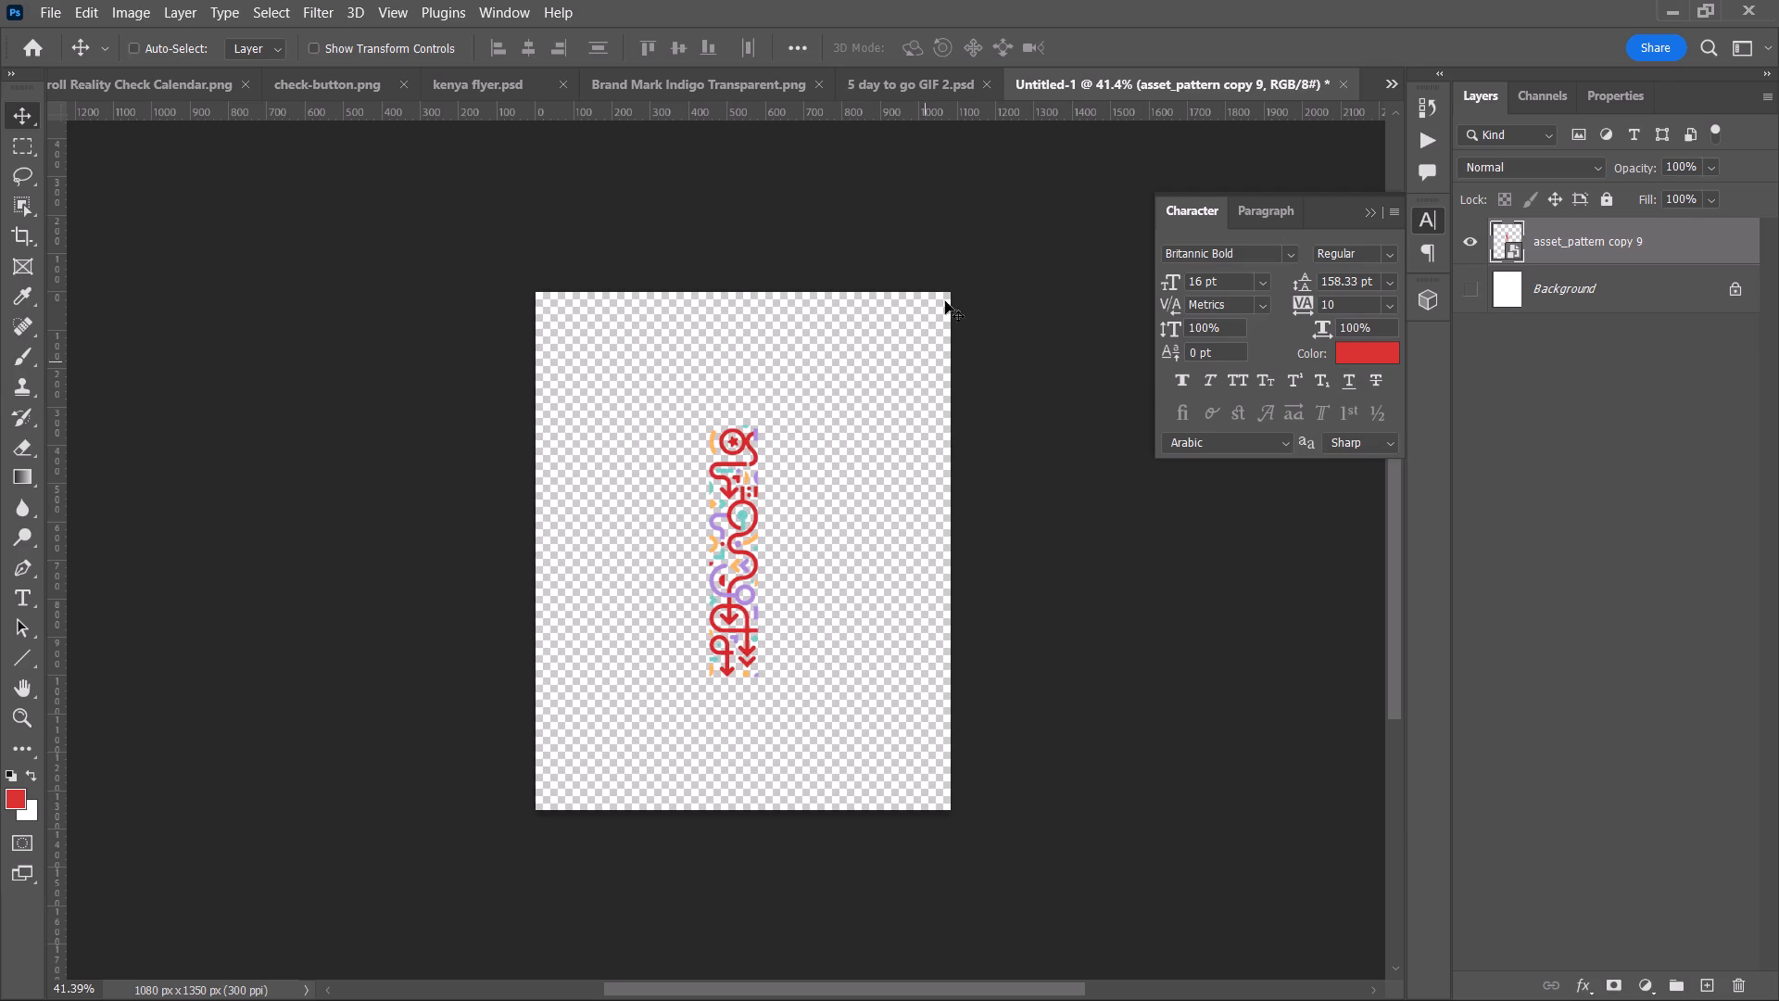
{"action": "left_click", "coordinate": [1110, 367]}
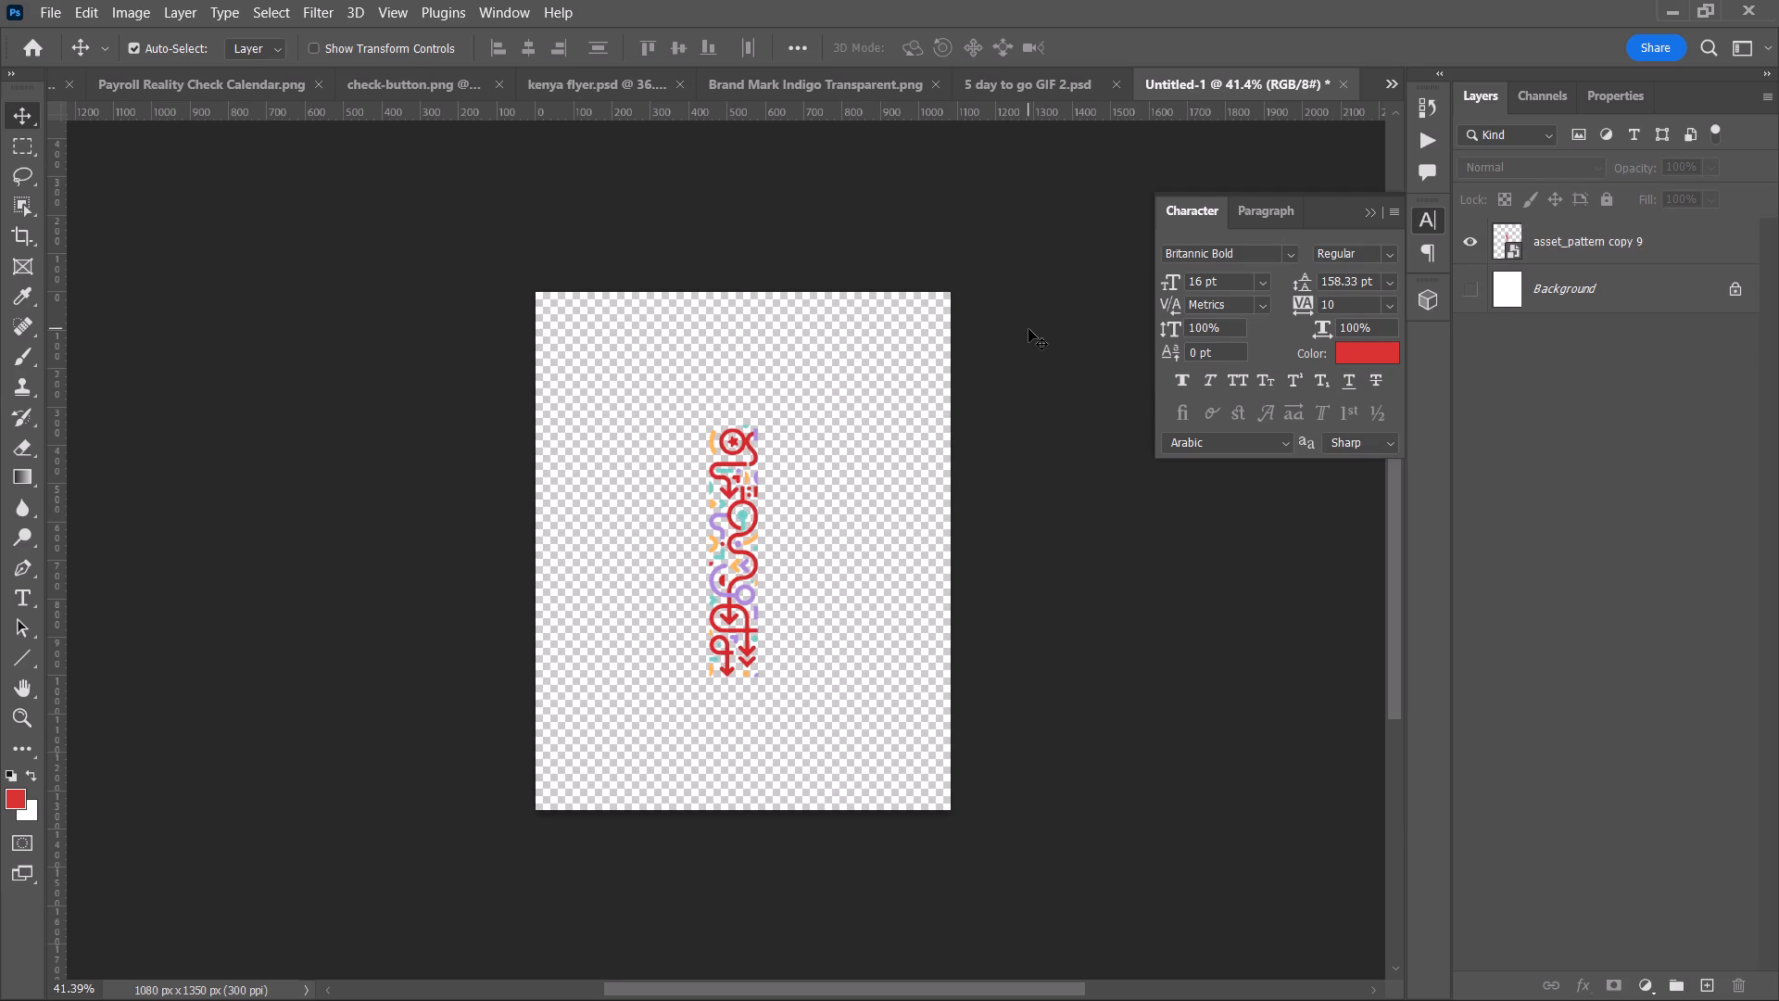
Save the Untitled-1 document as a Photoshop PSD named "QOdassy stripe" in the Eminence folder, keeping Maximize Compatibility on.
{"action": "key", "text": "ctrl+shift+s"}
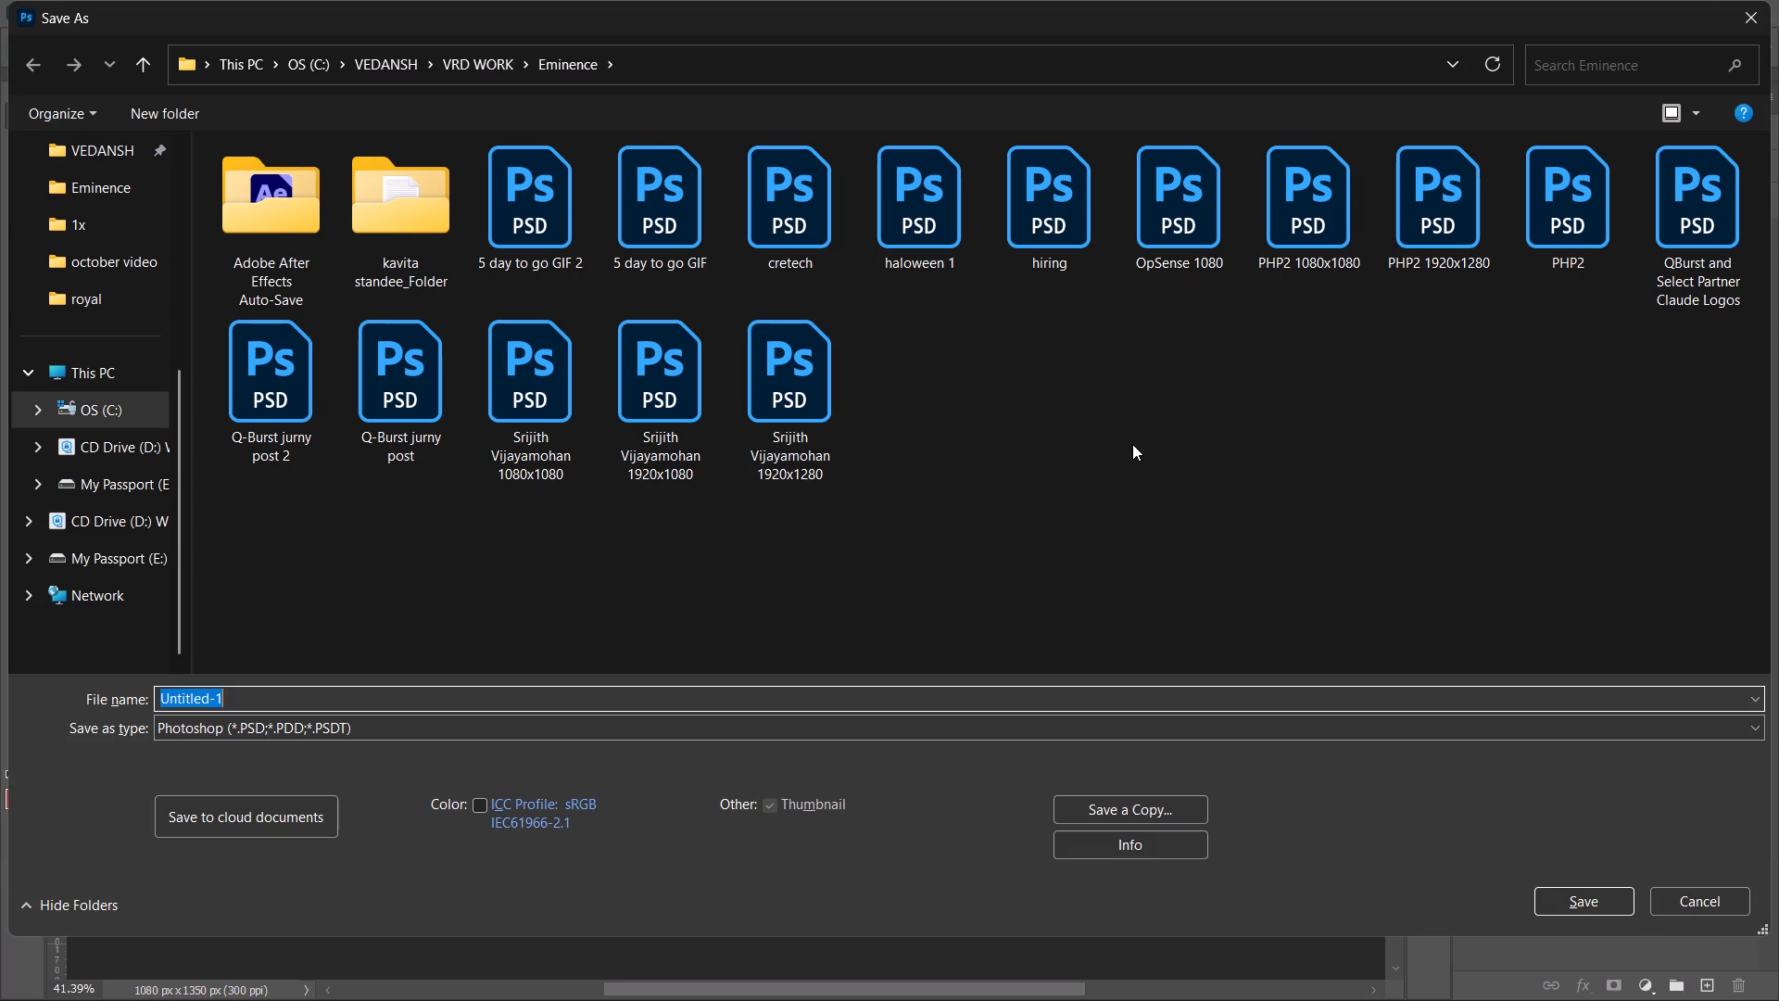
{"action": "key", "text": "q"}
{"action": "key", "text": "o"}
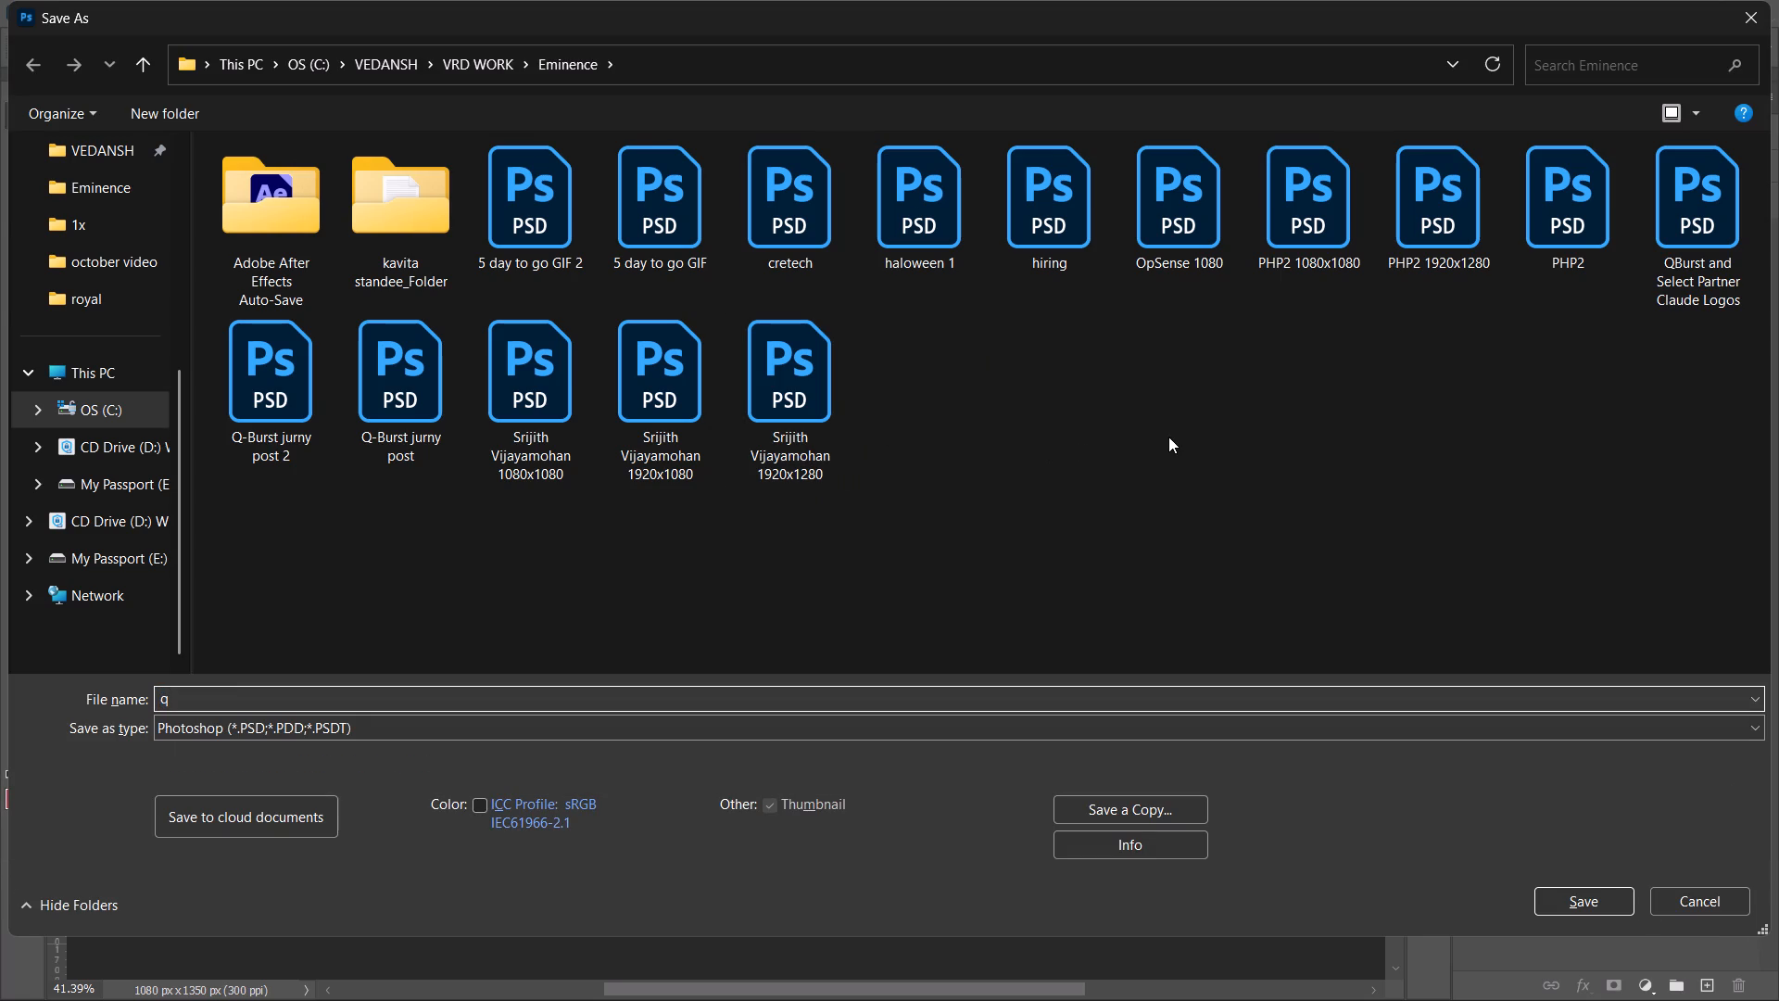
{"action": "key", "text": "BackSpace"}
{"action": "key", "text": "BackSpace"}
{"action": "key", "text": "BackSpace"}
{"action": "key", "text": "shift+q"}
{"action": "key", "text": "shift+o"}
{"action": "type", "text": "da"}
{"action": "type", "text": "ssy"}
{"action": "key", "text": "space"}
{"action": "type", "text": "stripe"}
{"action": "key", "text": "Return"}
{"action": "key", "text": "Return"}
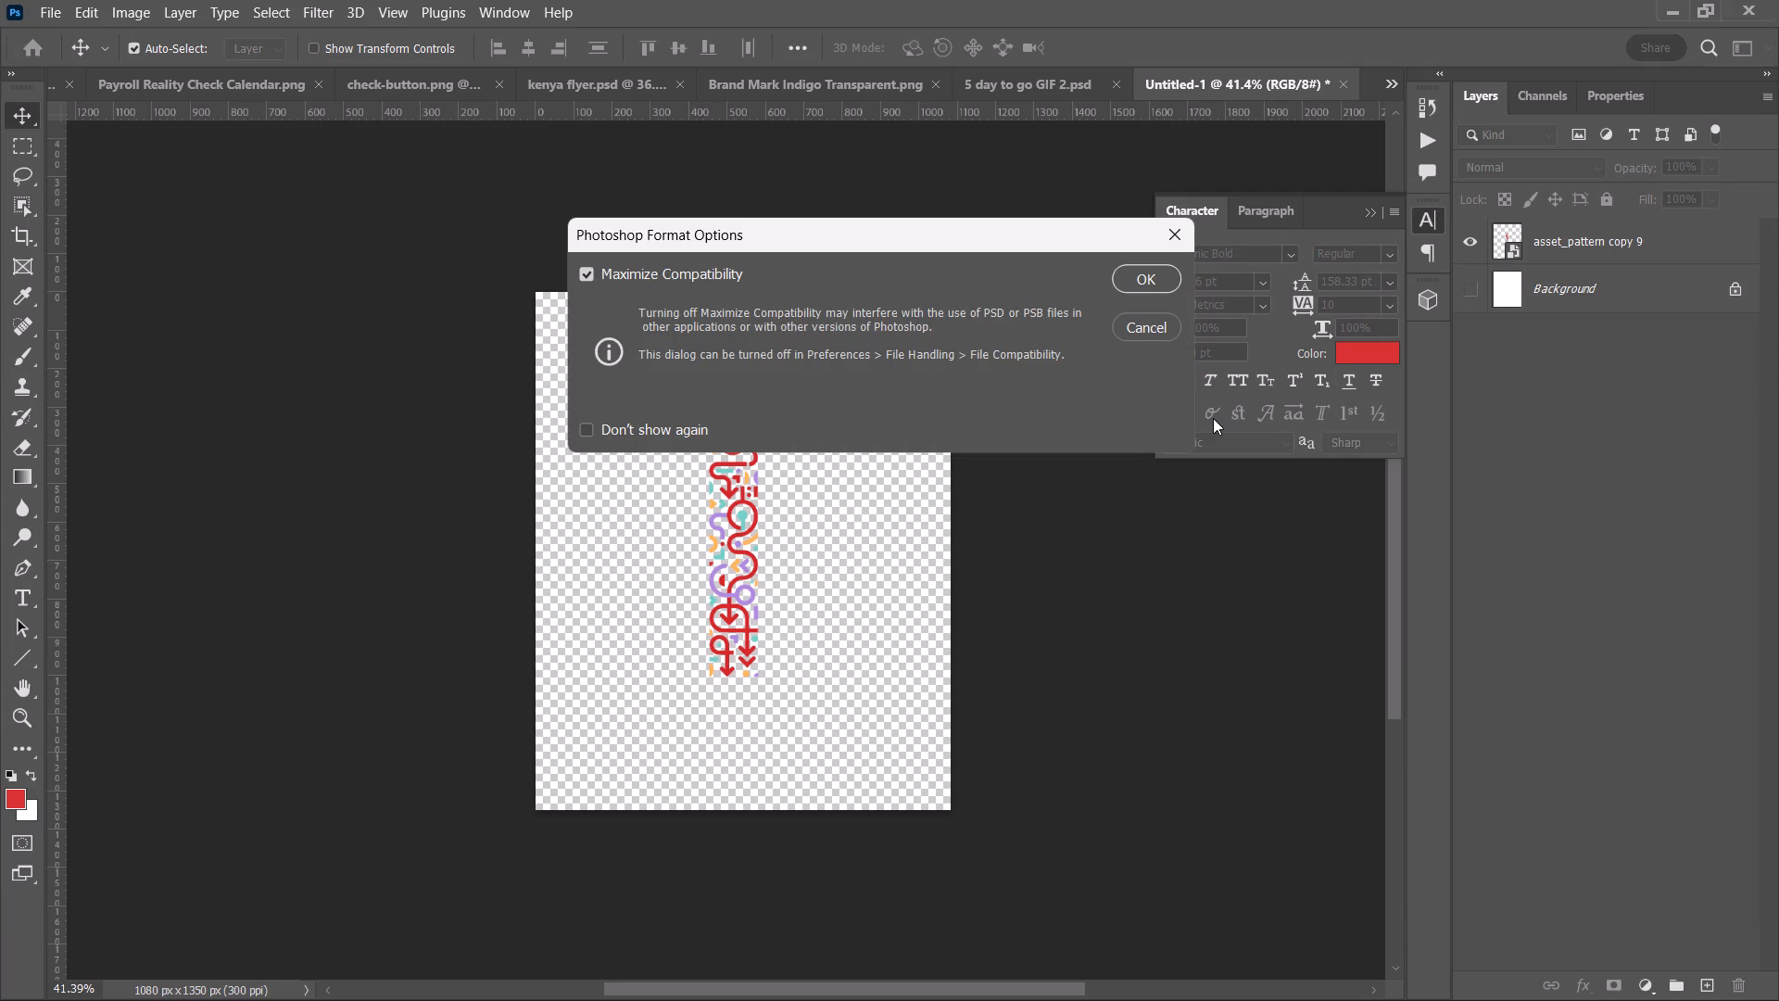
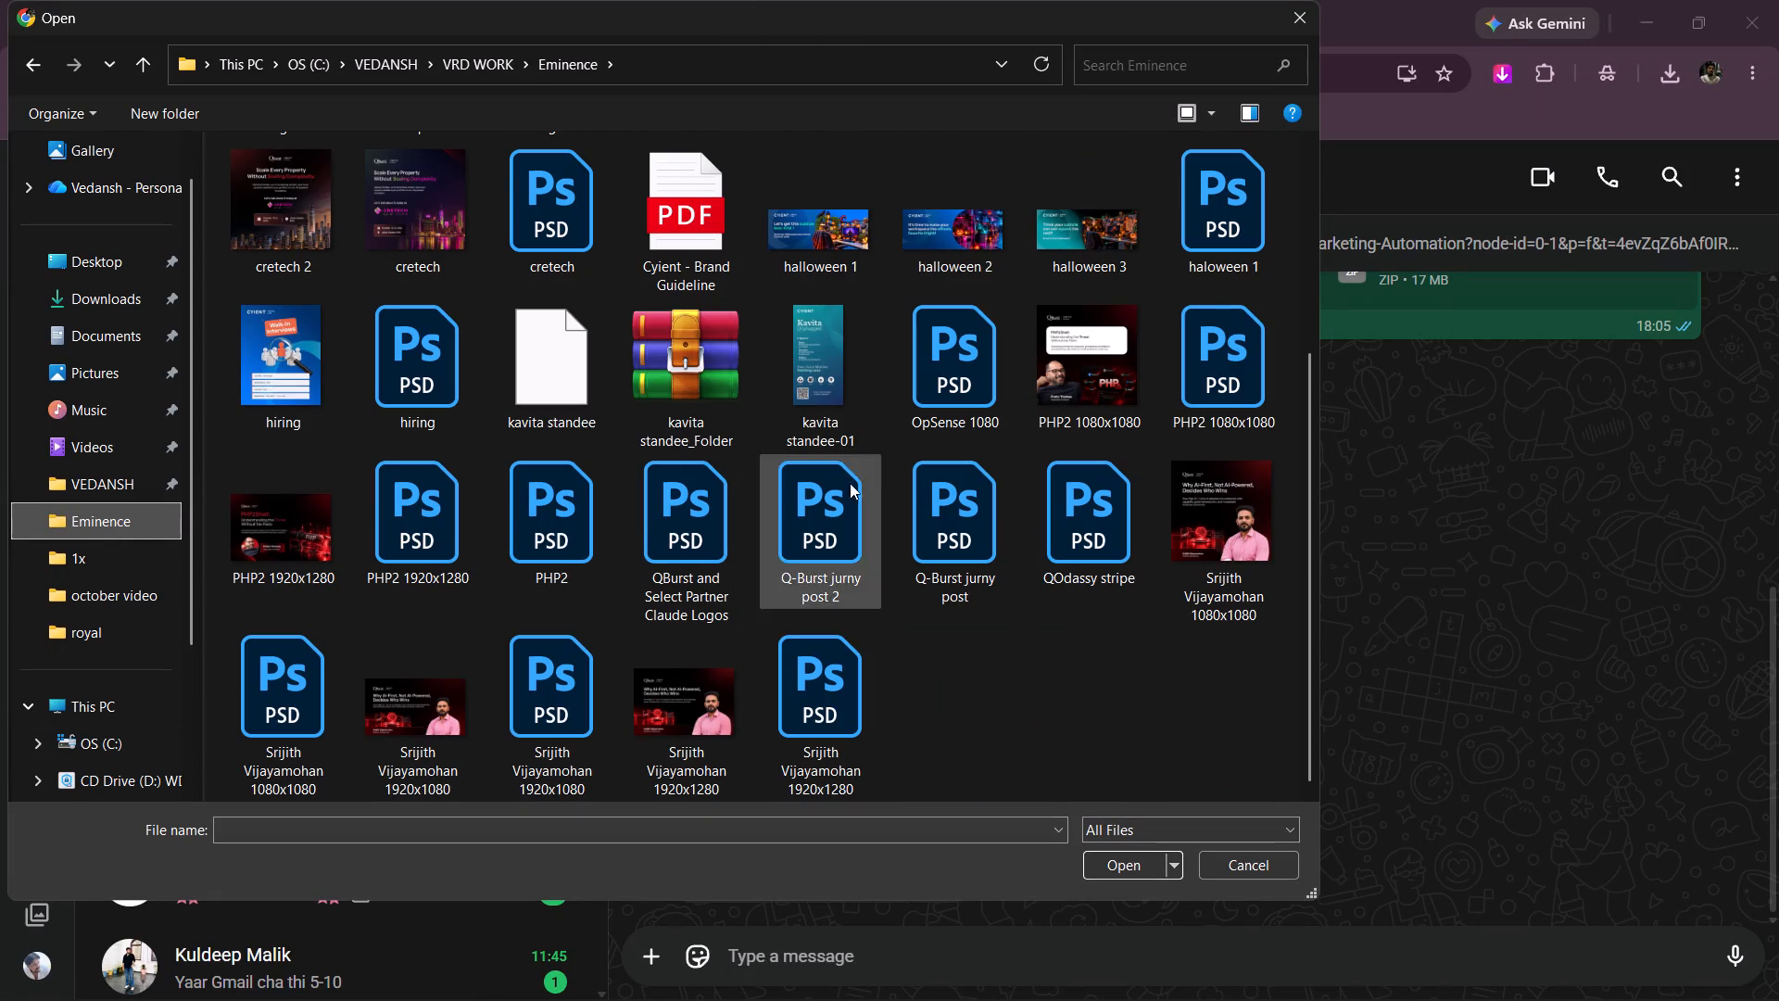
Look through the Eminence folder for the file to attach to the open chat.
{"action": "scroll", "coordinate": [488, 729], "scroll_direction": "down", "scroll_amount": 1}
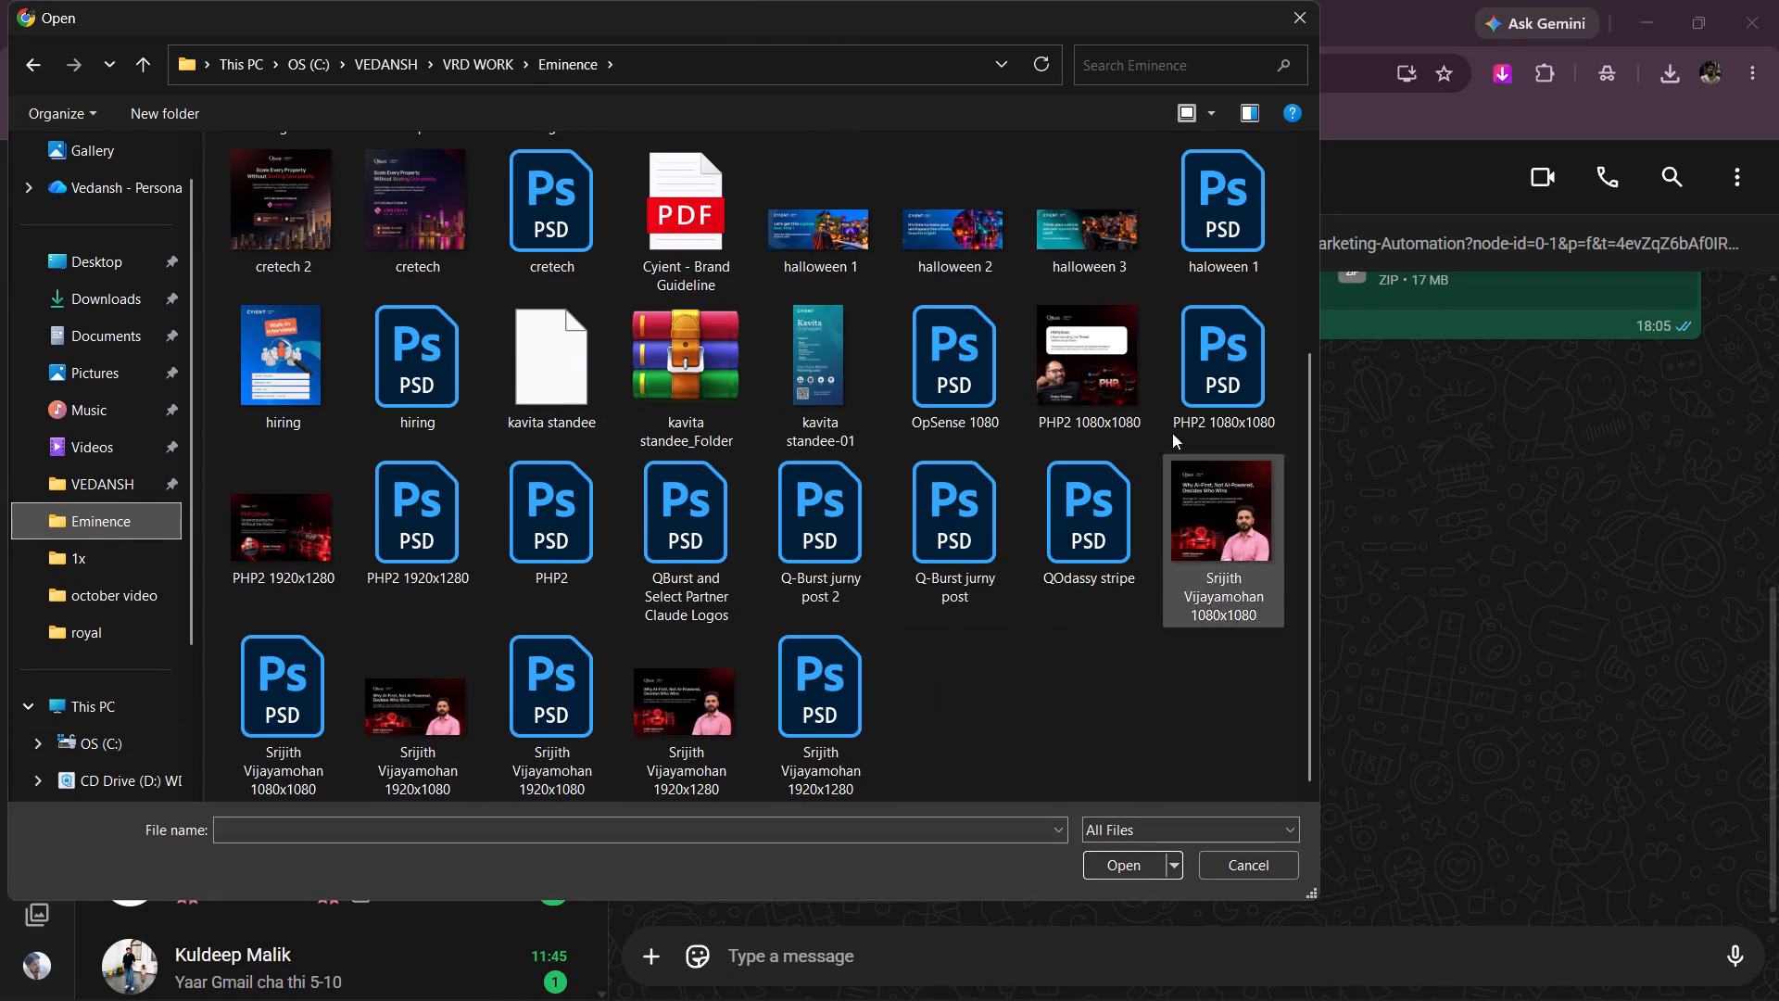
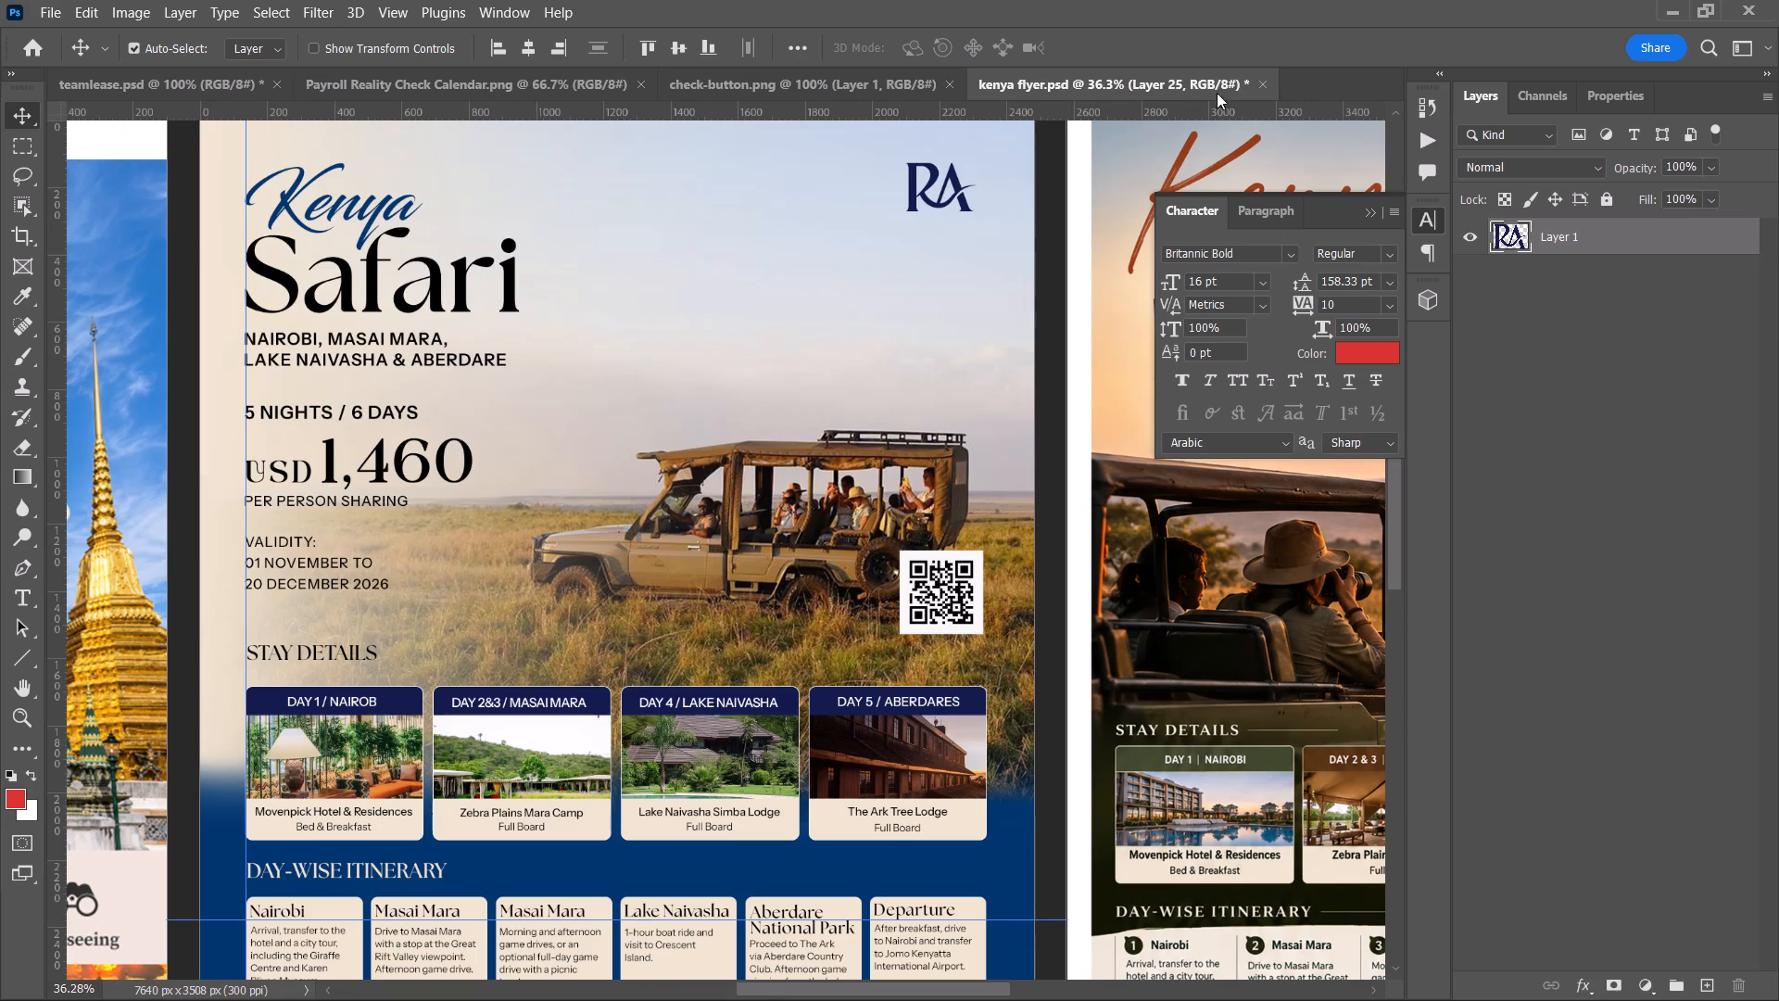
Close the kenya flyer.psd document and answer the save prompt.
{"action": "left_click", "coordinate": [1268, 82]}
{"action": "left_click", "coordinate": [924, 404]}
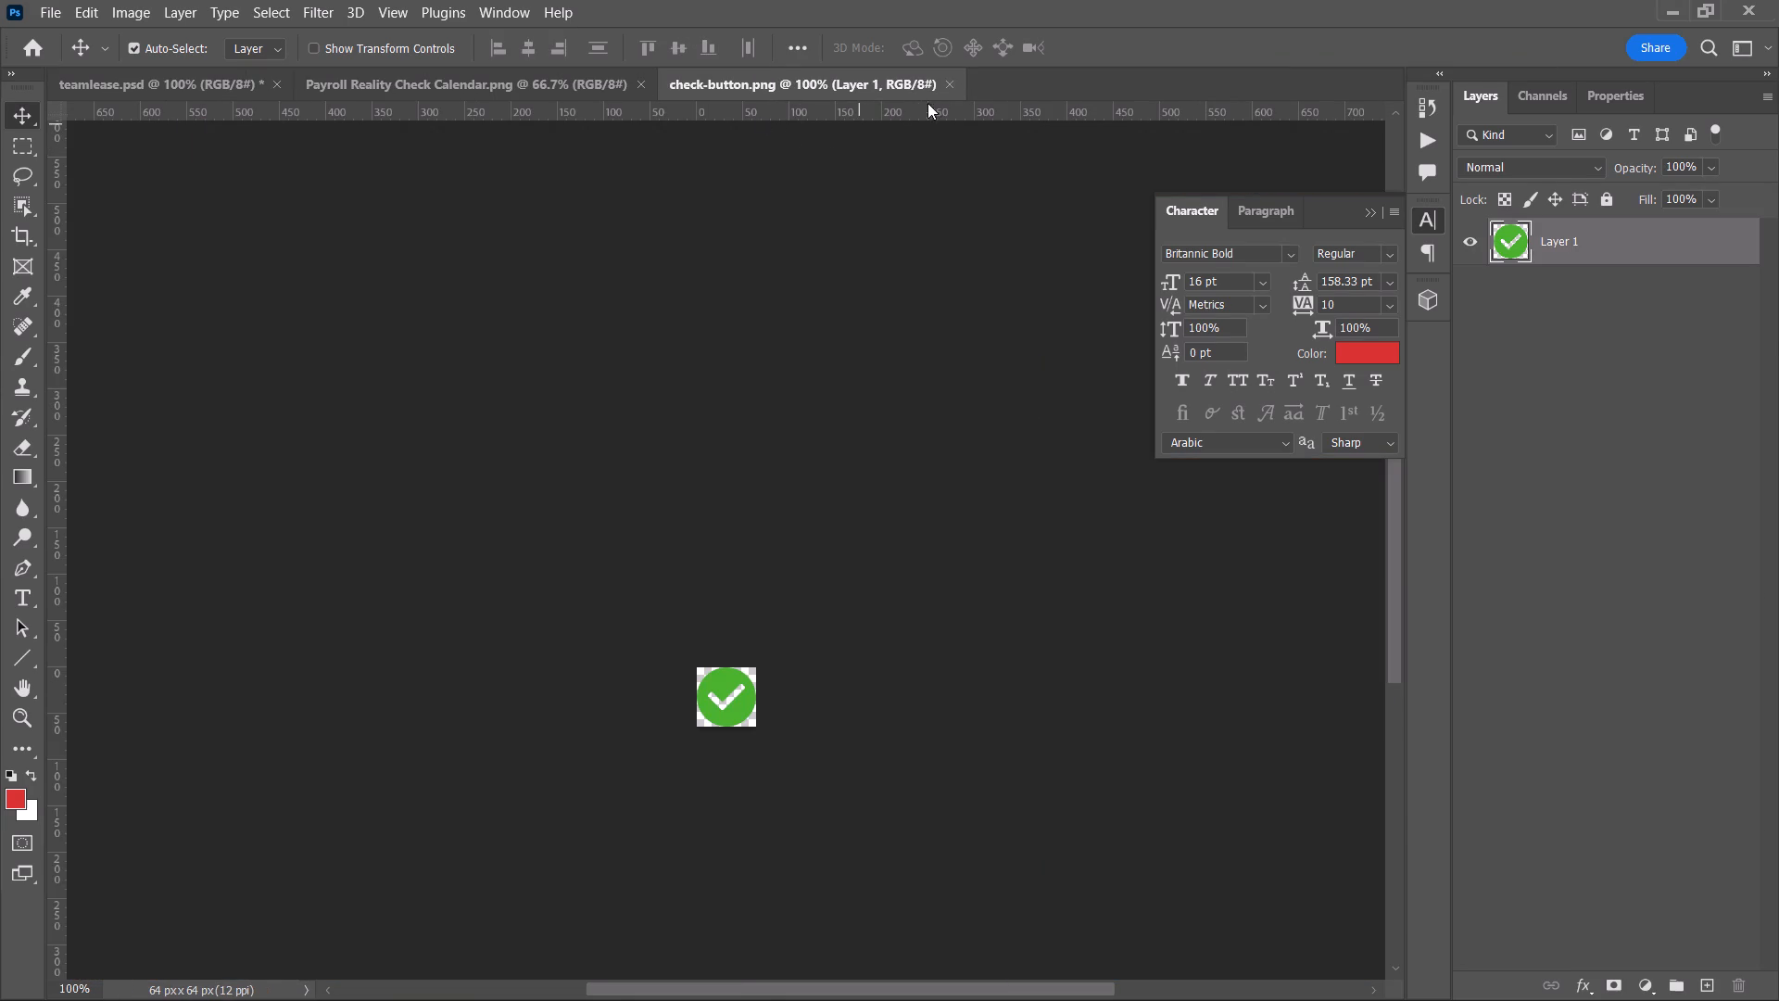
Close the check-button.png and Payroll Reality Check Calendar.png documents.
{"action": "left_click", "coordinate": [952, 83]}
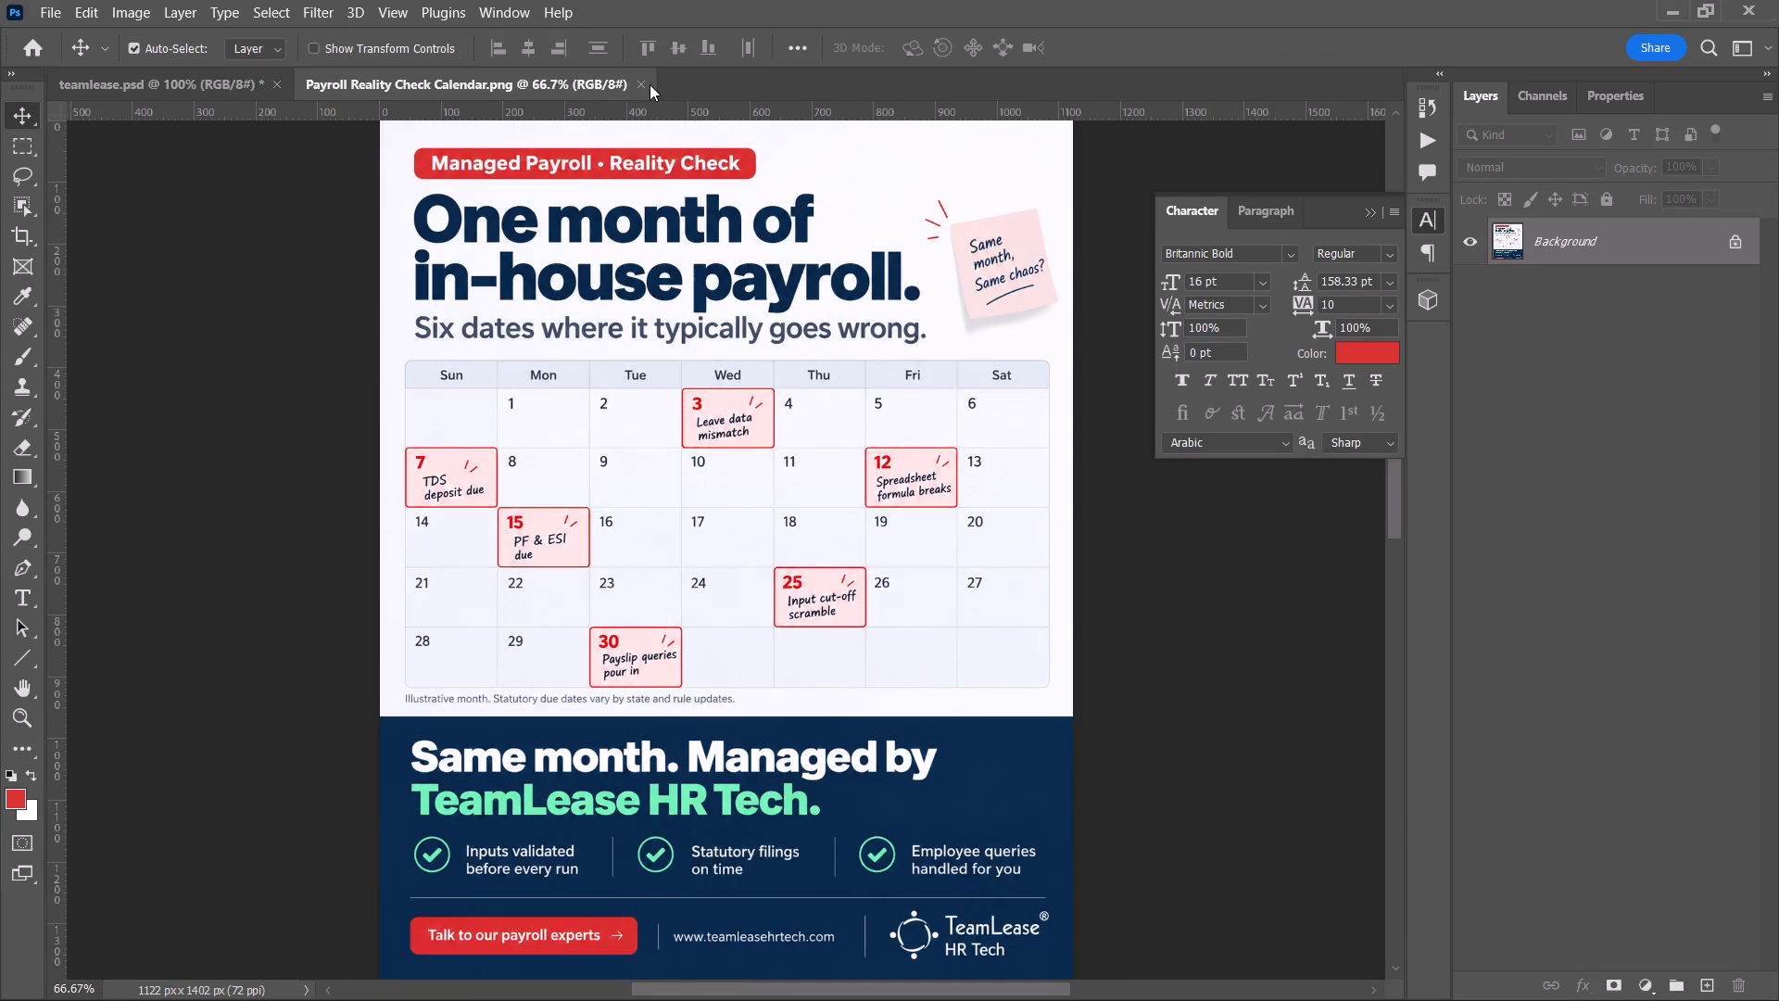
{"action": "left_click", "coordinate": [647, 84]}
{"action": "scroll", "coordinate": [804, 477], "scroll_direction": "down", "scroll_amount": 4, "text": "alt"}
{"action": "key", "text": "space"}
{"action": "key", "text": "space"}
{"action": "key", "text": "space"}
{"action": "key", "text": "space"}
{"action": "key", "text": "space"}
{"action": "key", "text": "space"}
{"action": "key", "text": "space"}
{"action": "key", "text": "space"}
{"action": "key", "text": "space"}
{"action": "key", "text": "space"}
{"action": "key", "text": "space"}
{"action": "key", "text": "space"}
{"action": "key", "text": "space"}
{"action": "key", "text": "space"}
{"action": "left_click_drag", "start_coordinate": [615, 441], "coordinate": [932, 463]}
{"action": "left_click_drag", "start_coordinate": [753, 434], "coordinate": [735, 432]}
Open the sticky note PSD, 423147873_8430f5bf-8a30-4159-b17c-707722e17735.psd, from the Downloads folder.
{"action": "key", "text": "ctrl+o"}
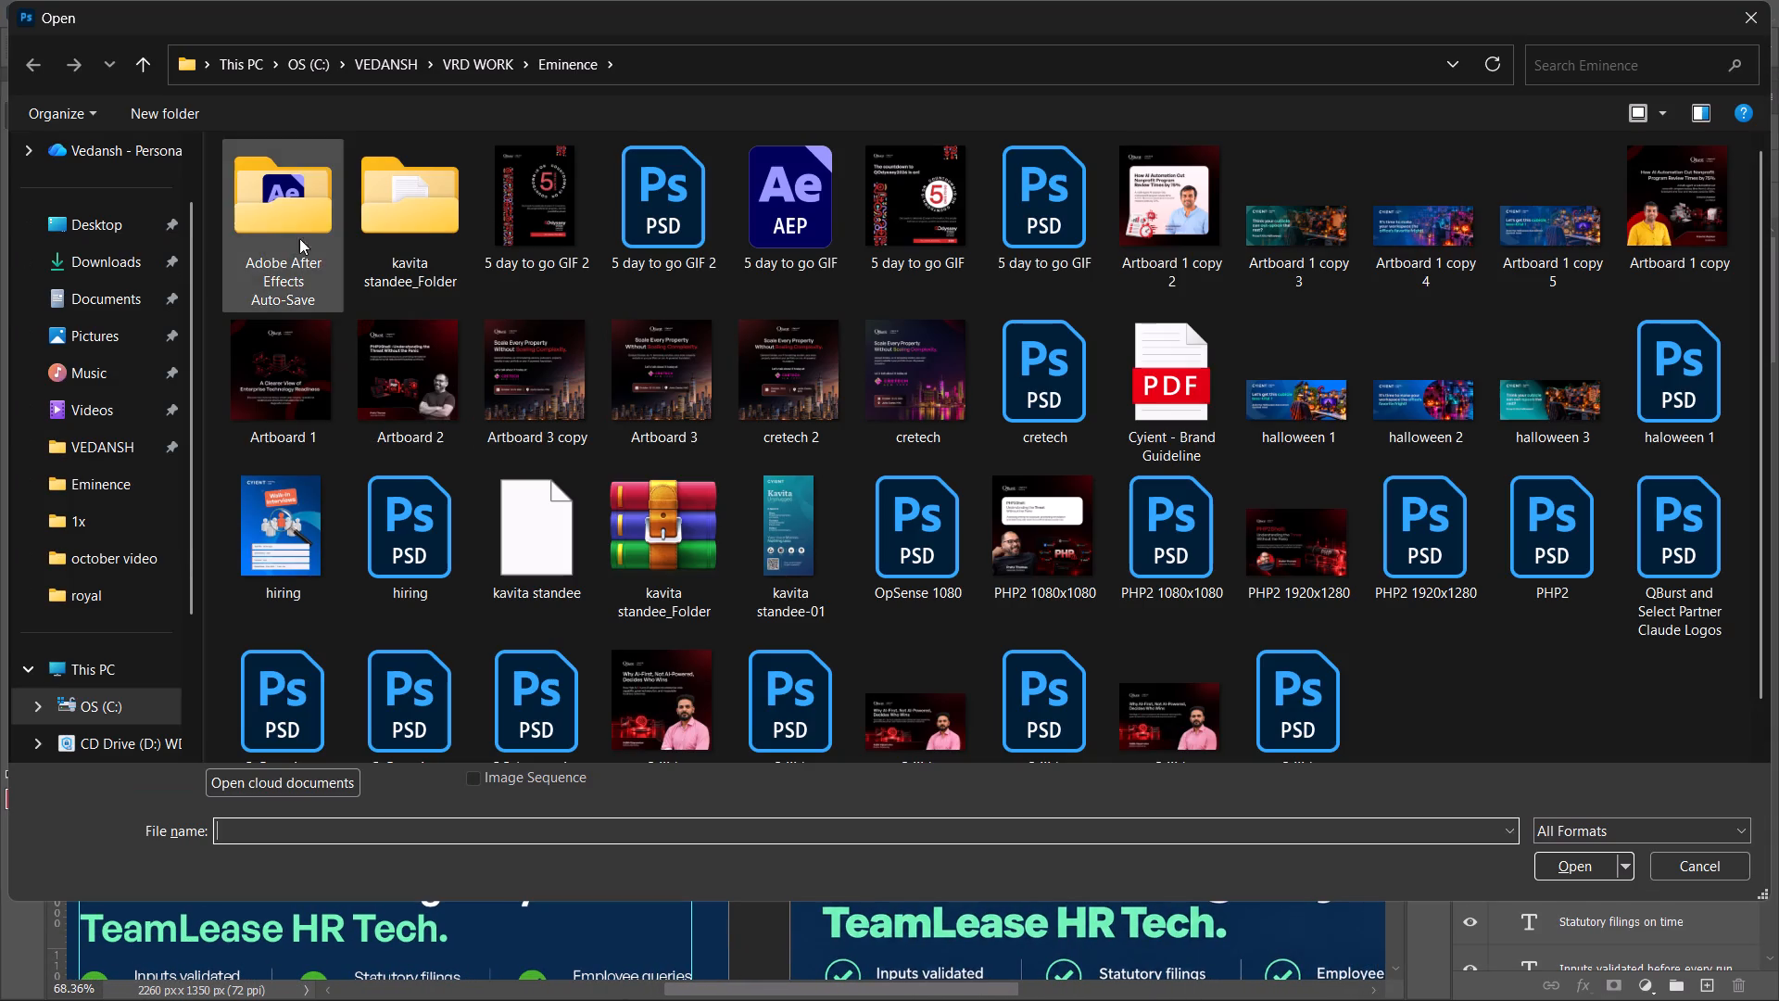
{"action": "left_click", "coordinate": [85, 260]}
{"action": "double_click", "coordinate": [304, 236]}
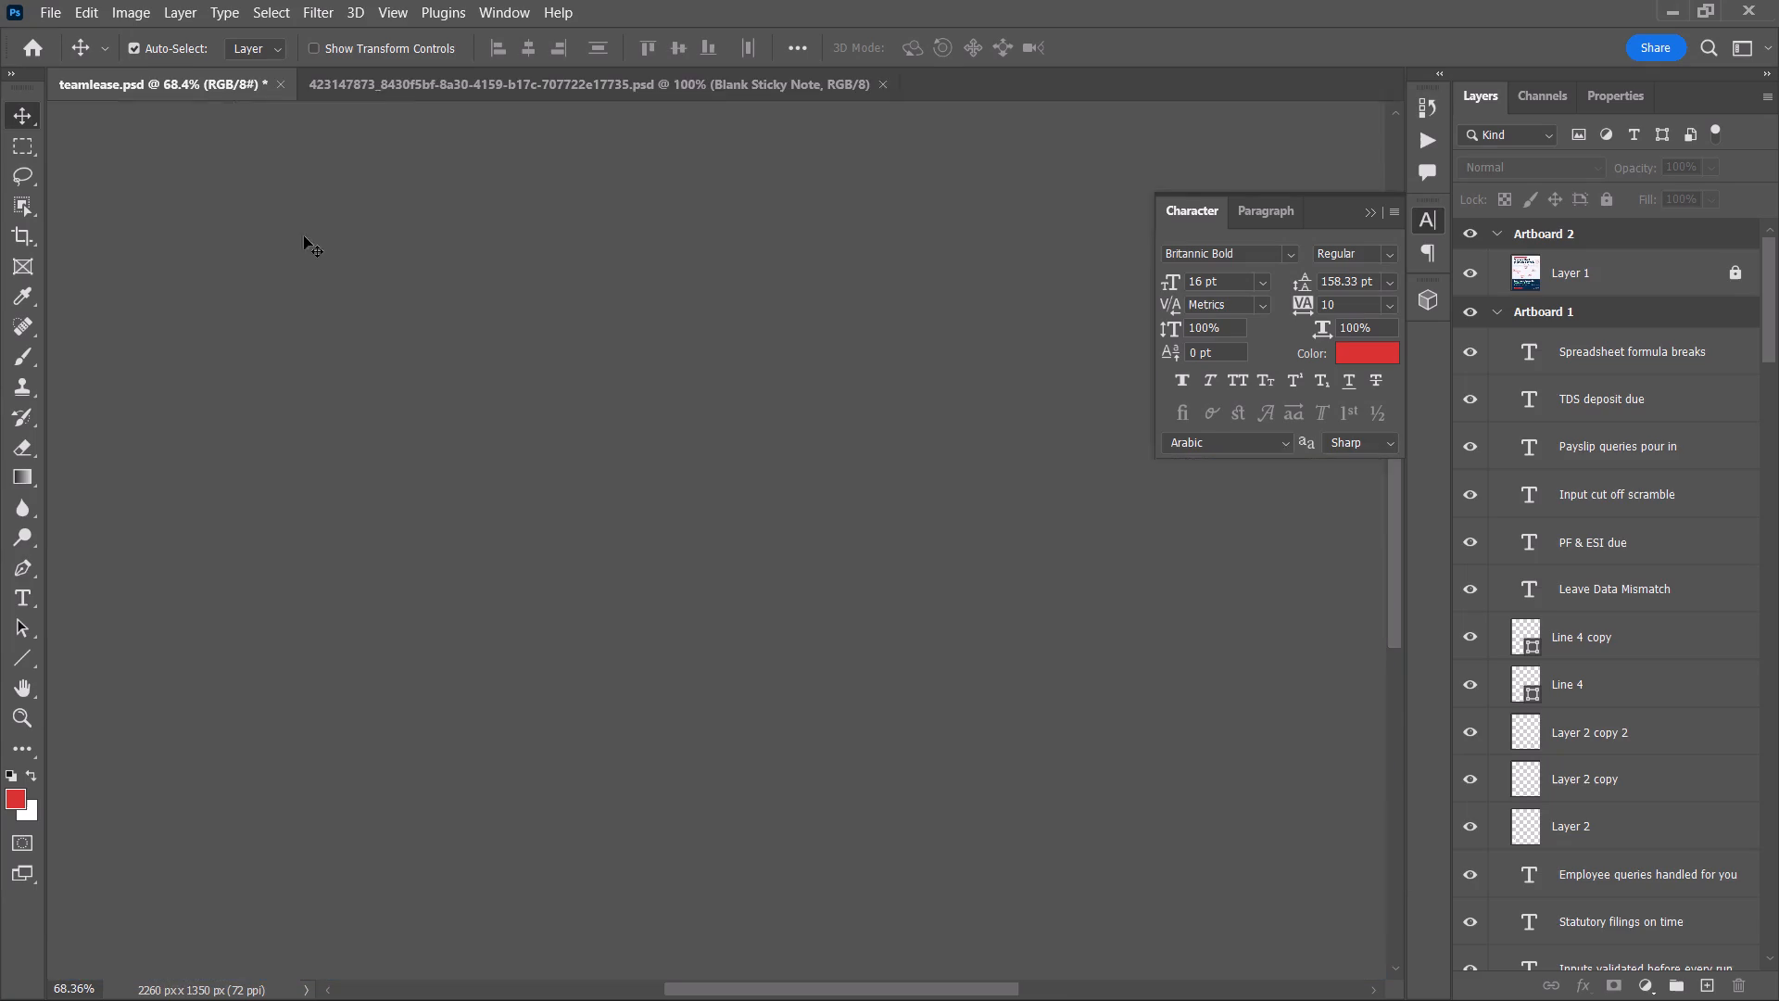
Copy the Blank Sticky Note artwork into teamlease.psd and place it at the top of Artboard 1's layer stack.
{"action": "left_click_drag", "start_coordinate": [696, 484], "coordinate": [557, 365]}
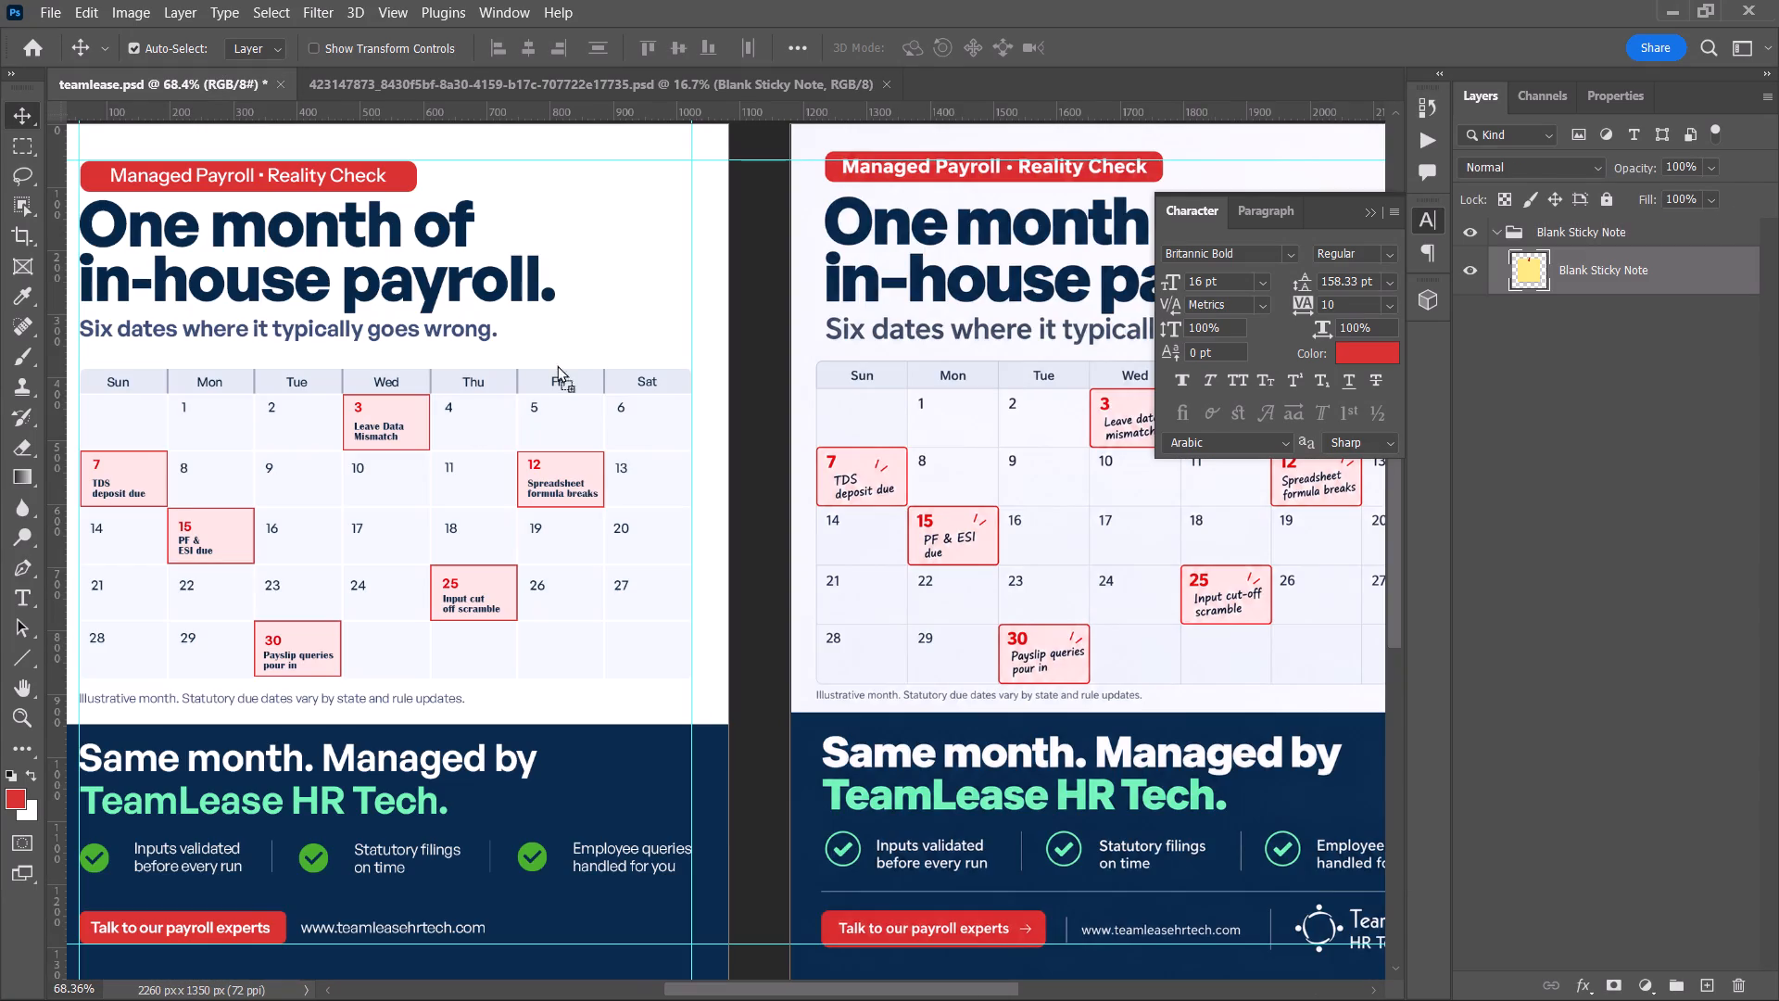
{"action": "left_click_drag", "start_coordinate": [557, 365], "coordinate": [576, 276]}
{"action": "left_click_drag", "start_coordinate": [1609, 235], "coordinate": [1607, 385]}
Convert the Blank Sticky Note to a smart object.
{"action": "right_click", "coordinate": [1620, 372]}
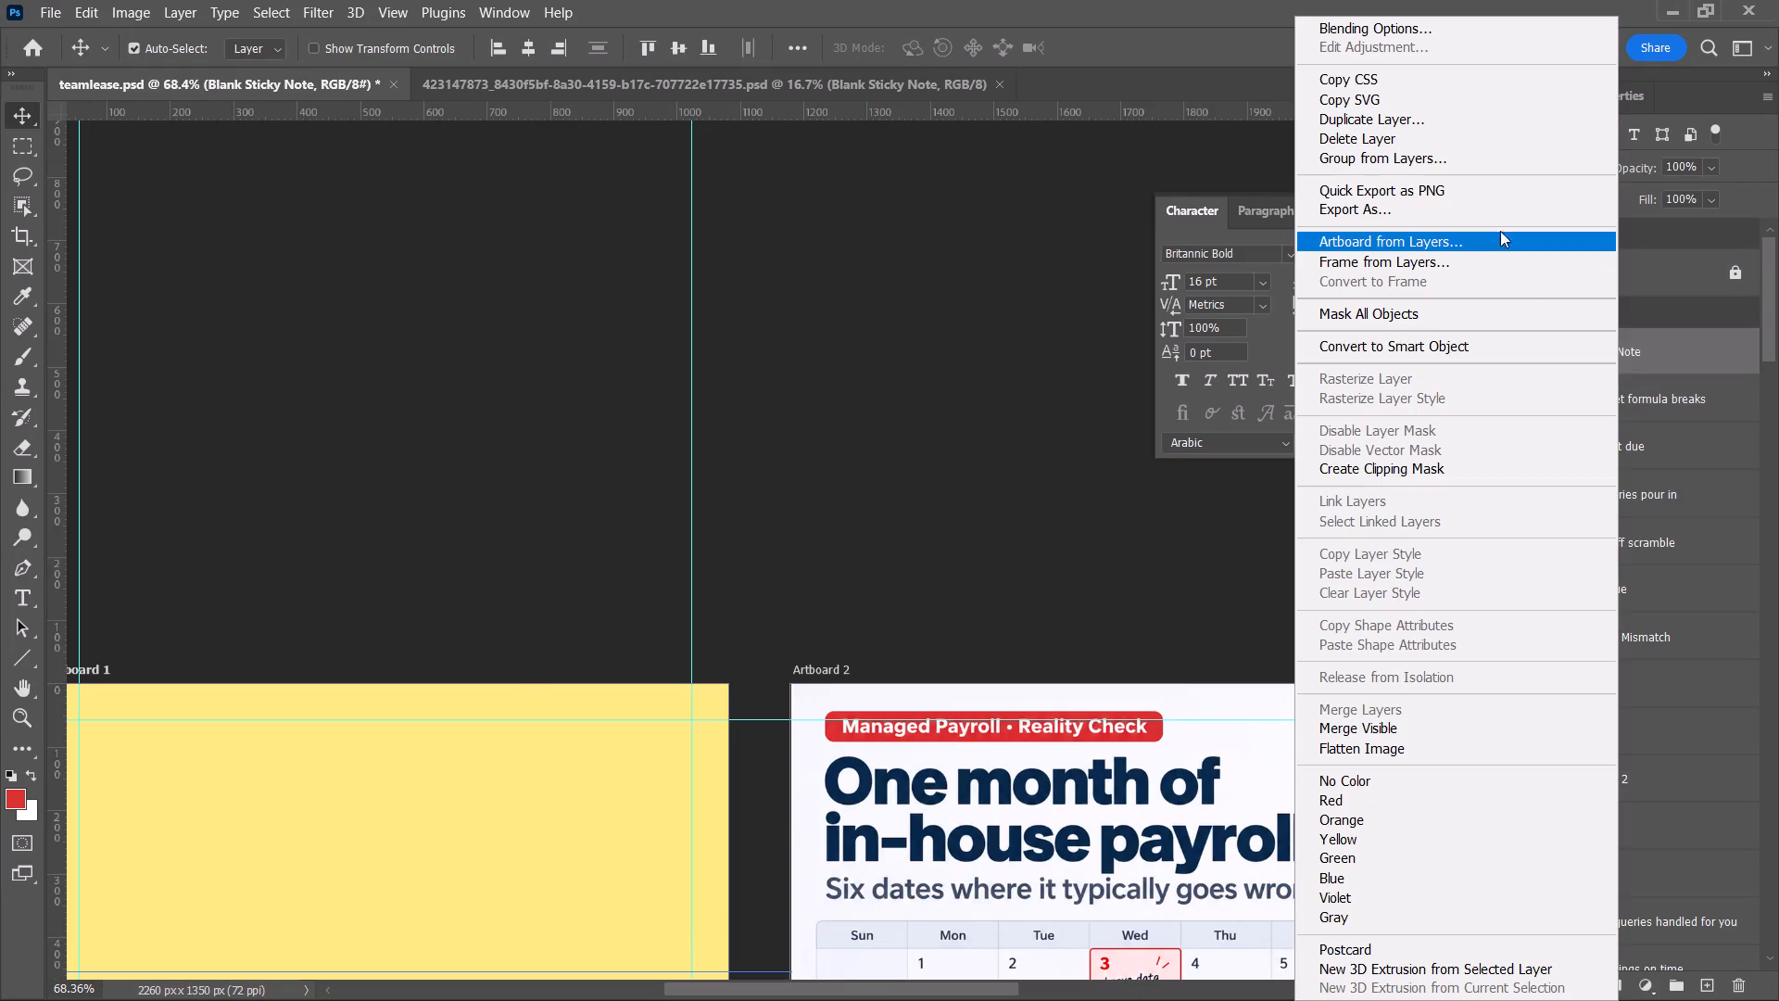
{"action": "left_click", "coordinate": [1541, 341]}
Scale the sticky note down to about 11% and move it over the upper-right corner of Artboard 1.
{"action": "key", "text": "ctrl+t"}
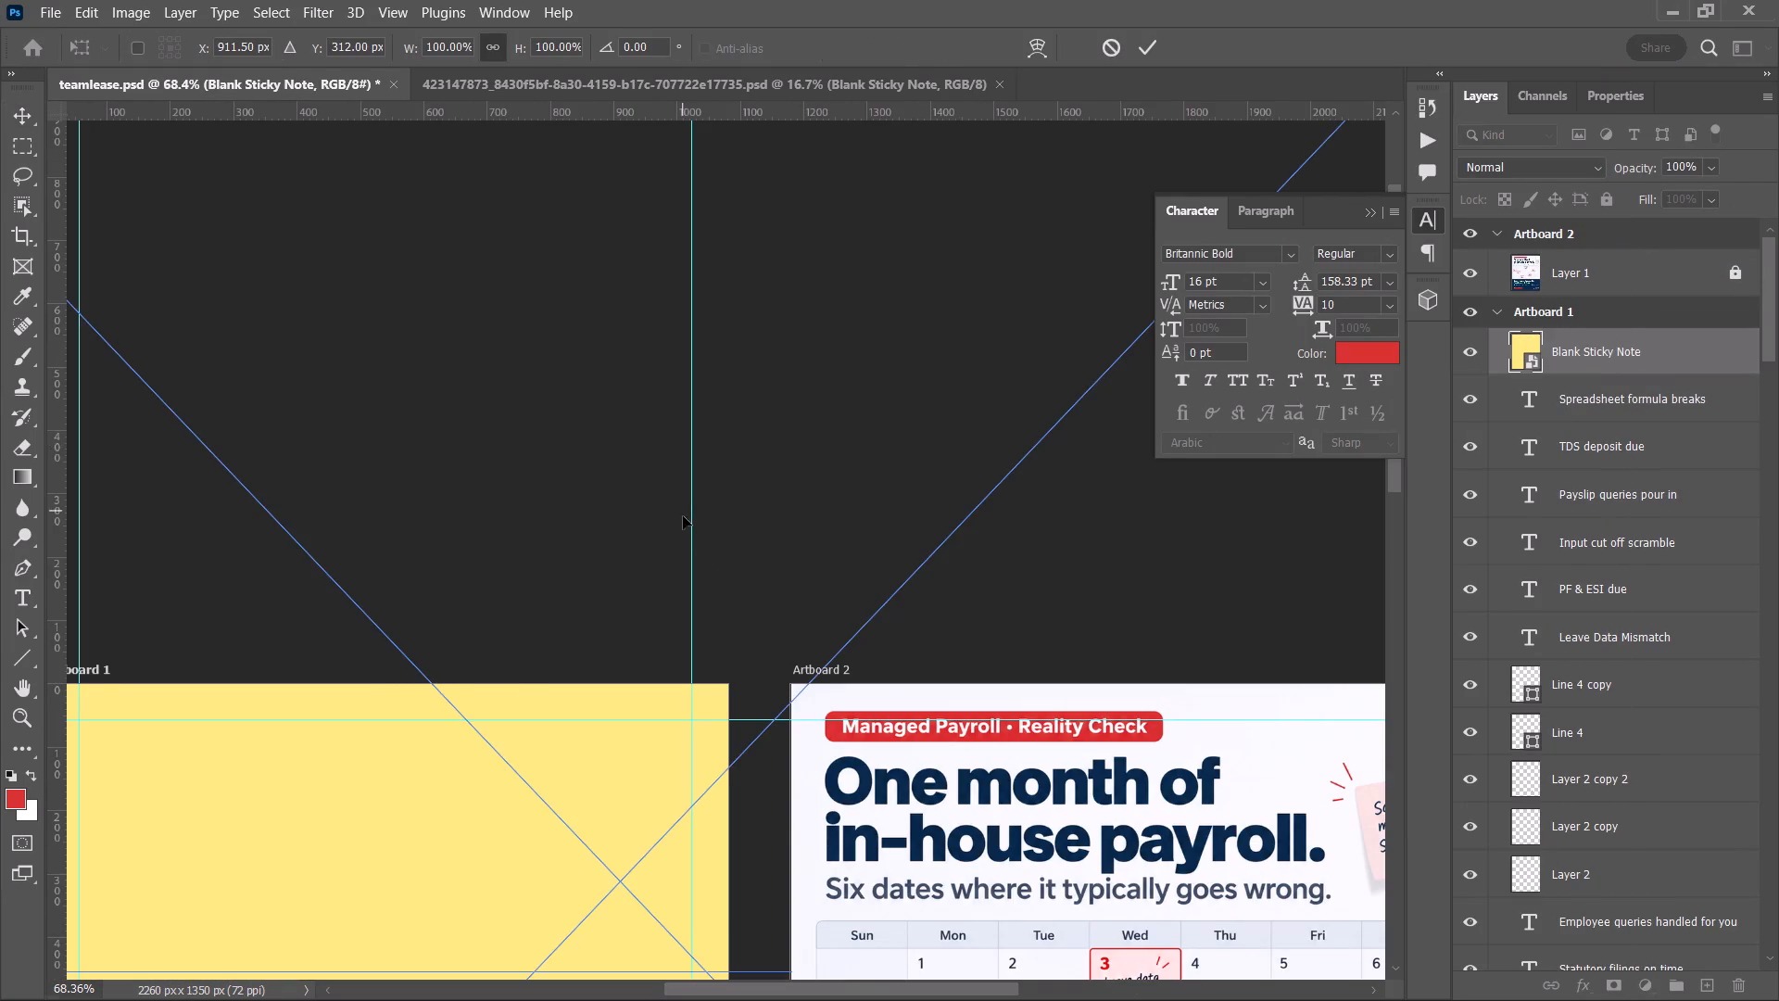
{"action": "scroll", "coordinate": [717, 555], "scroll_direction": "down", "scroll_amount": 15, "text": "alt"}
{"action": "left_click", "coordinate": [697, 487]}
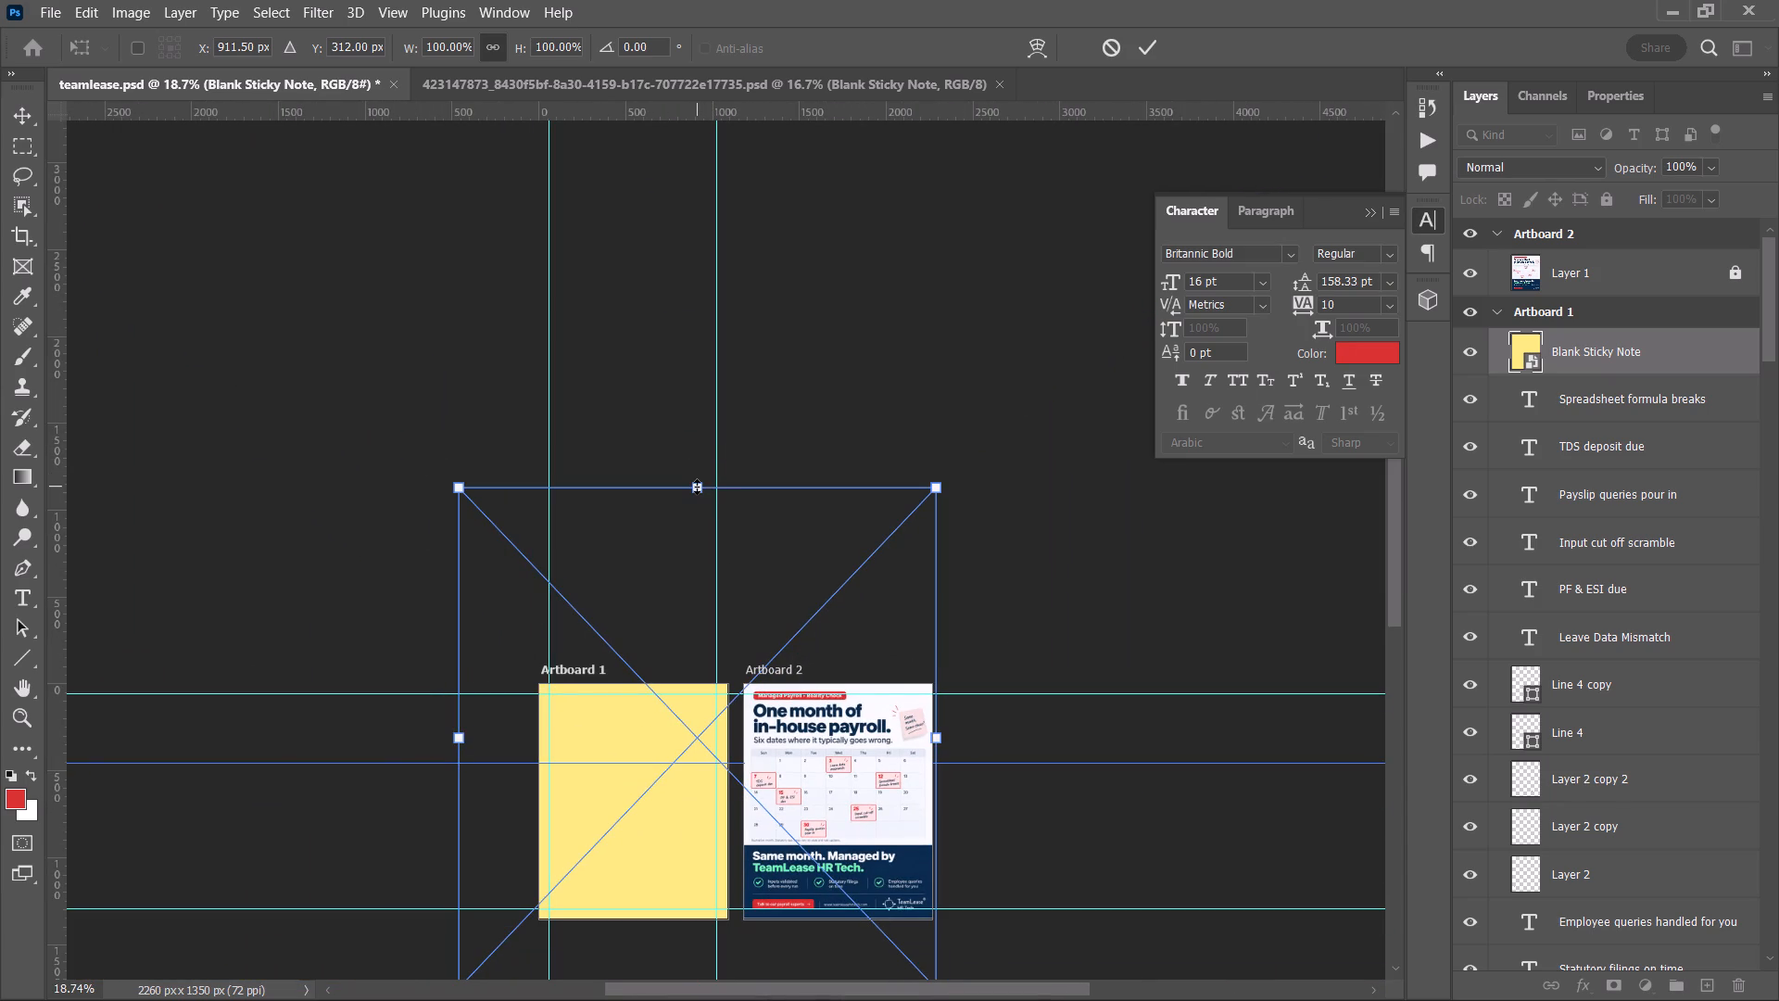
{"action": "left_click_drag", "start_coordinate": [697, 487], "coordinate": [665, 933]}
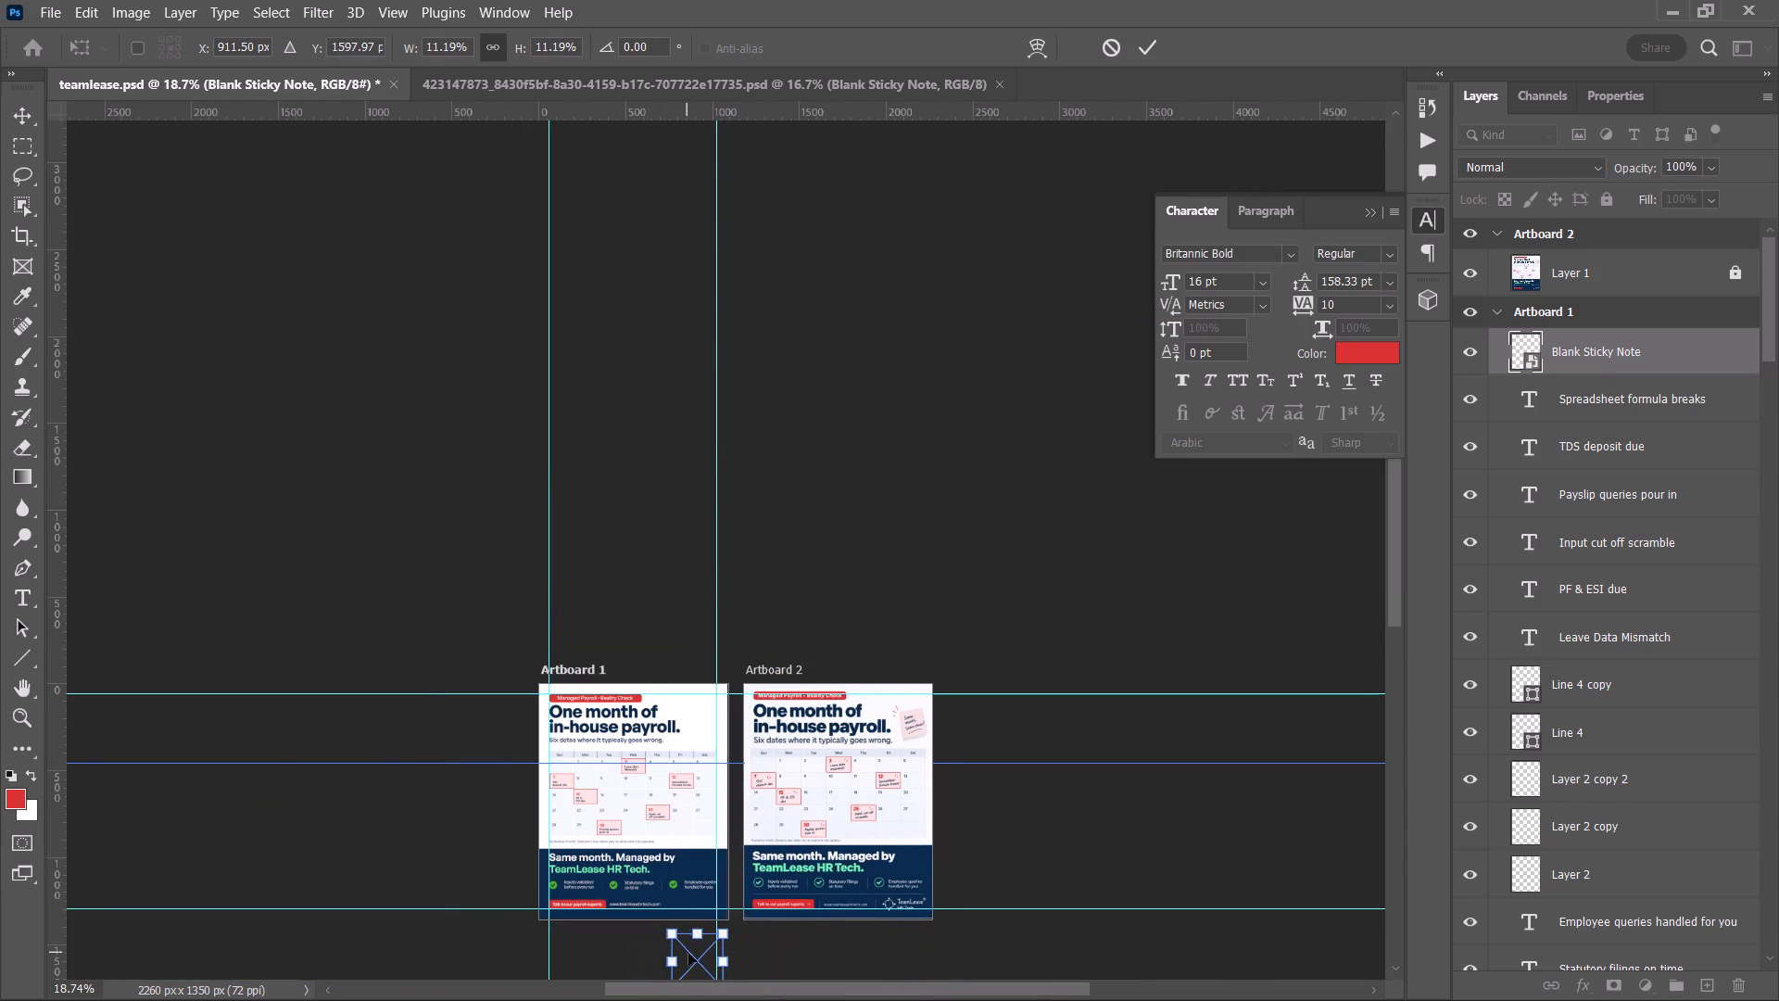
{"action": "left_click_drag", "start_coordinate": [696, 957], "coordinate": [688, 706]}
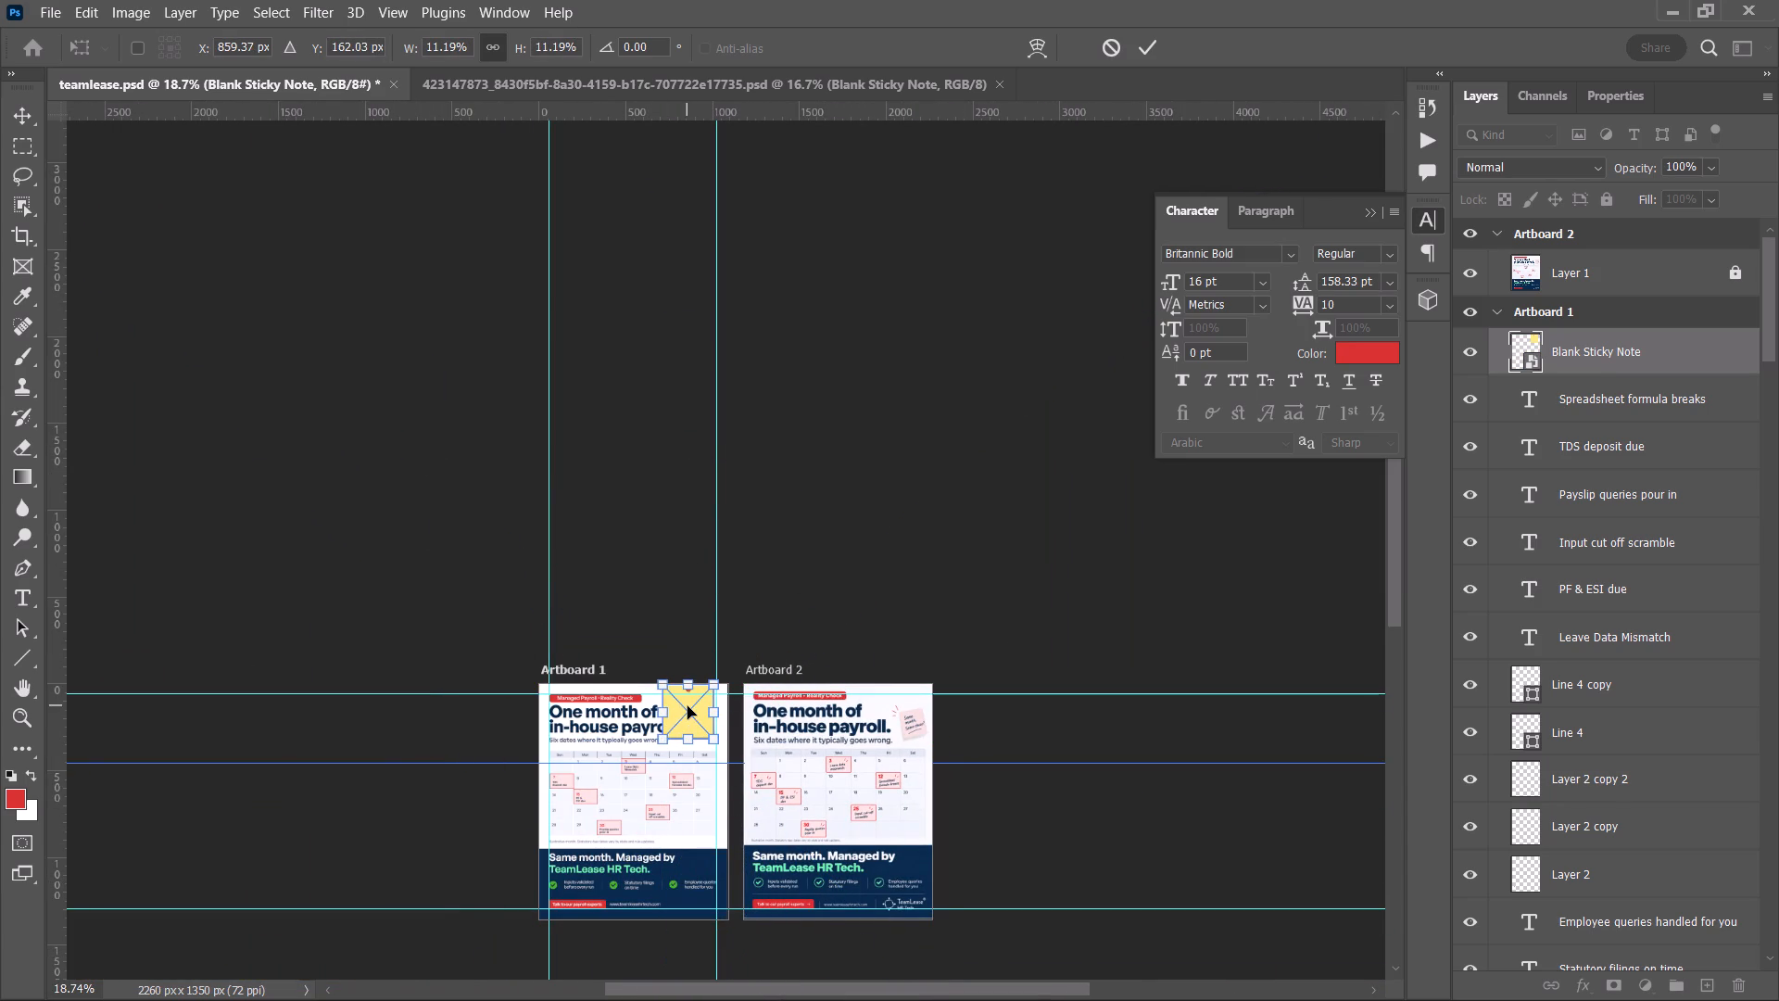
Shrink the sticky note to about 6.4% and position it beside the headline, above the calendar's Fri and Sat columns.
{"action": "scroll", "coordinate": [734, 746], "scroll_direction": "up", "scroll_amount": 15, "text": "alt"}
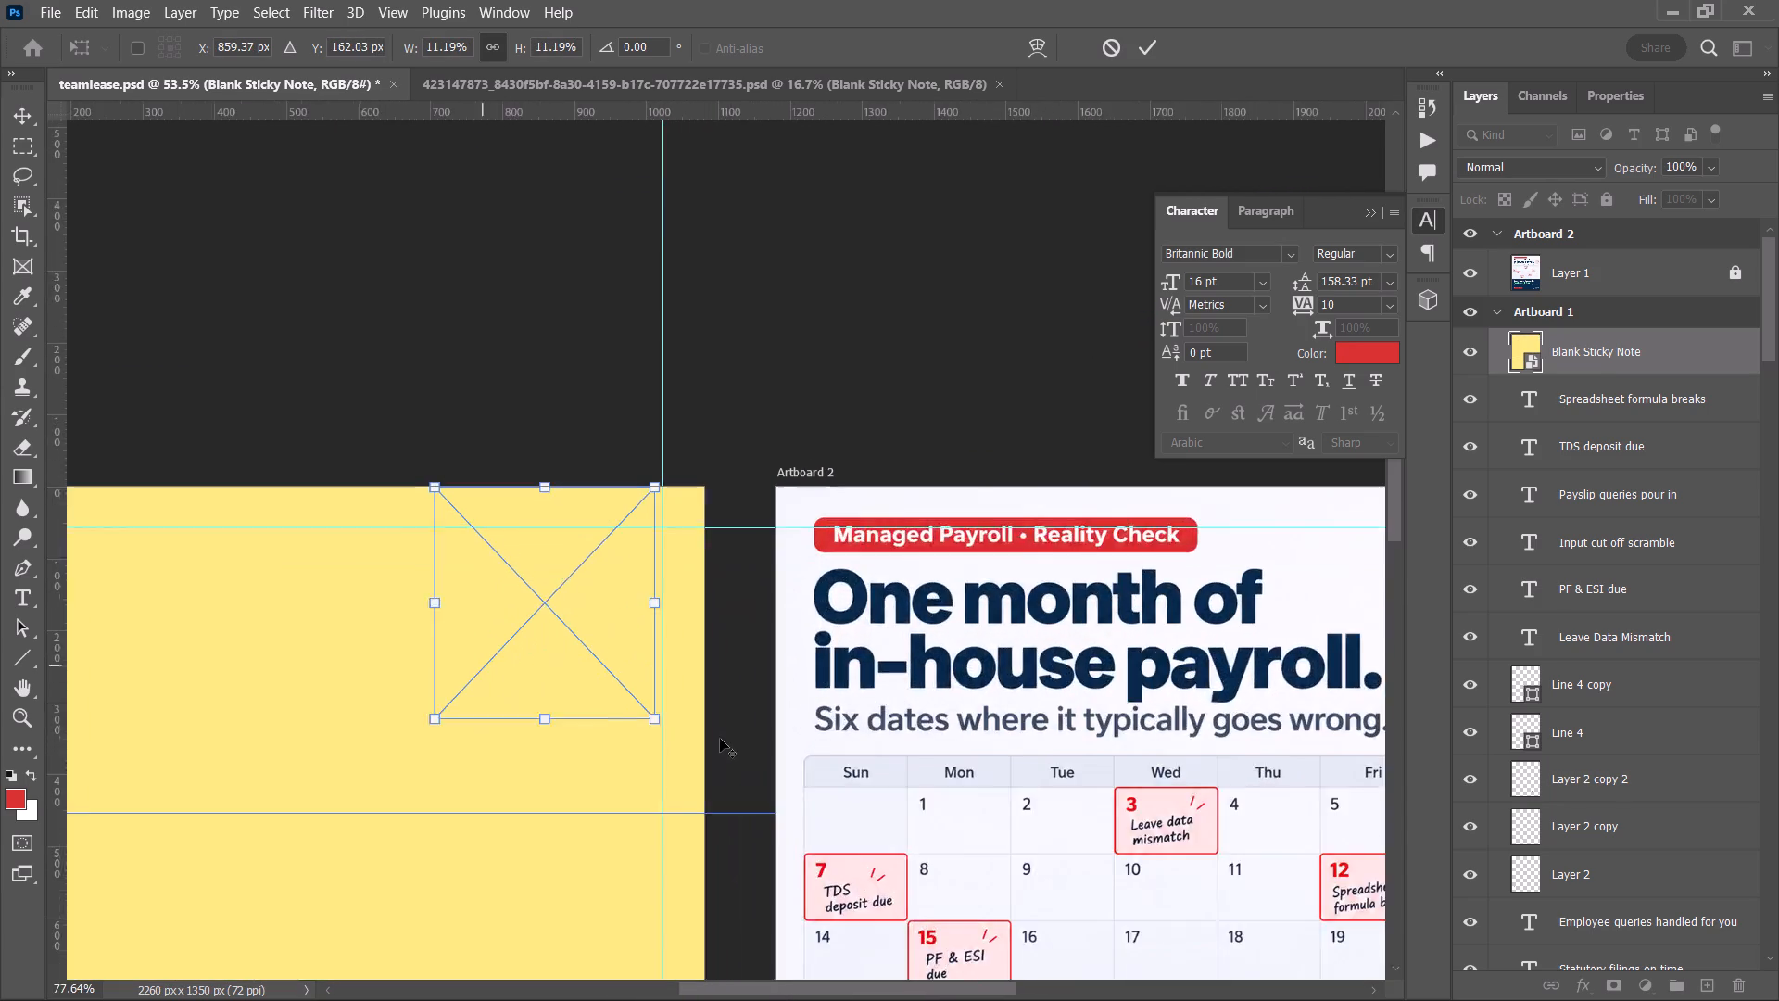
{"action": "scroll", "coordinate": [720, 739], "scroll_direction": "up", "scroll_amount": 4, "text": "alt"}
{"action": "left_click_drag", "start_coordinate": [439, 572], "coordinate": [483, 613]}
{"action": "left_click_drag", "start_coordinate": [462, 583], "coordinate": [486, 628]}
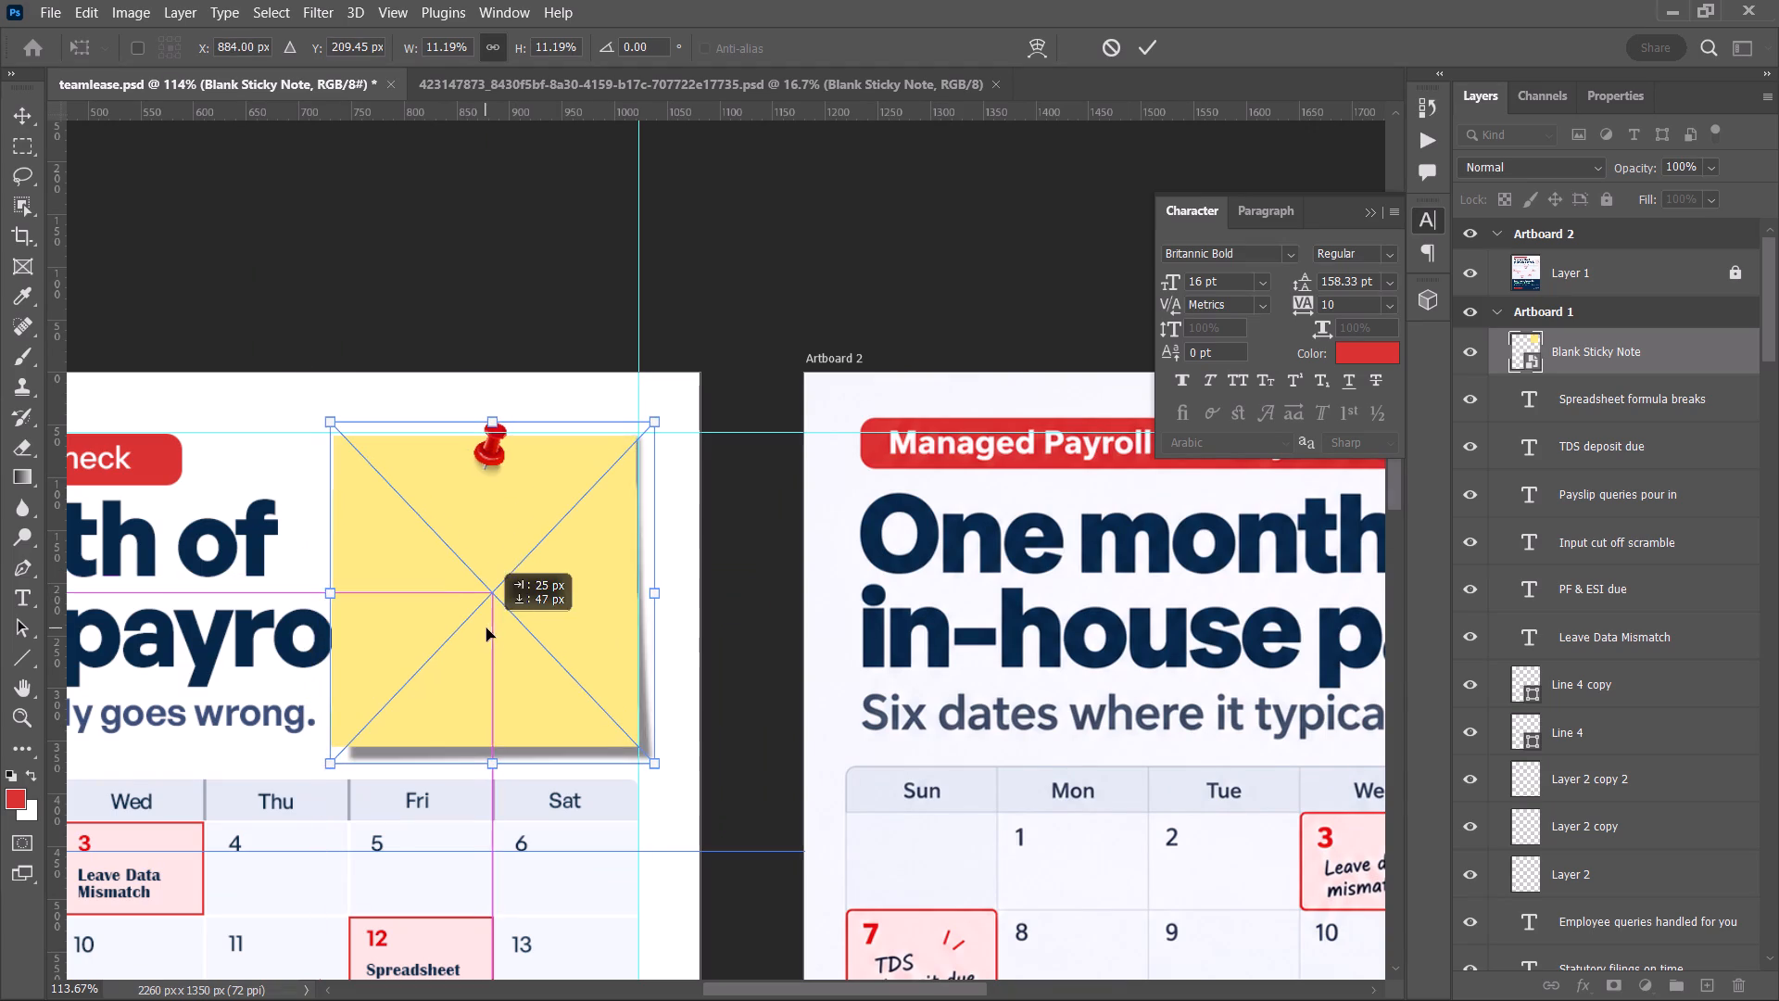
{"action": "left_click_drag", "start_coordinate": [486, 628], "coordinate": [492, 635]}
{"action": "left_click_drag", "start_coordinate": [322, 419], "coordinate": [462, 551]}
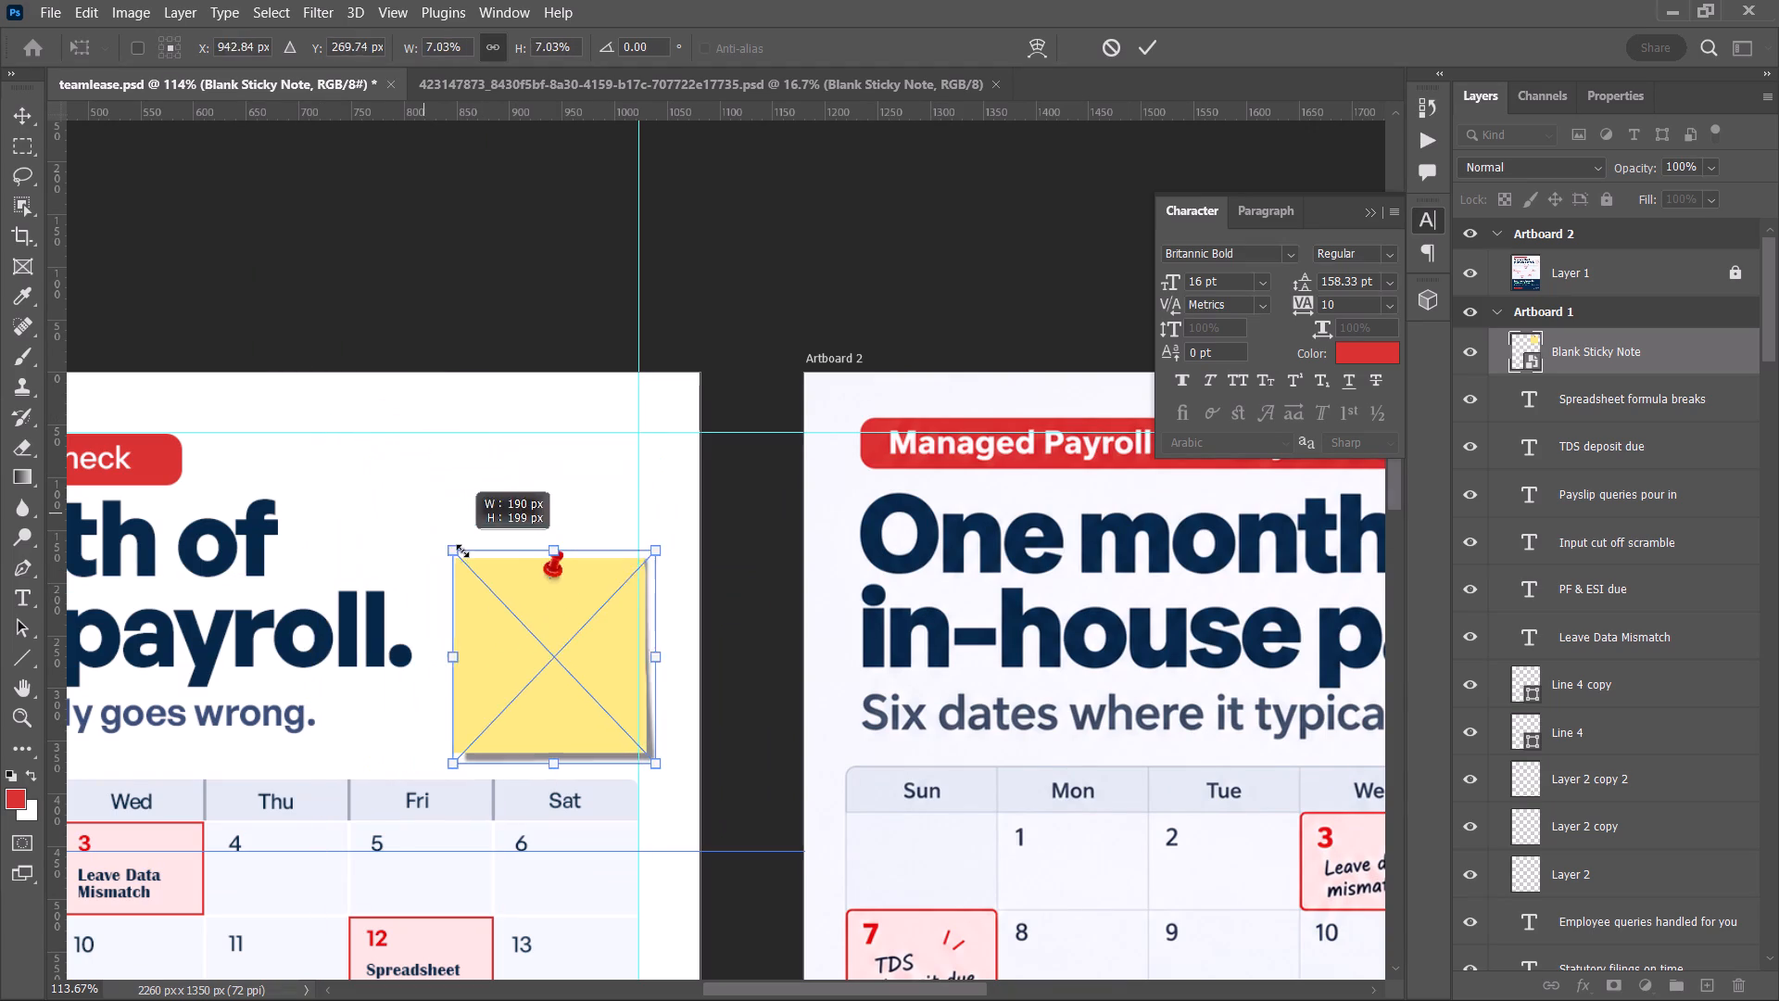
{"action": "left_click_drag", "start_coordinate": [462, 551], "coordinate": [472, 554]}
{"action": "left_click_drag", "start_coordinate": [571, 643], "coordinate": [537, 593]}
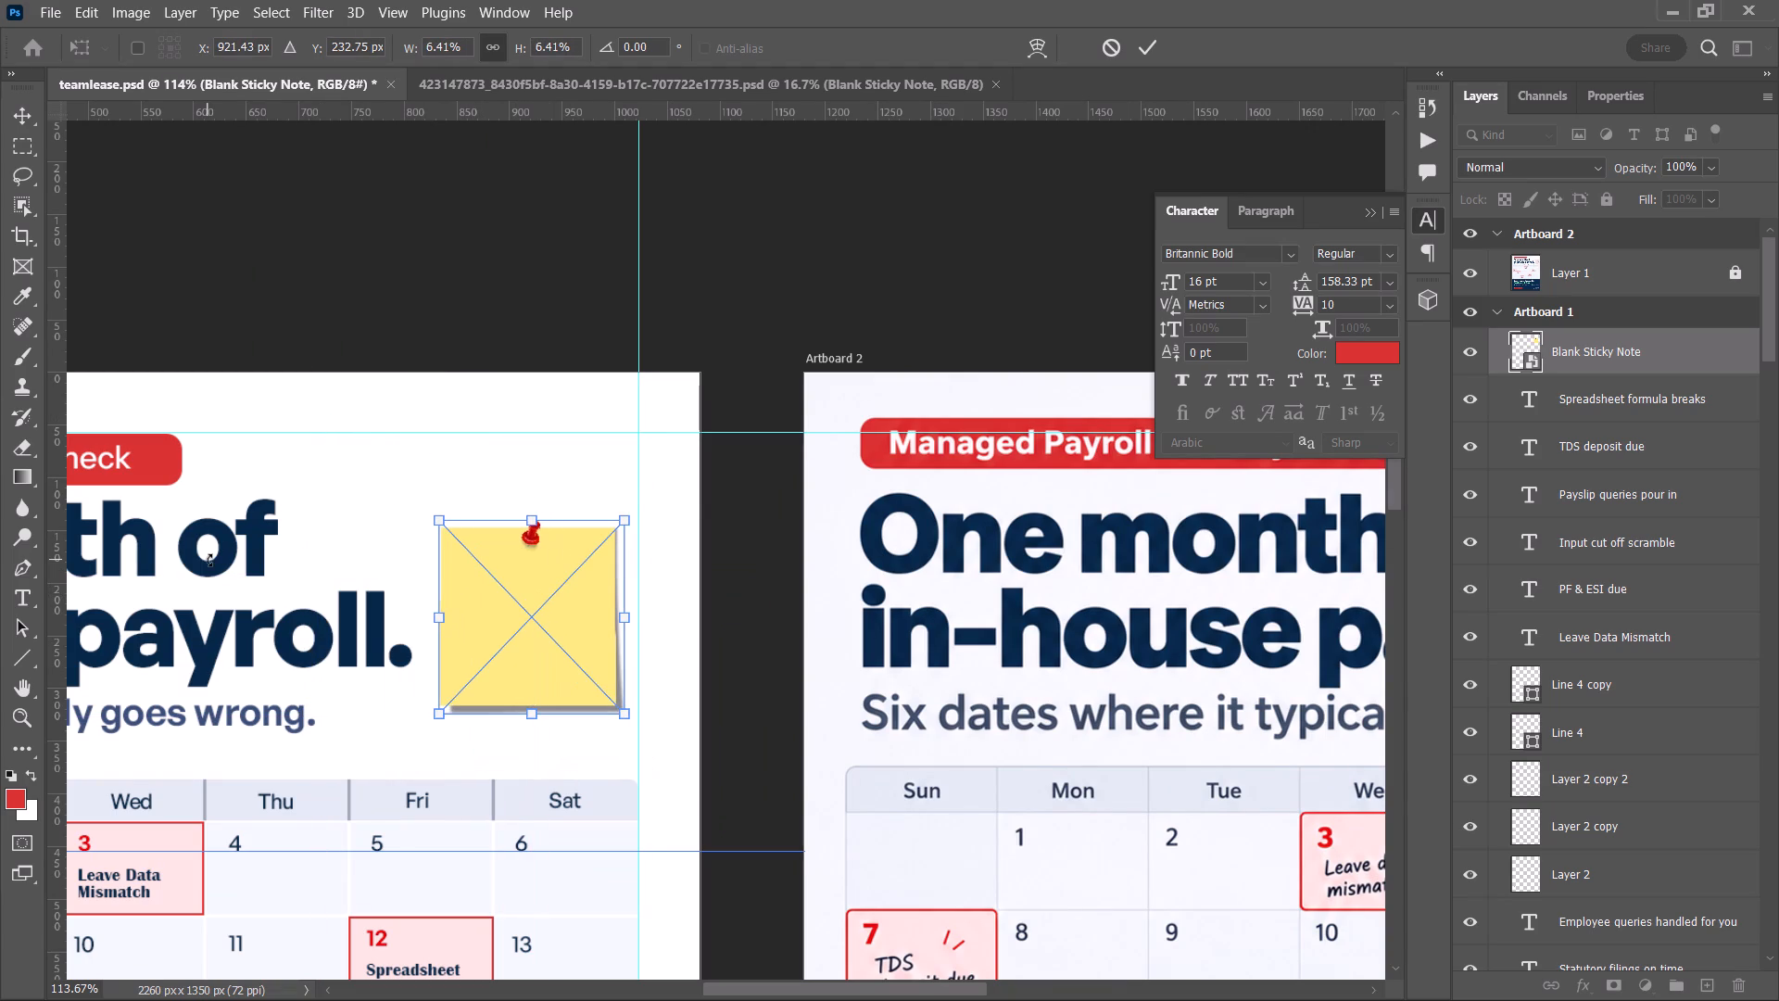
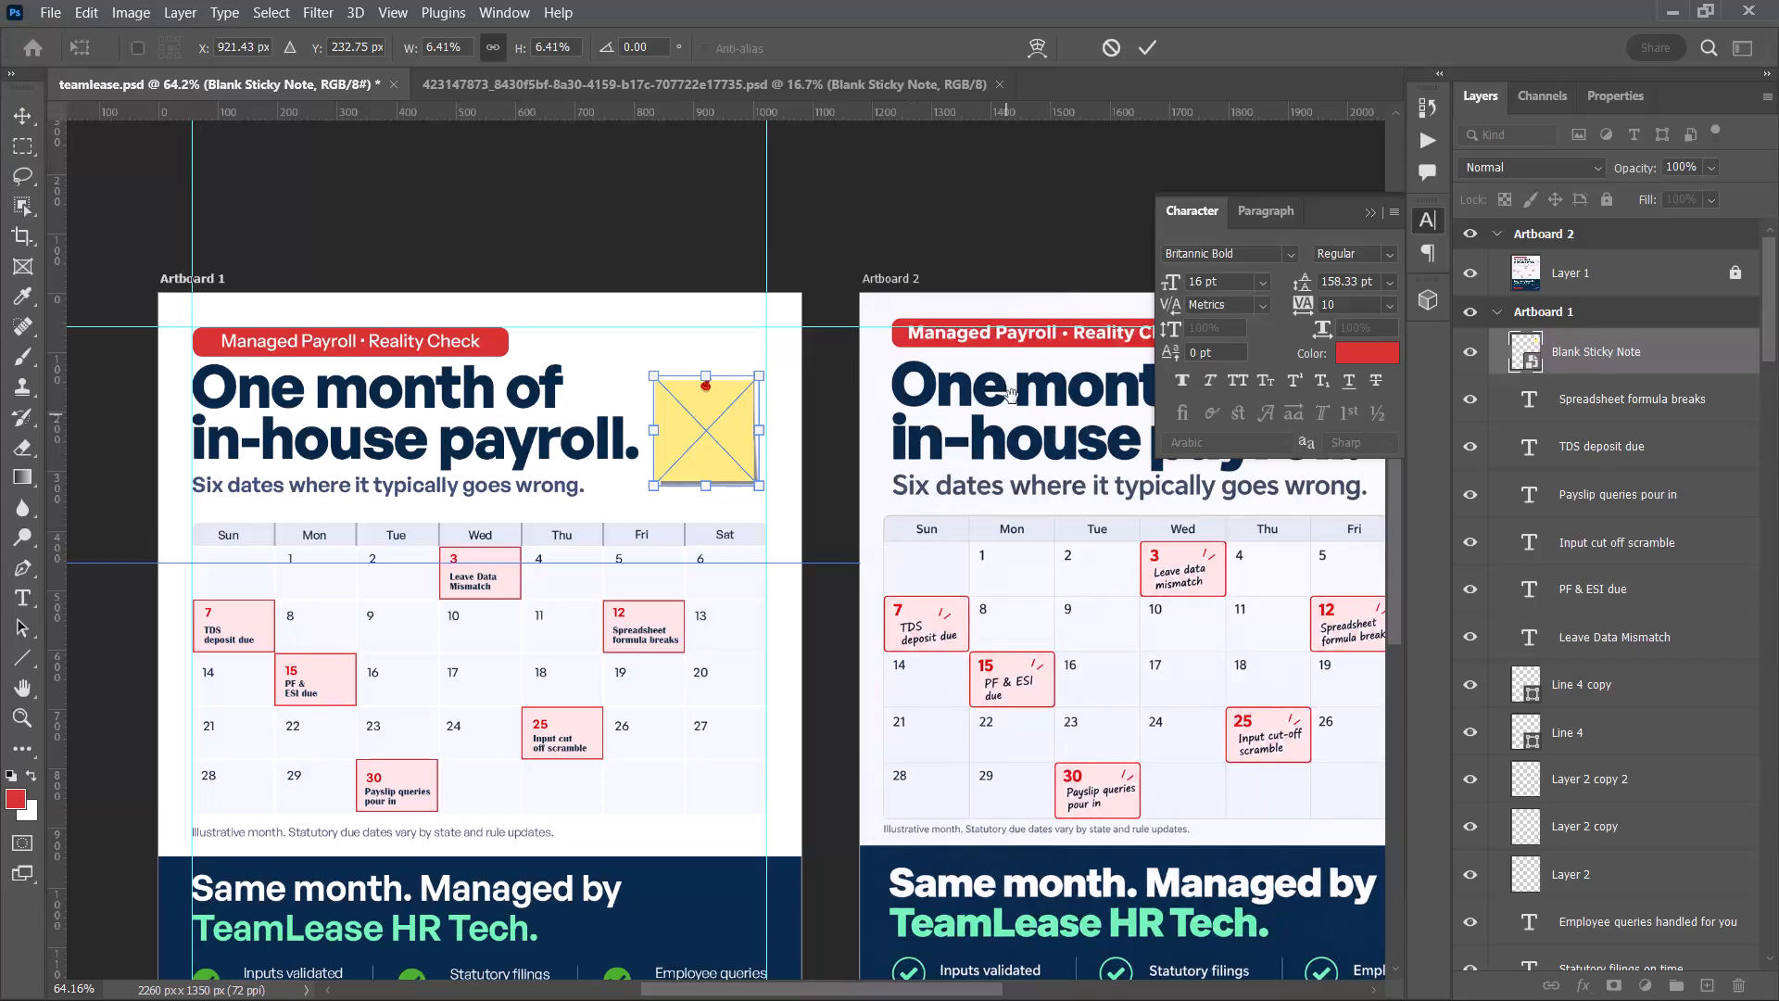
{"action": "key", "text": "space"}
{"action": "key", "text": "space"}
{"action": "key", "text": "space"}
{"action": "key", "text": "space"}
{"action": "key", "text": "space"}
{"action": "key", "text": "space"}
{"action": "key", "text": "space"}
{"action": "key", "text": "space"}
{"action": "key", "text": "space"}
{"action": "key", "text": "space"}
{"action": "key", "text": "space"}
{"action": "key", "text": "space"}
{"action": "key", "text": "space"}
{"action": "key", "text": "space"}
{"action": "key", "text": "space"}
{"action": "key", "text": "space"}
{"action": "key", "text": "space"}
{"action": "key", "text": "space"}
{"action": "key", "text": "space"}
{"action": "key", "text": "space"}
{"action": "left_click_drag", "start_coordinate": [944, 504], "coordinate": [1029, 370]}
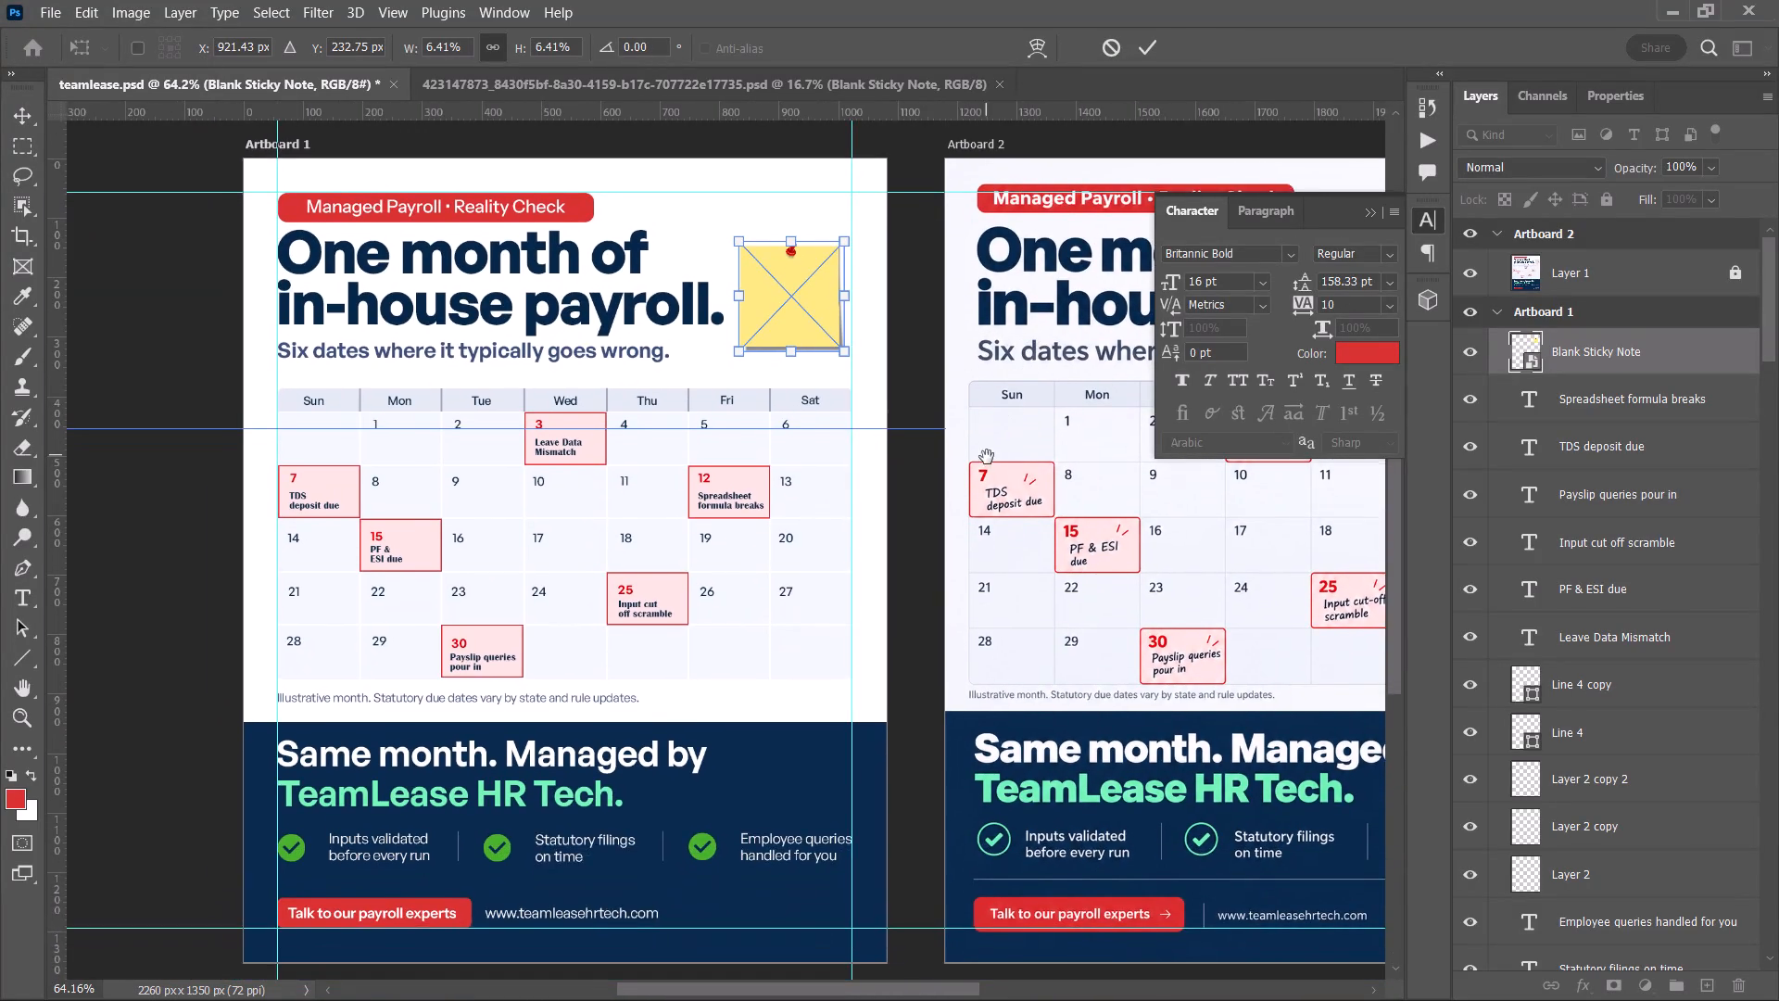
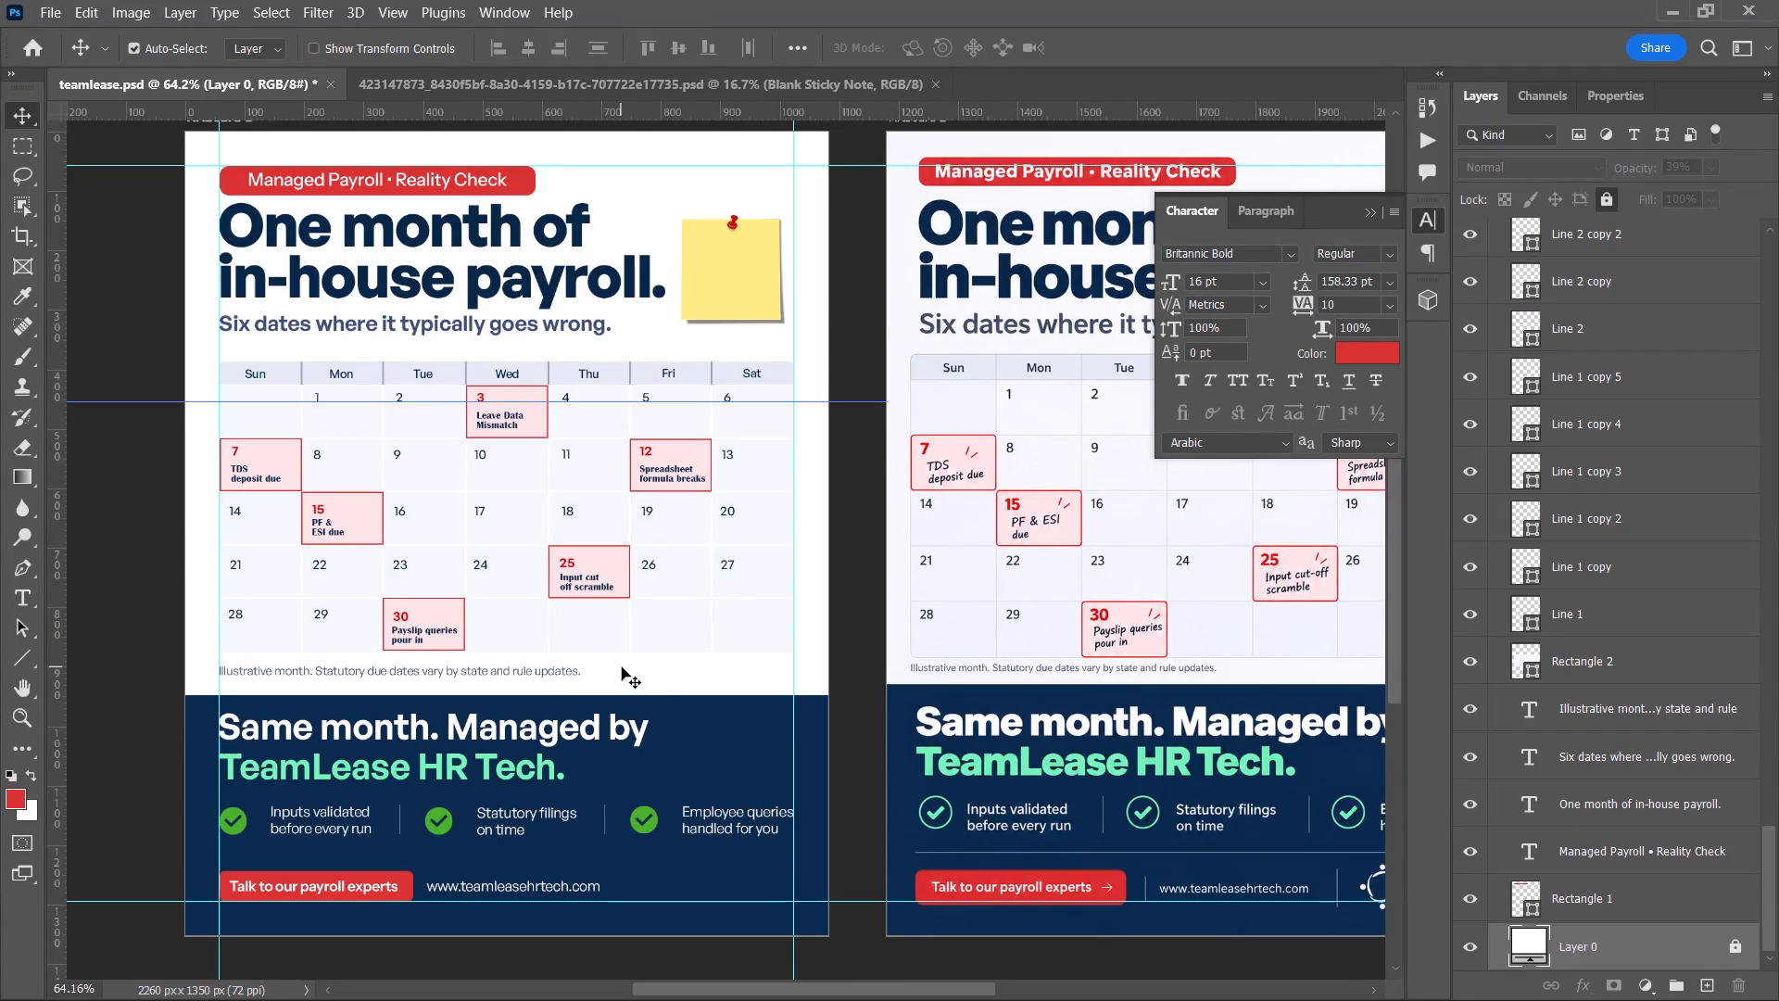
Recolour the "Illustrative month" disclaimer below the calendar with the red sampled from the "Managed Payroll • Reality Check" banner.
{"action": "left_click_drag", "start_coordinate": [622, 667], "coordinate": [541, 677]}
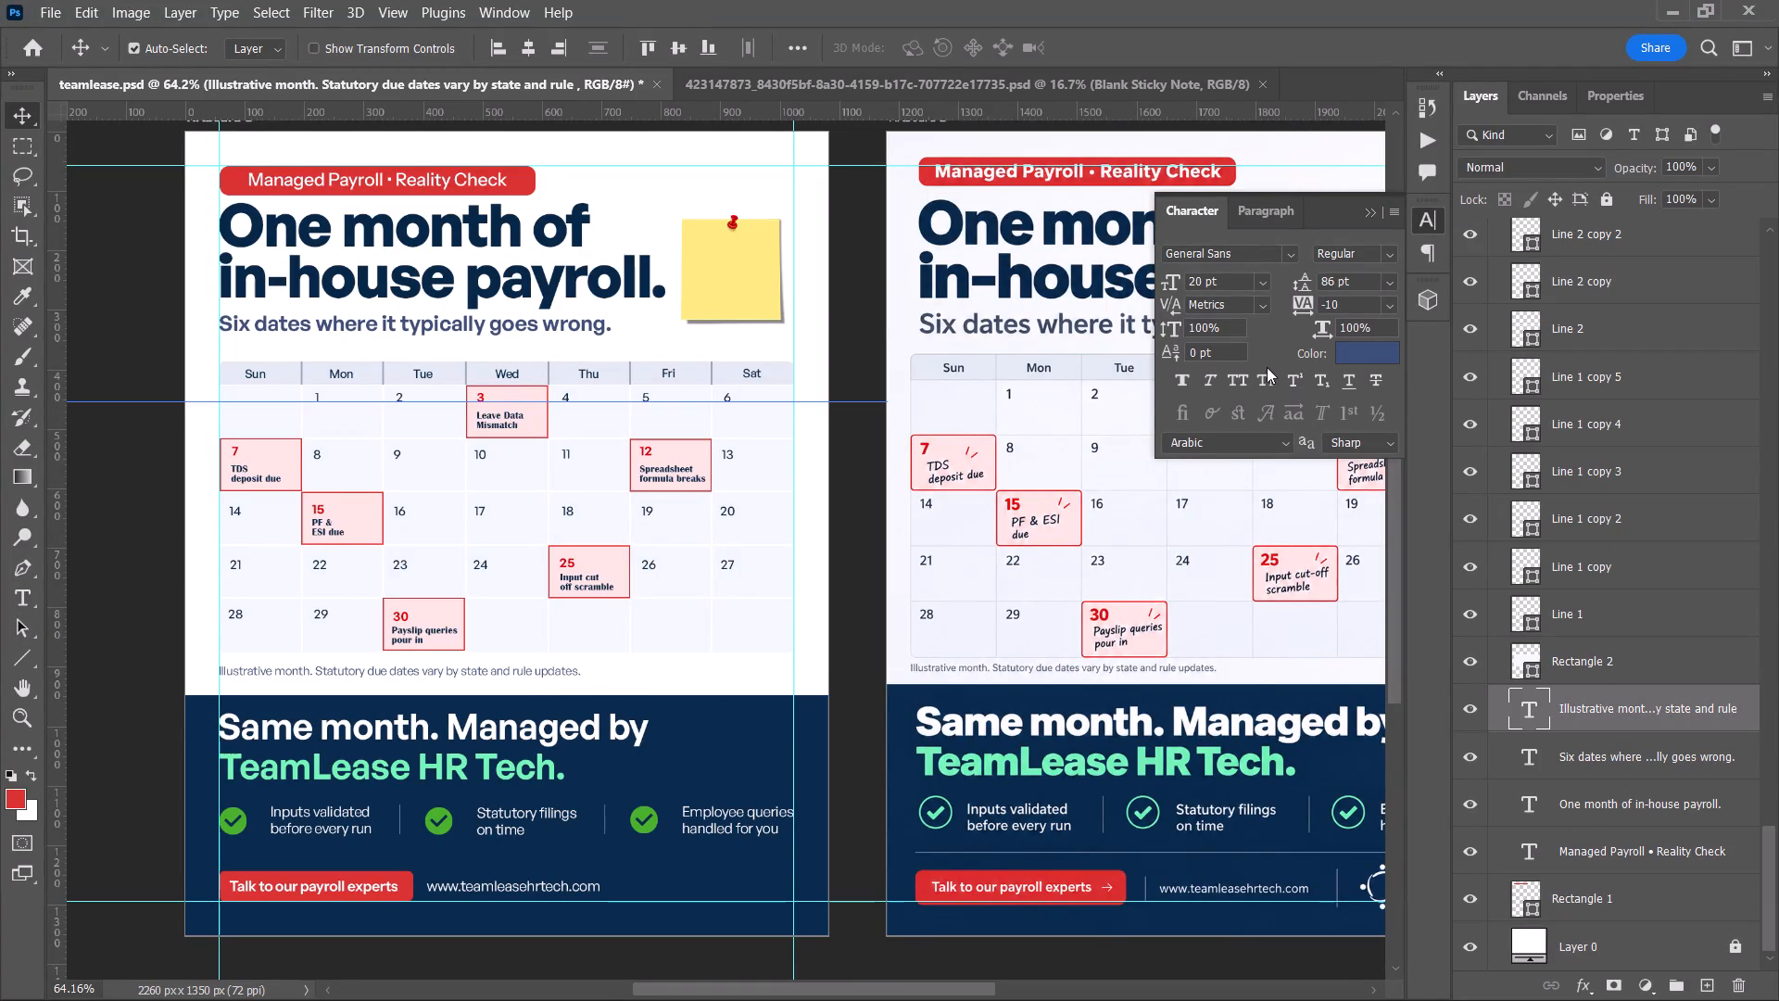
{"action": "left_click", "coordinate": [1334, 354]}
{"action": "left_click", "coordinate": [1341, 354]}
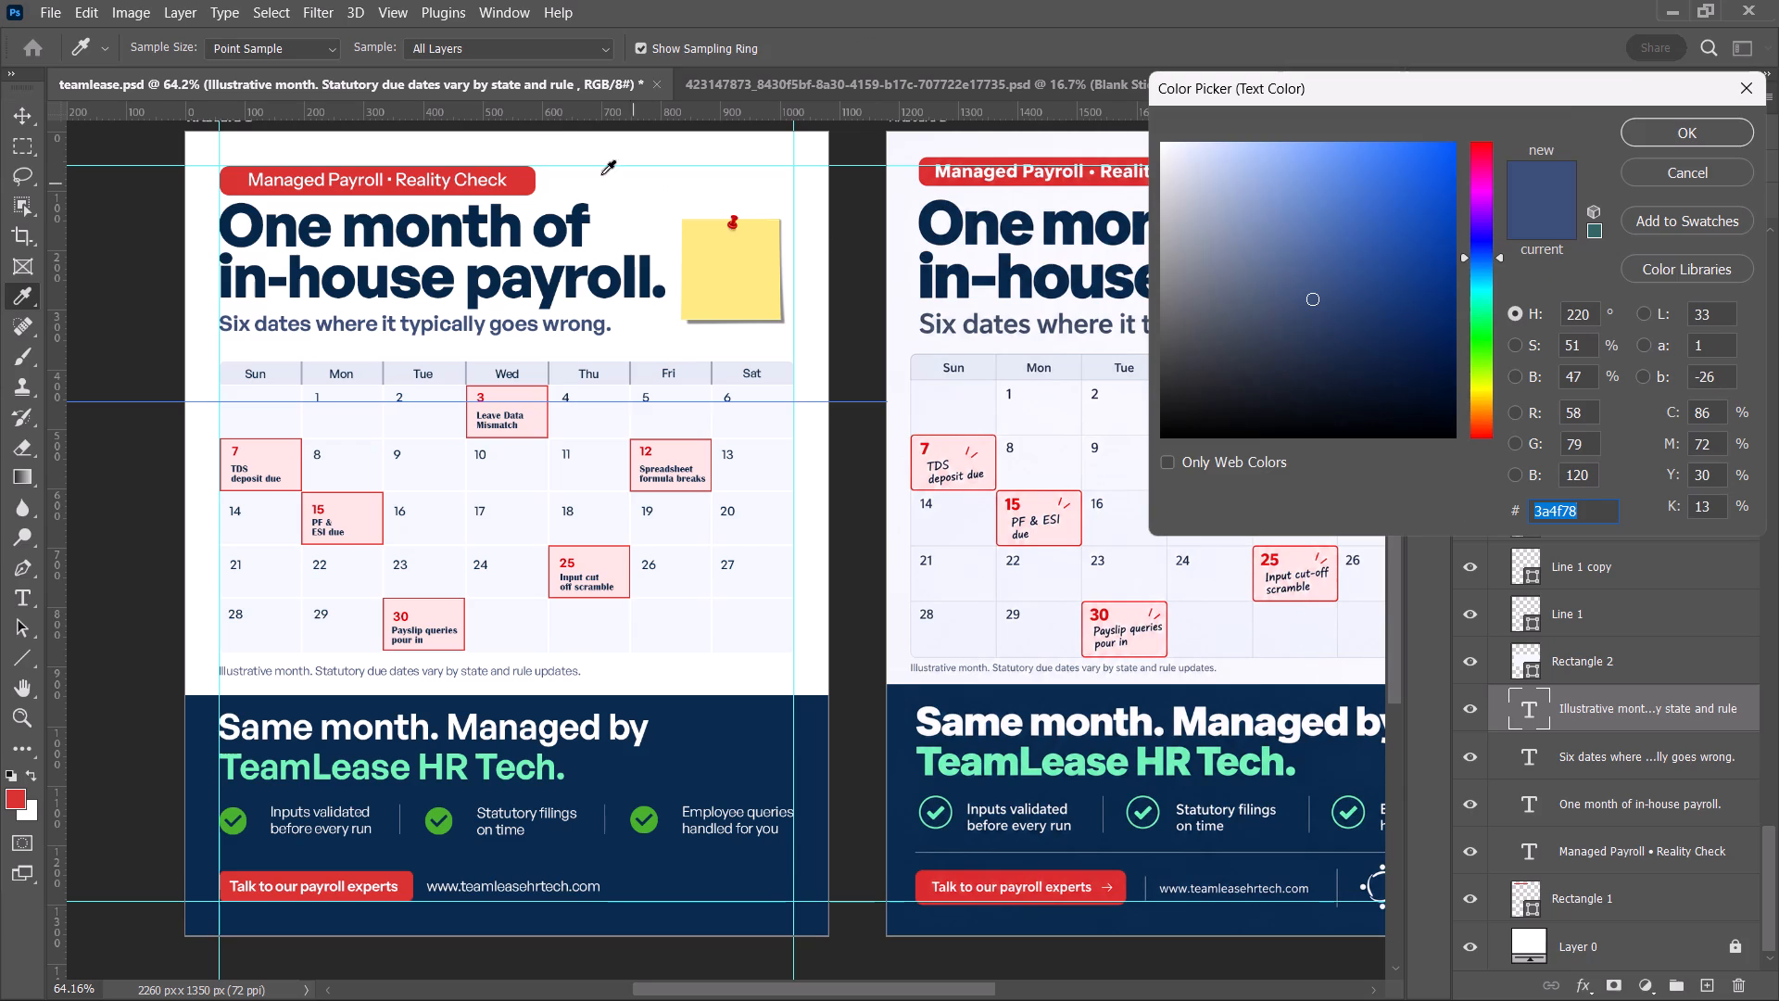
{"action": "left_click", "coordinate": [526, 178]}
{"action": "left_click", "coordinate": [1669, 124]}
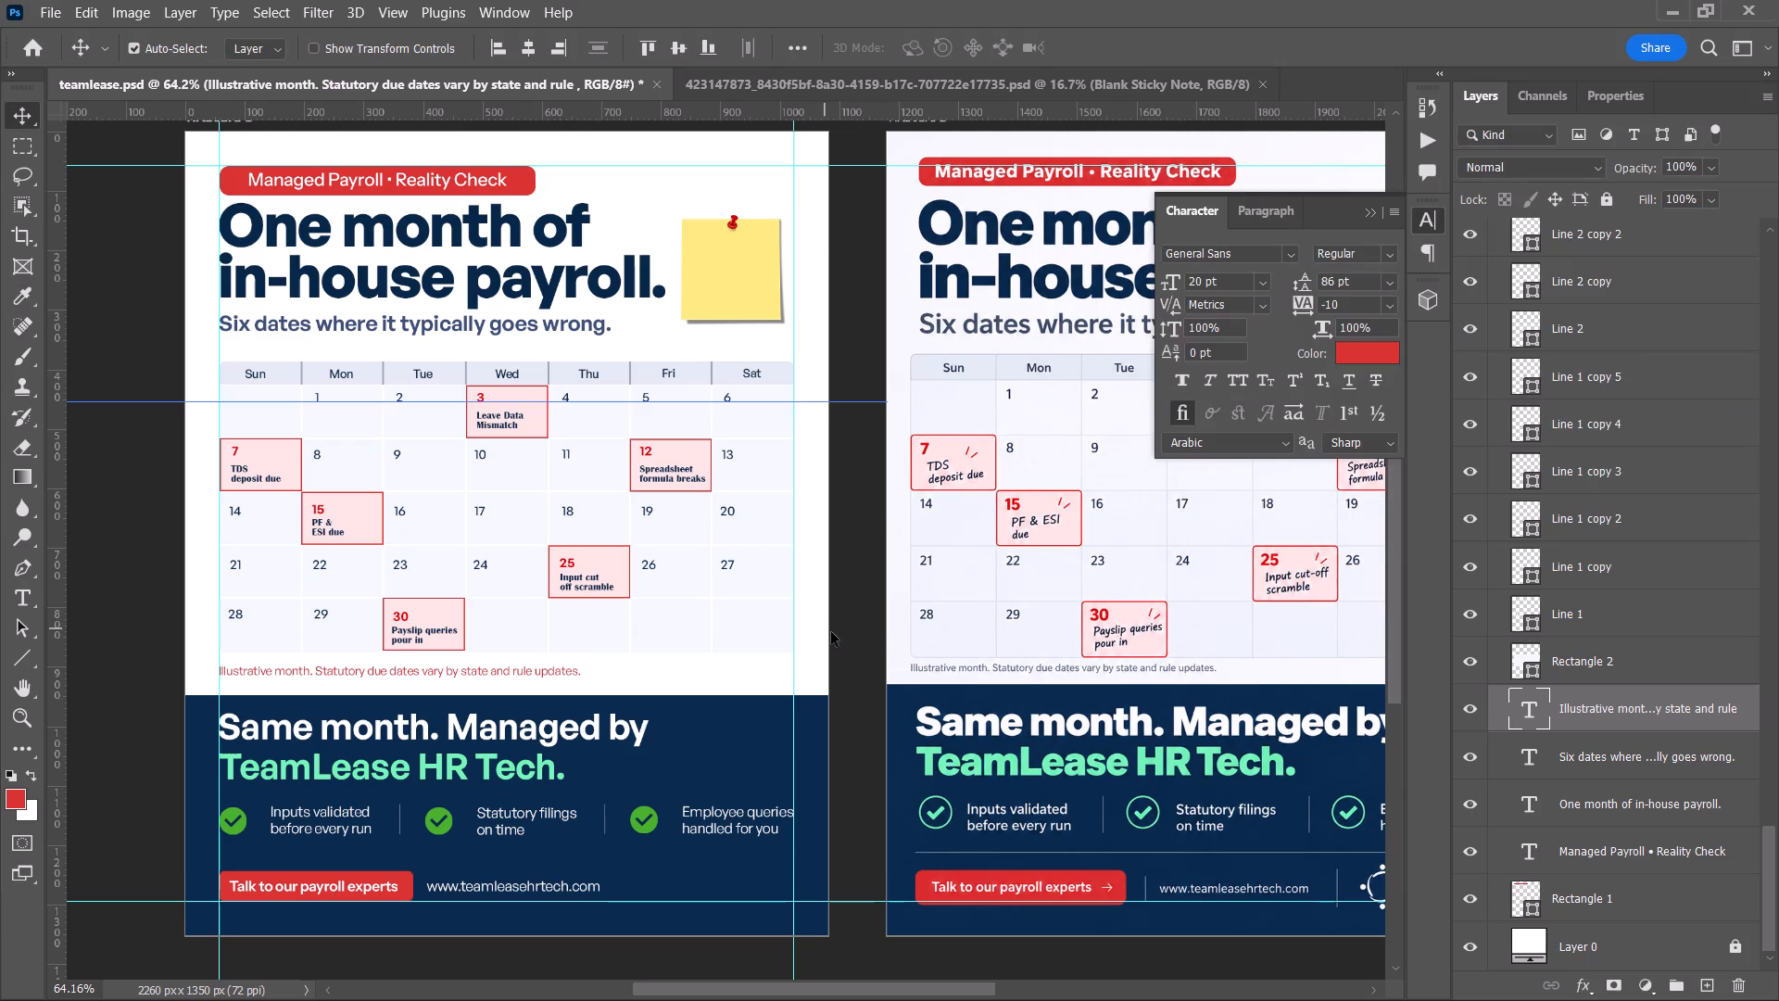
Set the font size of the "Illustrative month" disclaimer text to 17 pt.
{"action": "left_click", "coordinate": [1236, 283]}
{"action": "scroll", "coordinate": [1236, 283], "scroll_direction": "down", "scroll_amount": 3}
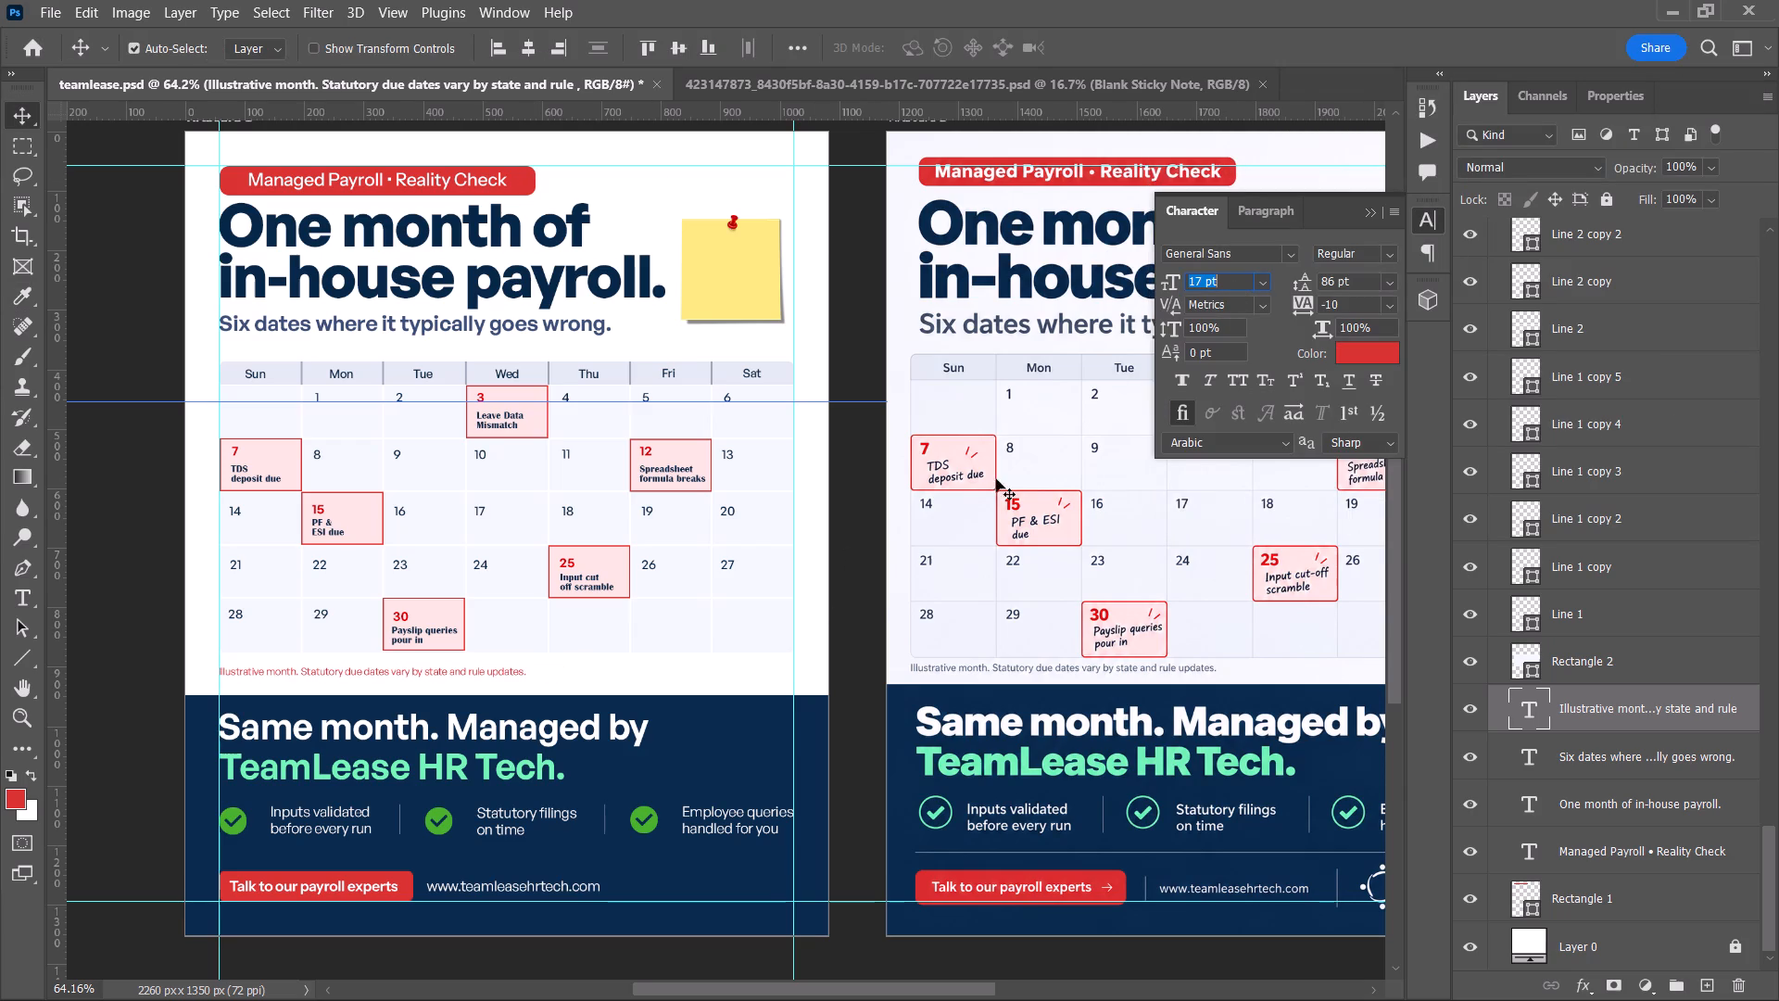
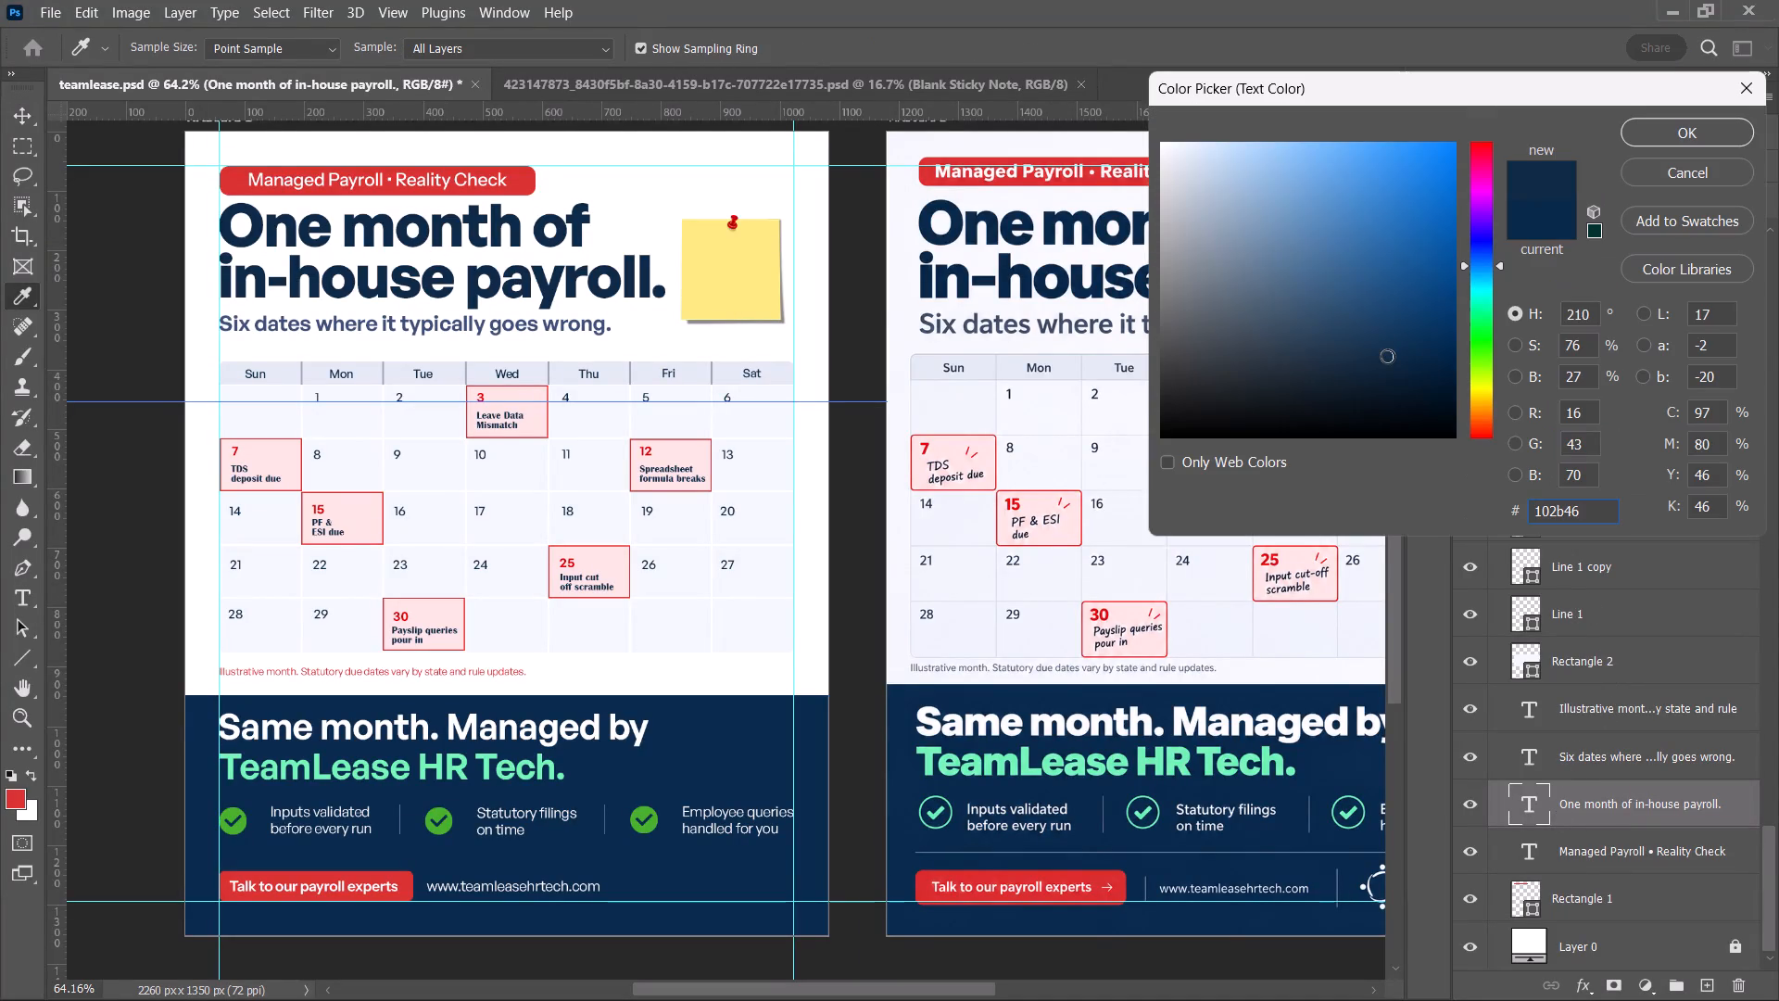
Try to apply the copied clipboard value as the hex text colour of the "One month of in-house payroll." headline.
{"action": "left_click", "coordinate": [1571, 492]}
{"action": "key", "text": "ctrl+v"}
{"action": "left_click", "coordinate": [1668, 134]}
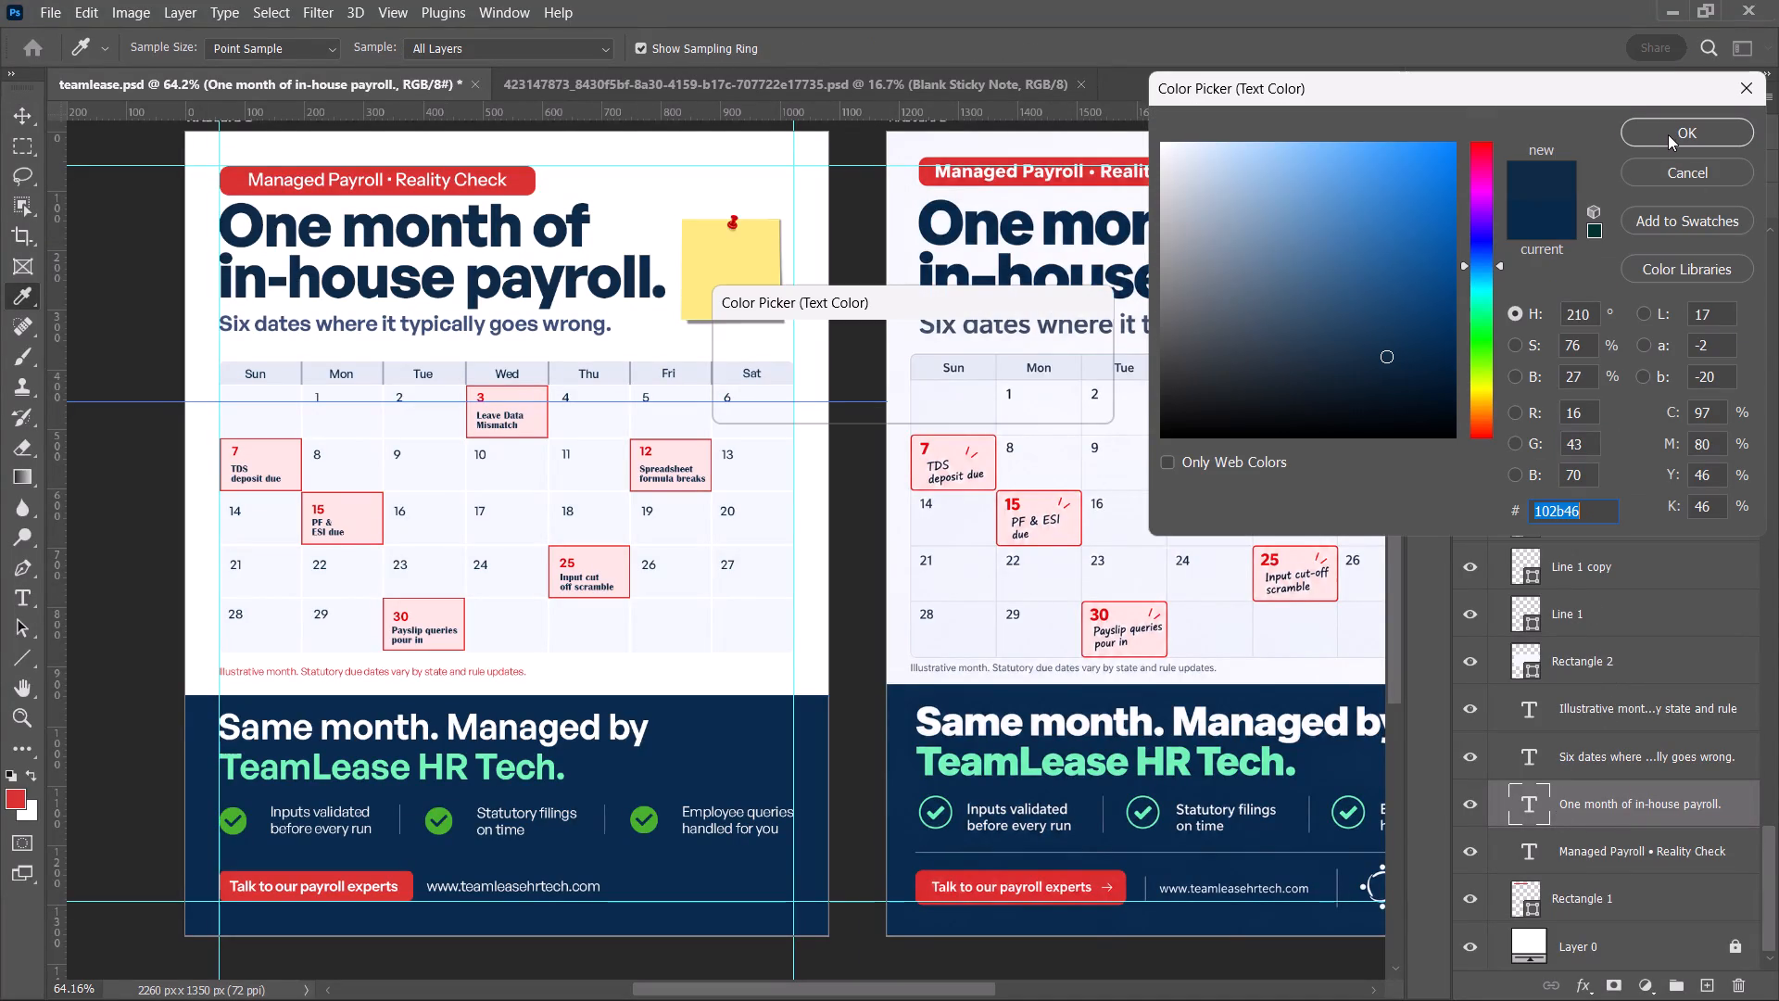
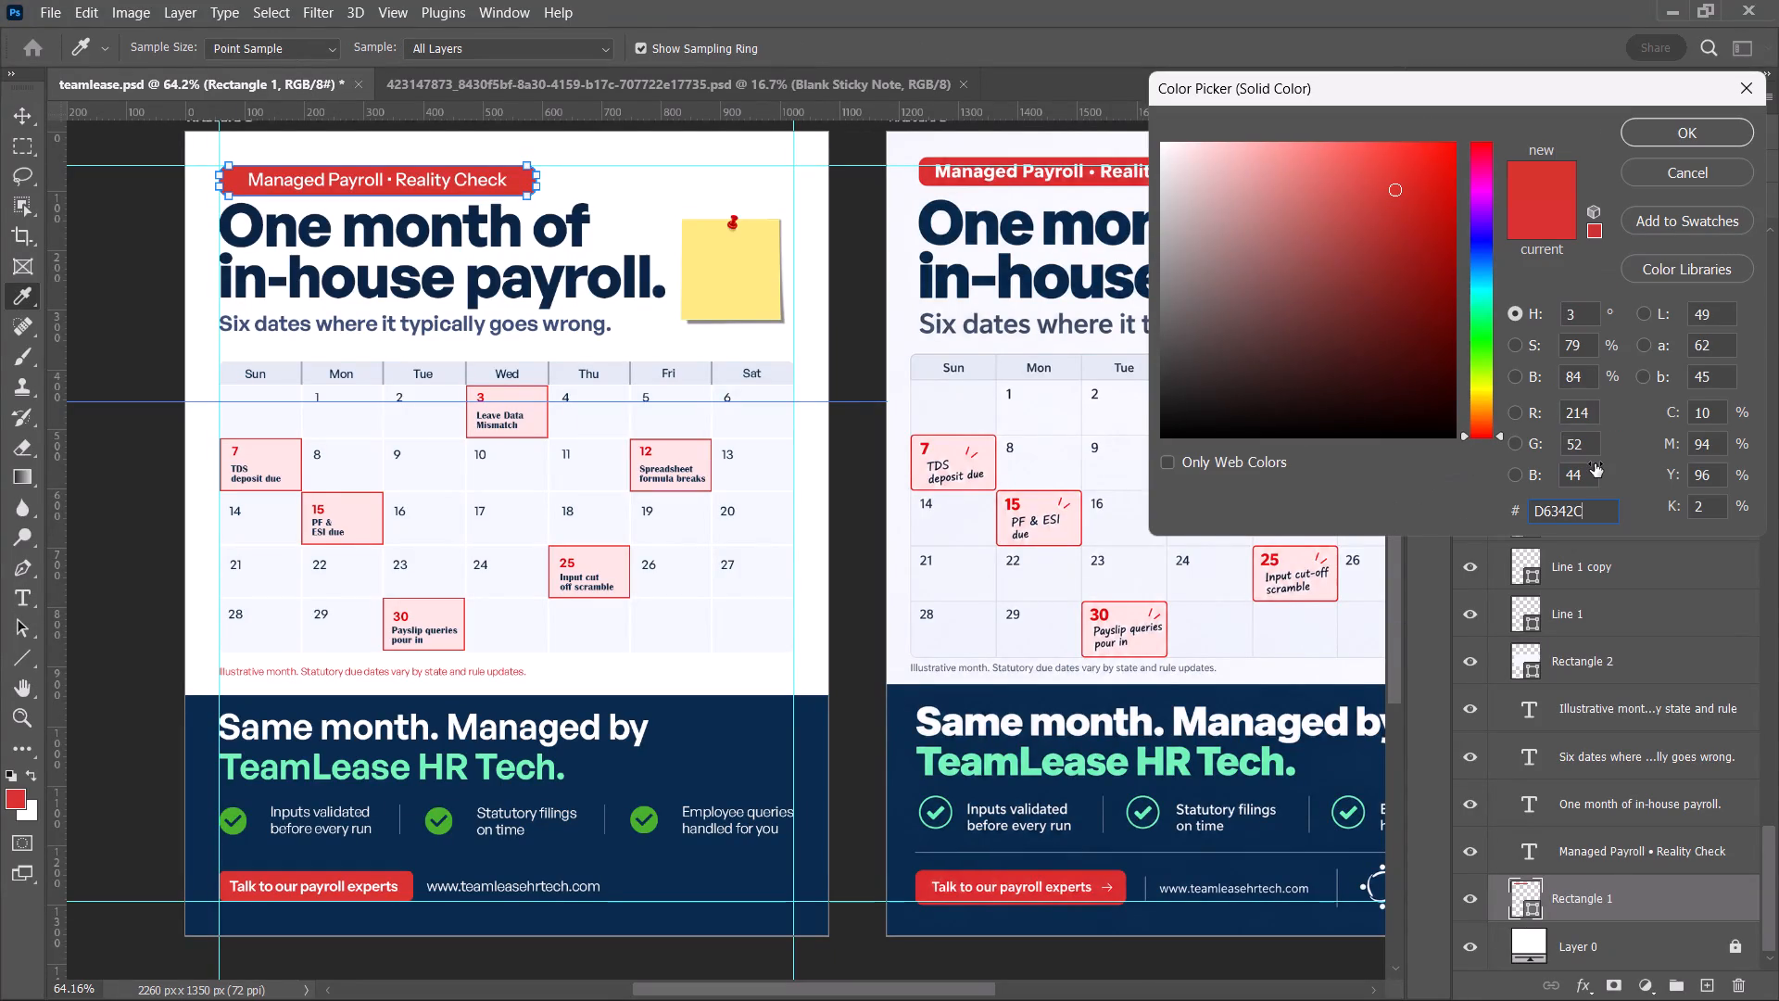
Set the fill colour of the rectangle behind "Managed Payroll • Reality Check" to #D6342C.
{"action": "left_click", "coordinate": [1641, 143]}
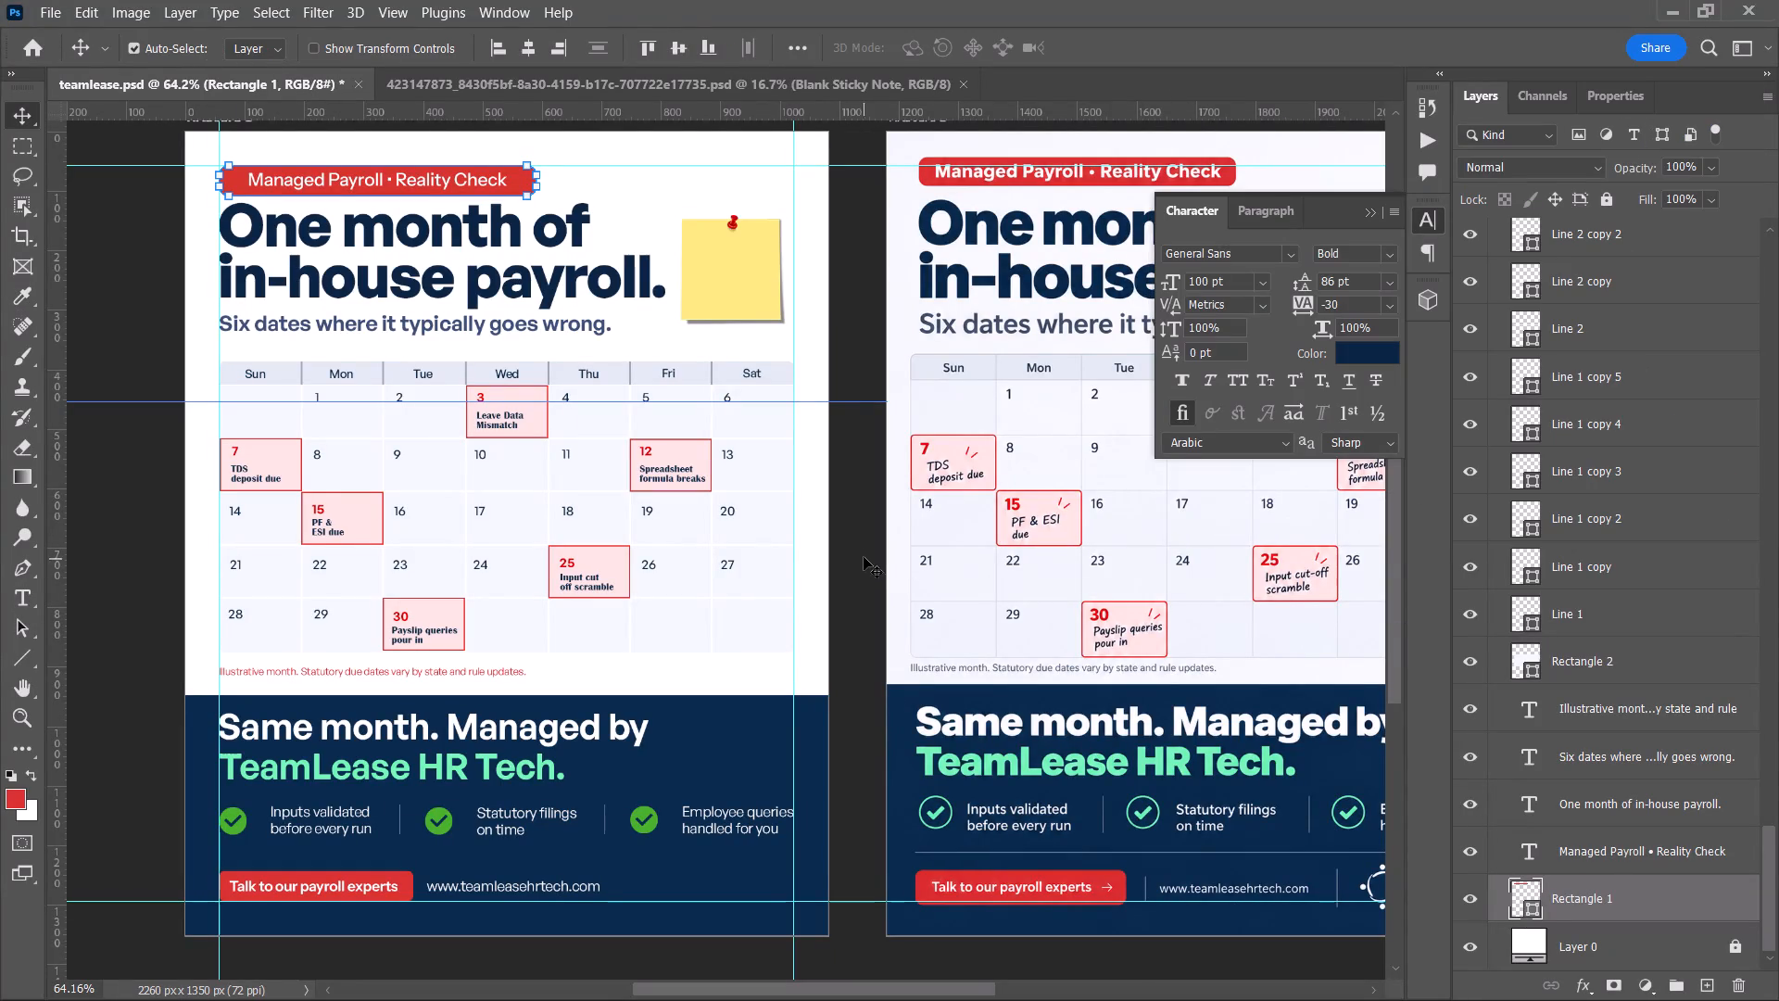
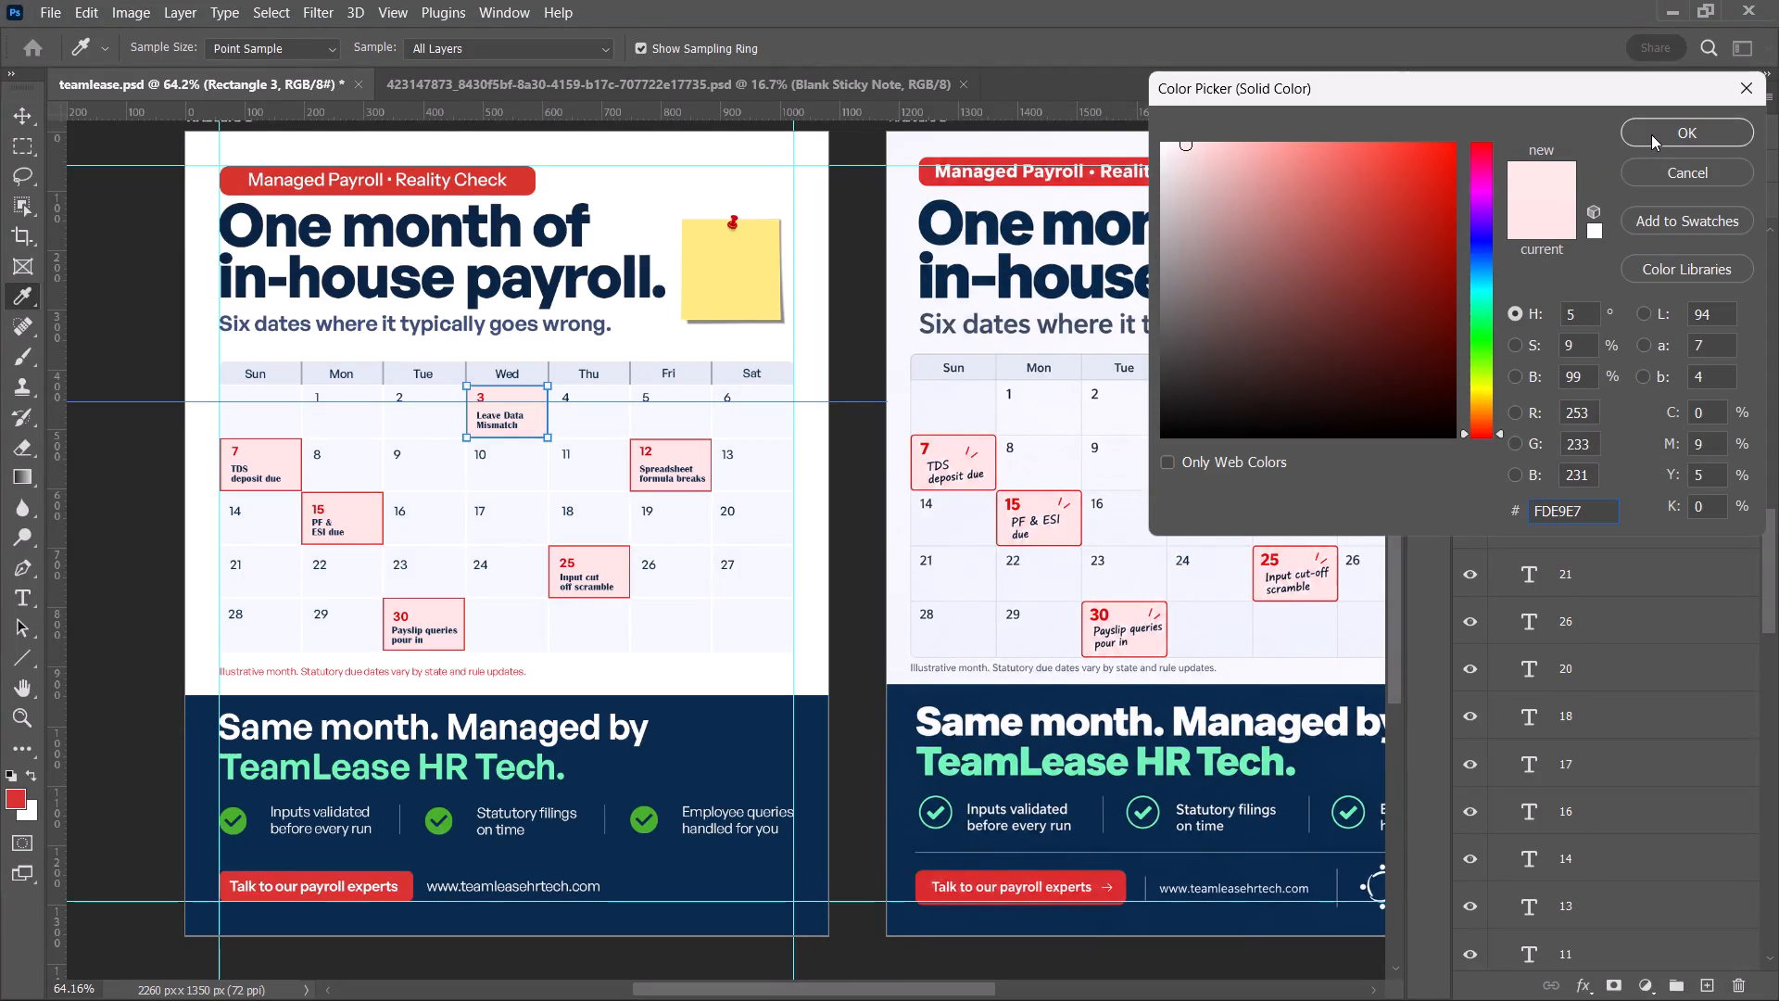
Set the fill colour of the highlighted calendar cell for day 3 to #FDE9E7.
{"action": "left_click", "coordinate": [1651, 134]}
{"action": "left_click", "coordinate": [861, 517]}
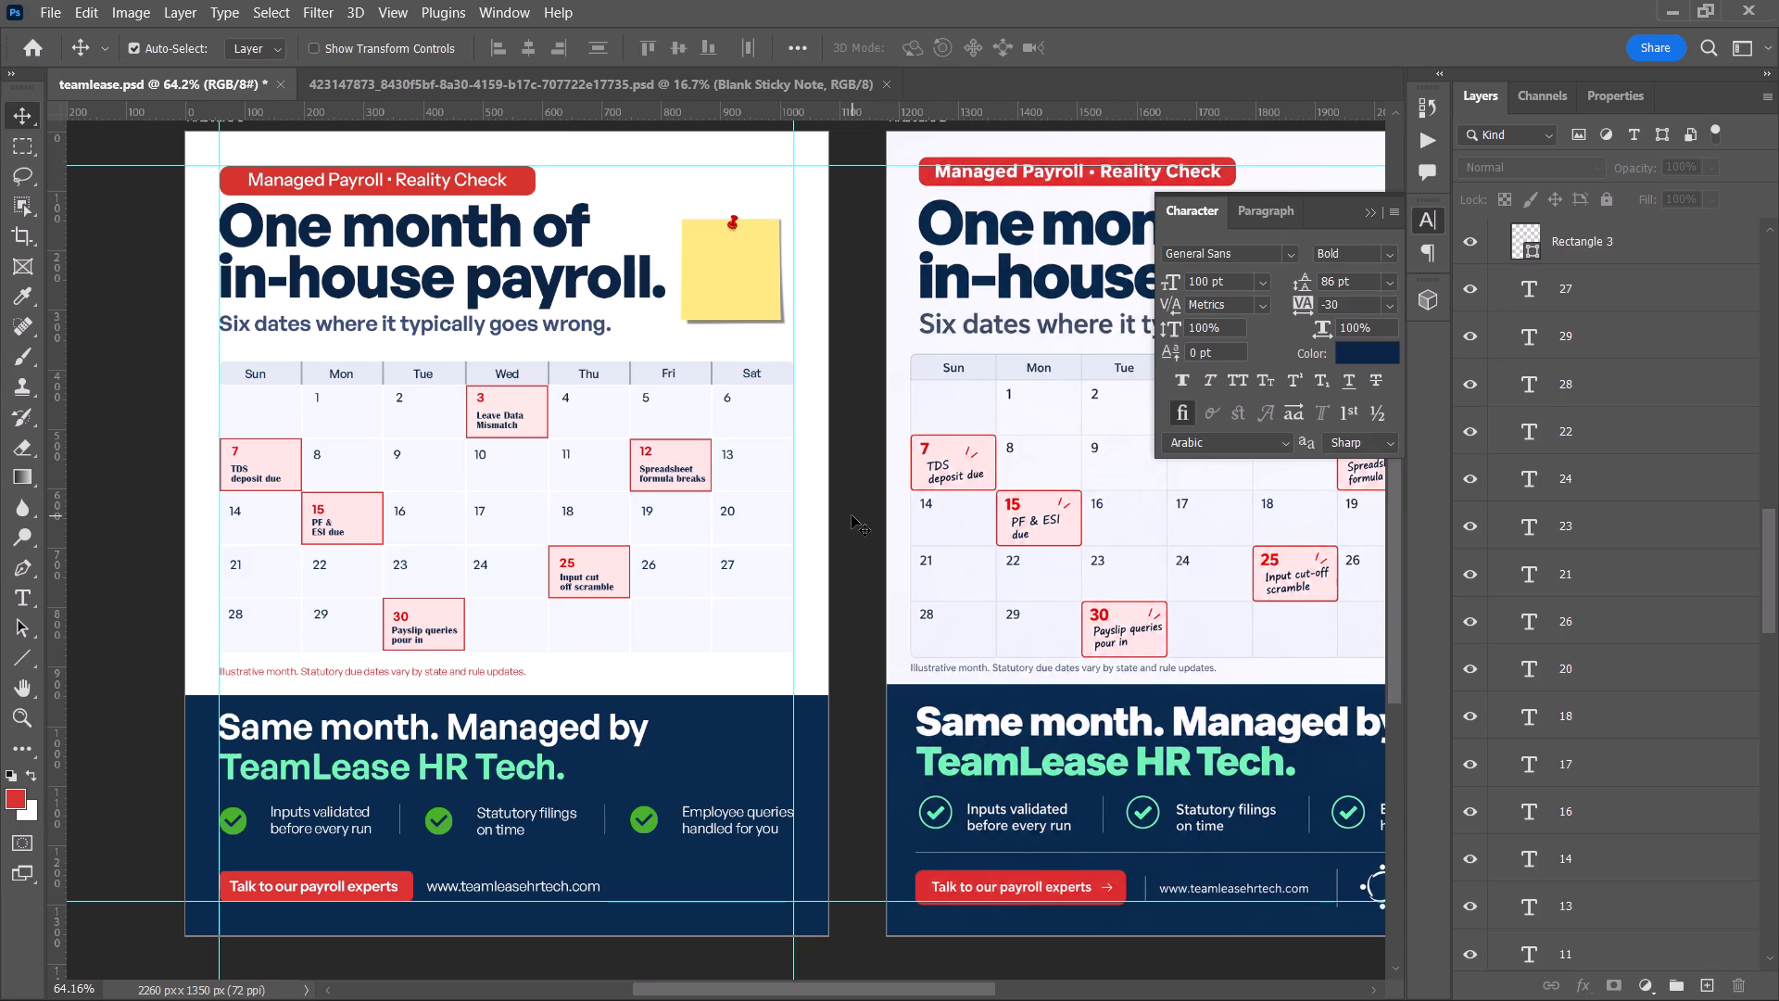
Select the highlighted rectangle behind day 12, "Spreadsheet formula breaks", in the Artboard 1 calendar.
{"action": "left_click", "coordinate": [688, 450]}
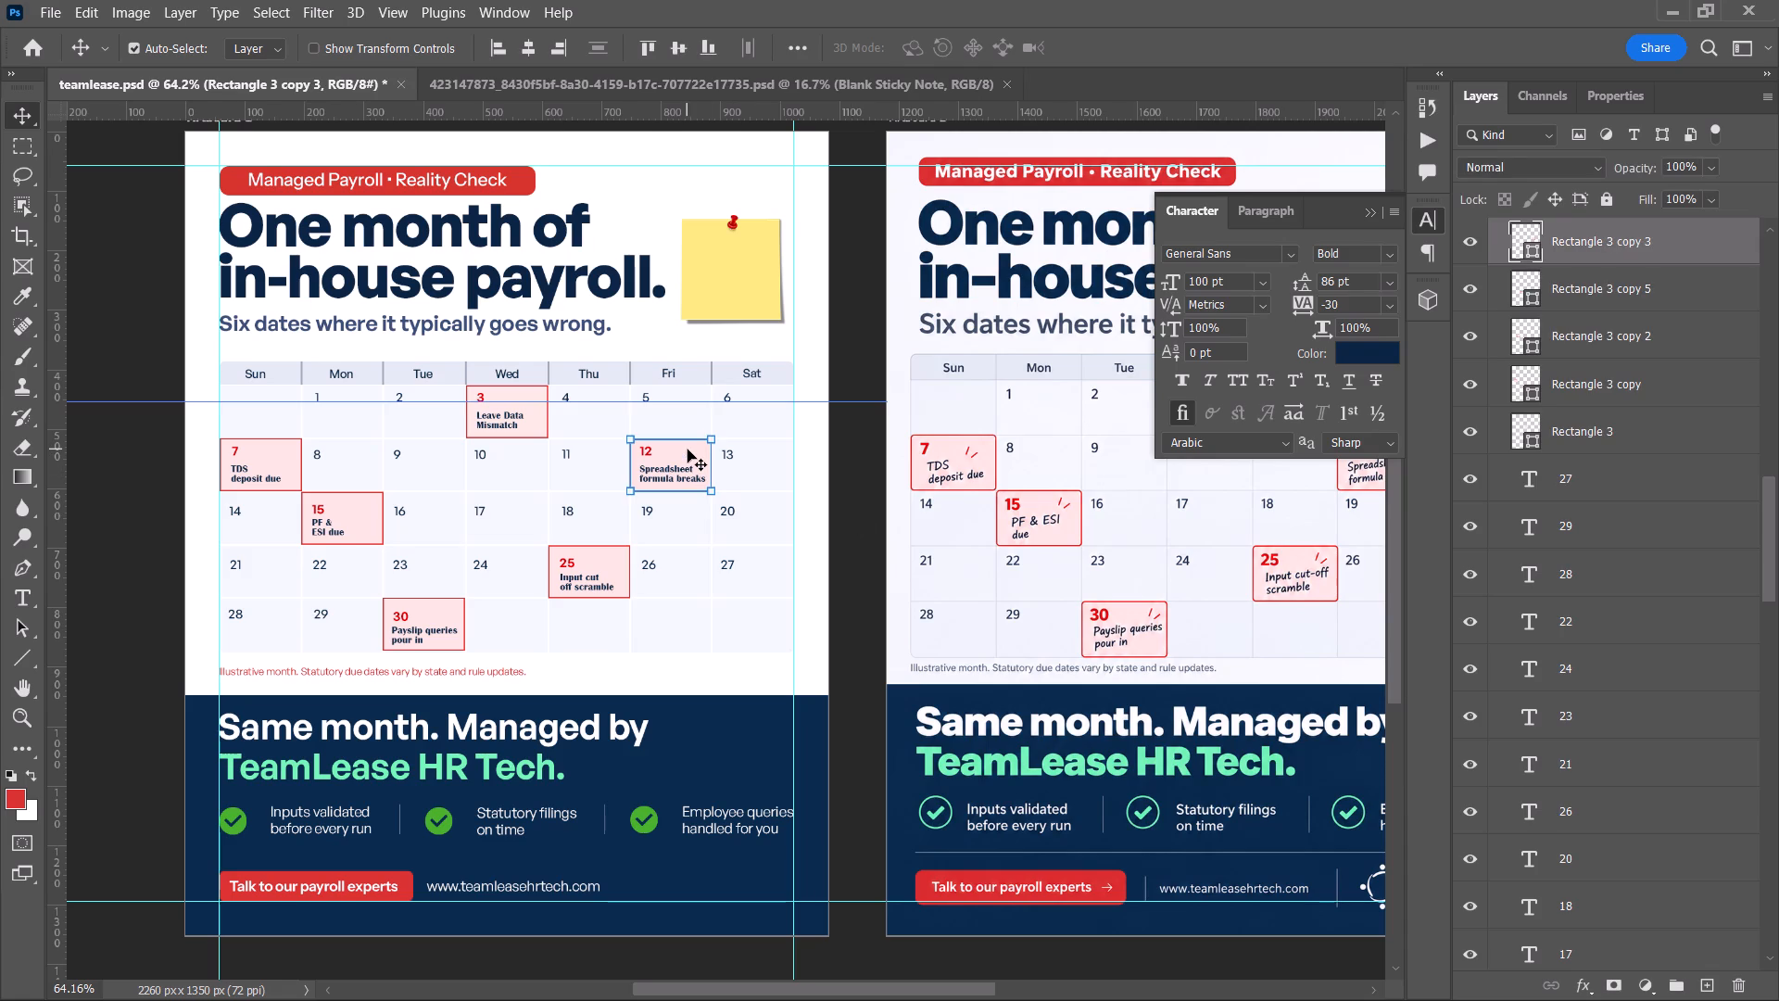
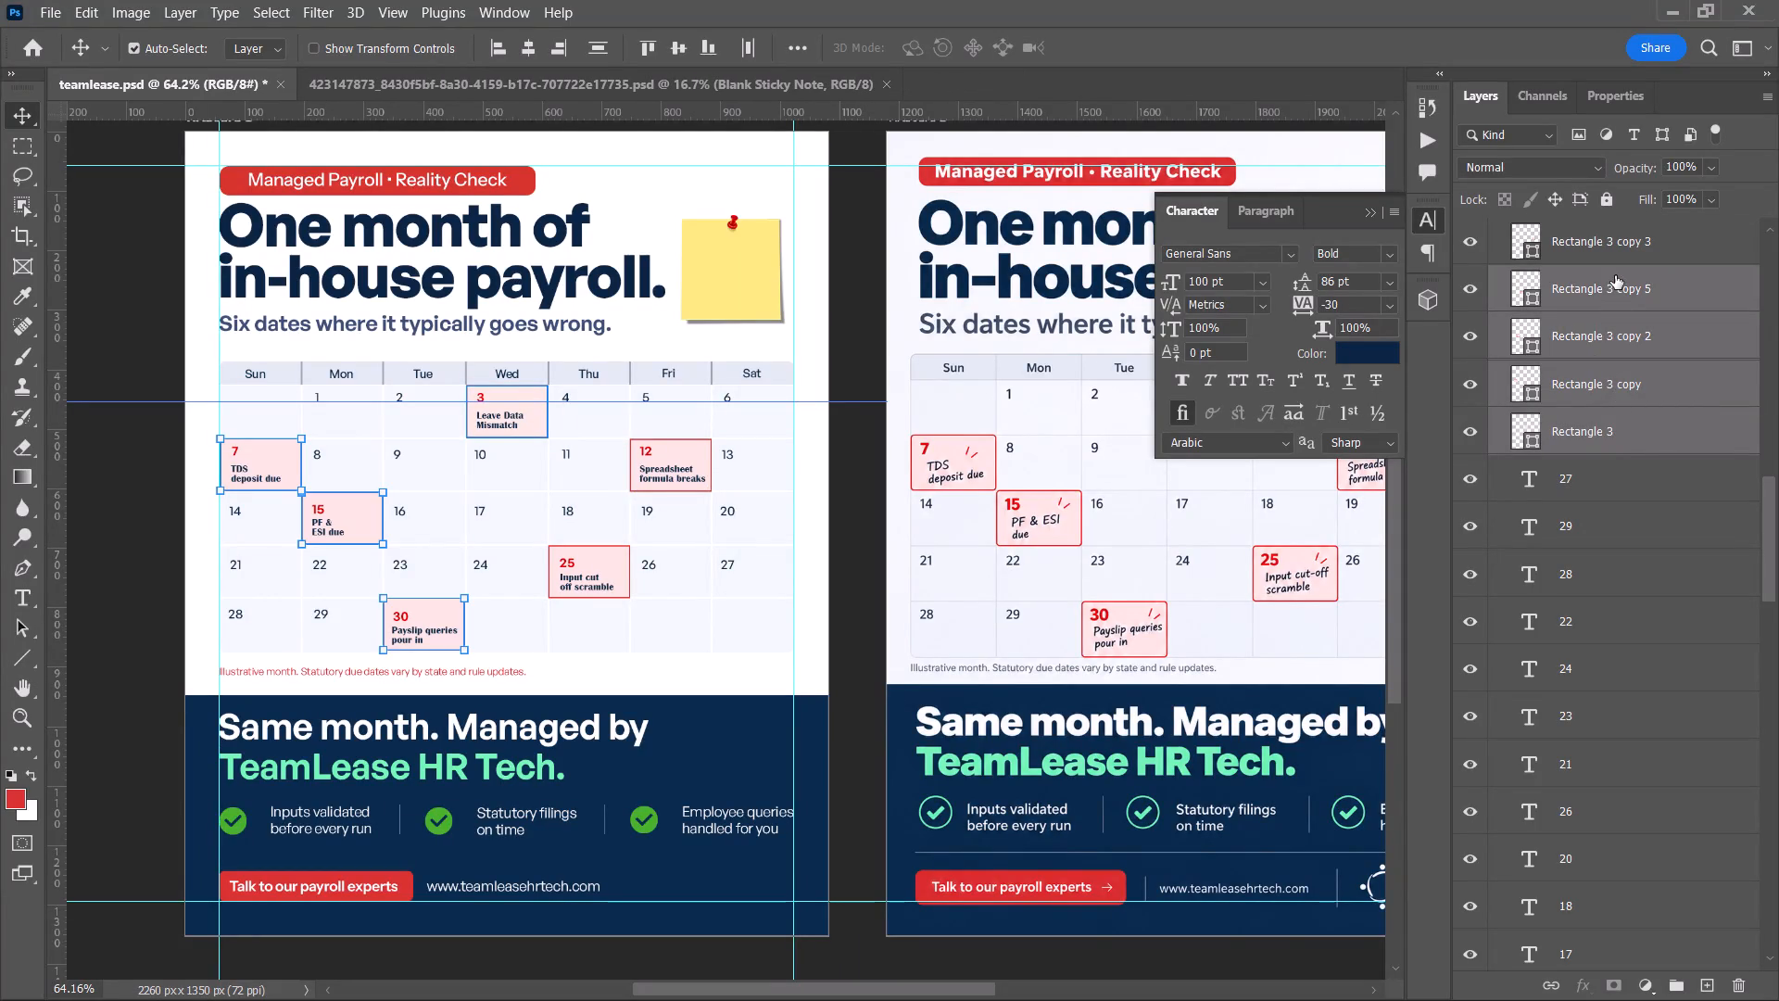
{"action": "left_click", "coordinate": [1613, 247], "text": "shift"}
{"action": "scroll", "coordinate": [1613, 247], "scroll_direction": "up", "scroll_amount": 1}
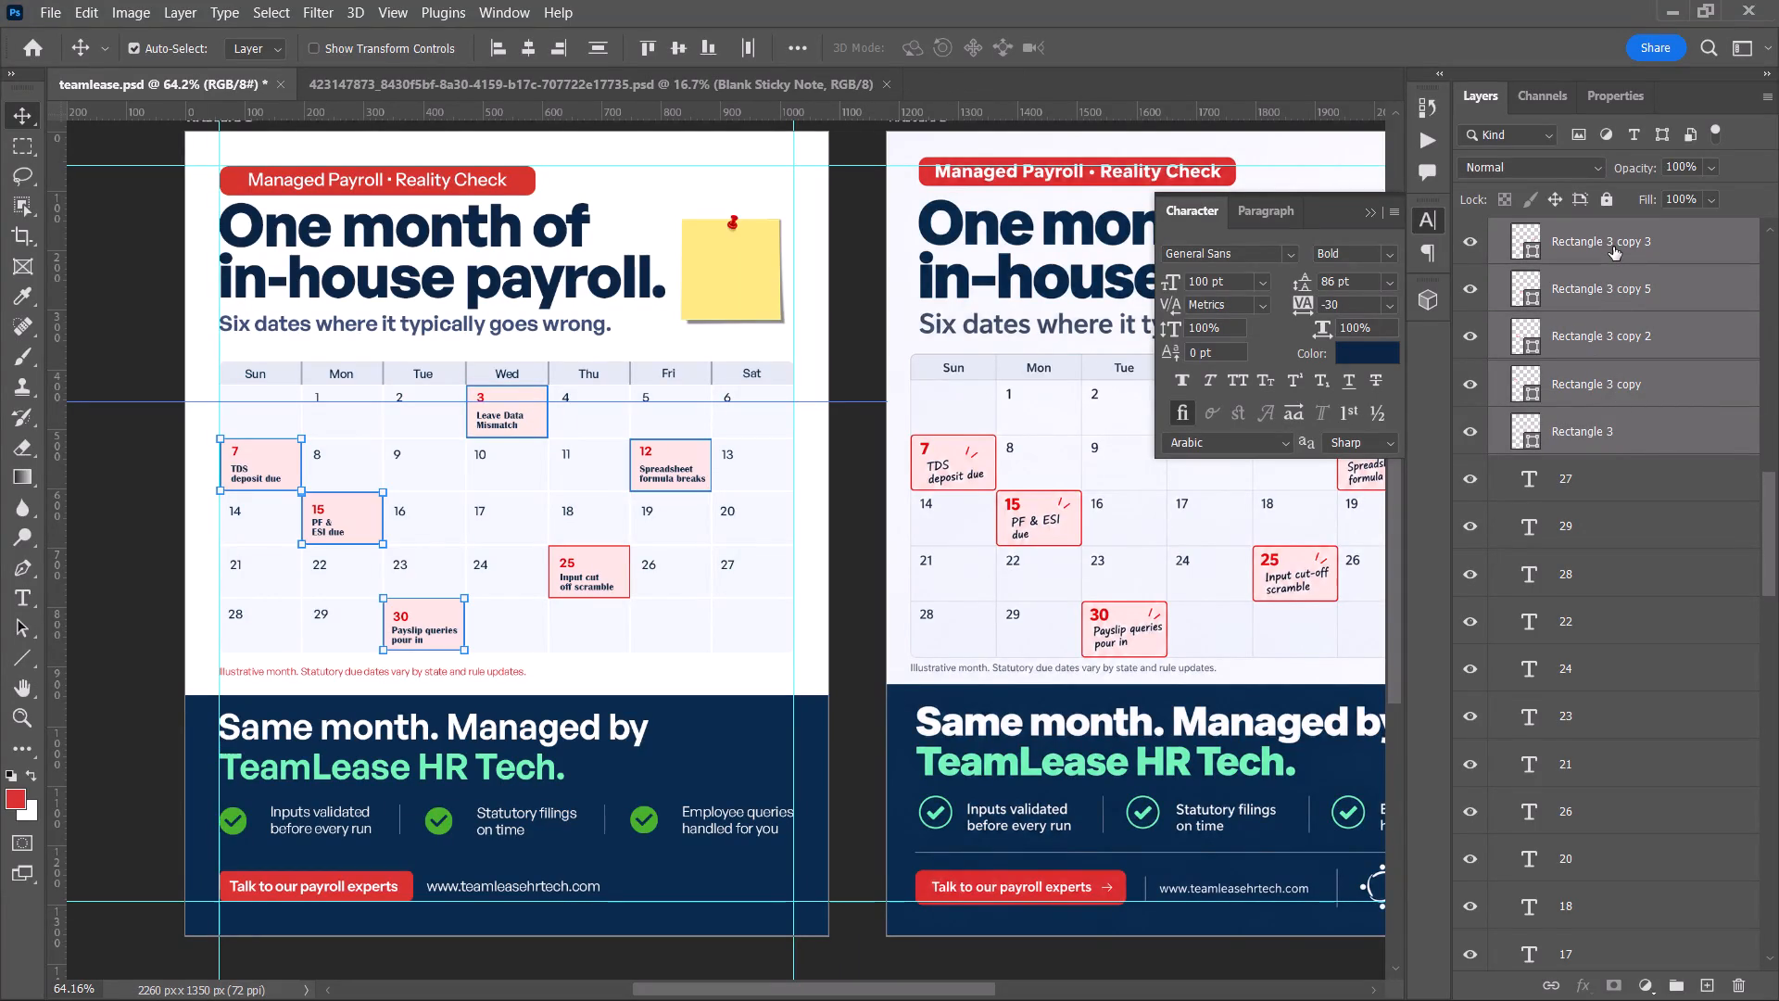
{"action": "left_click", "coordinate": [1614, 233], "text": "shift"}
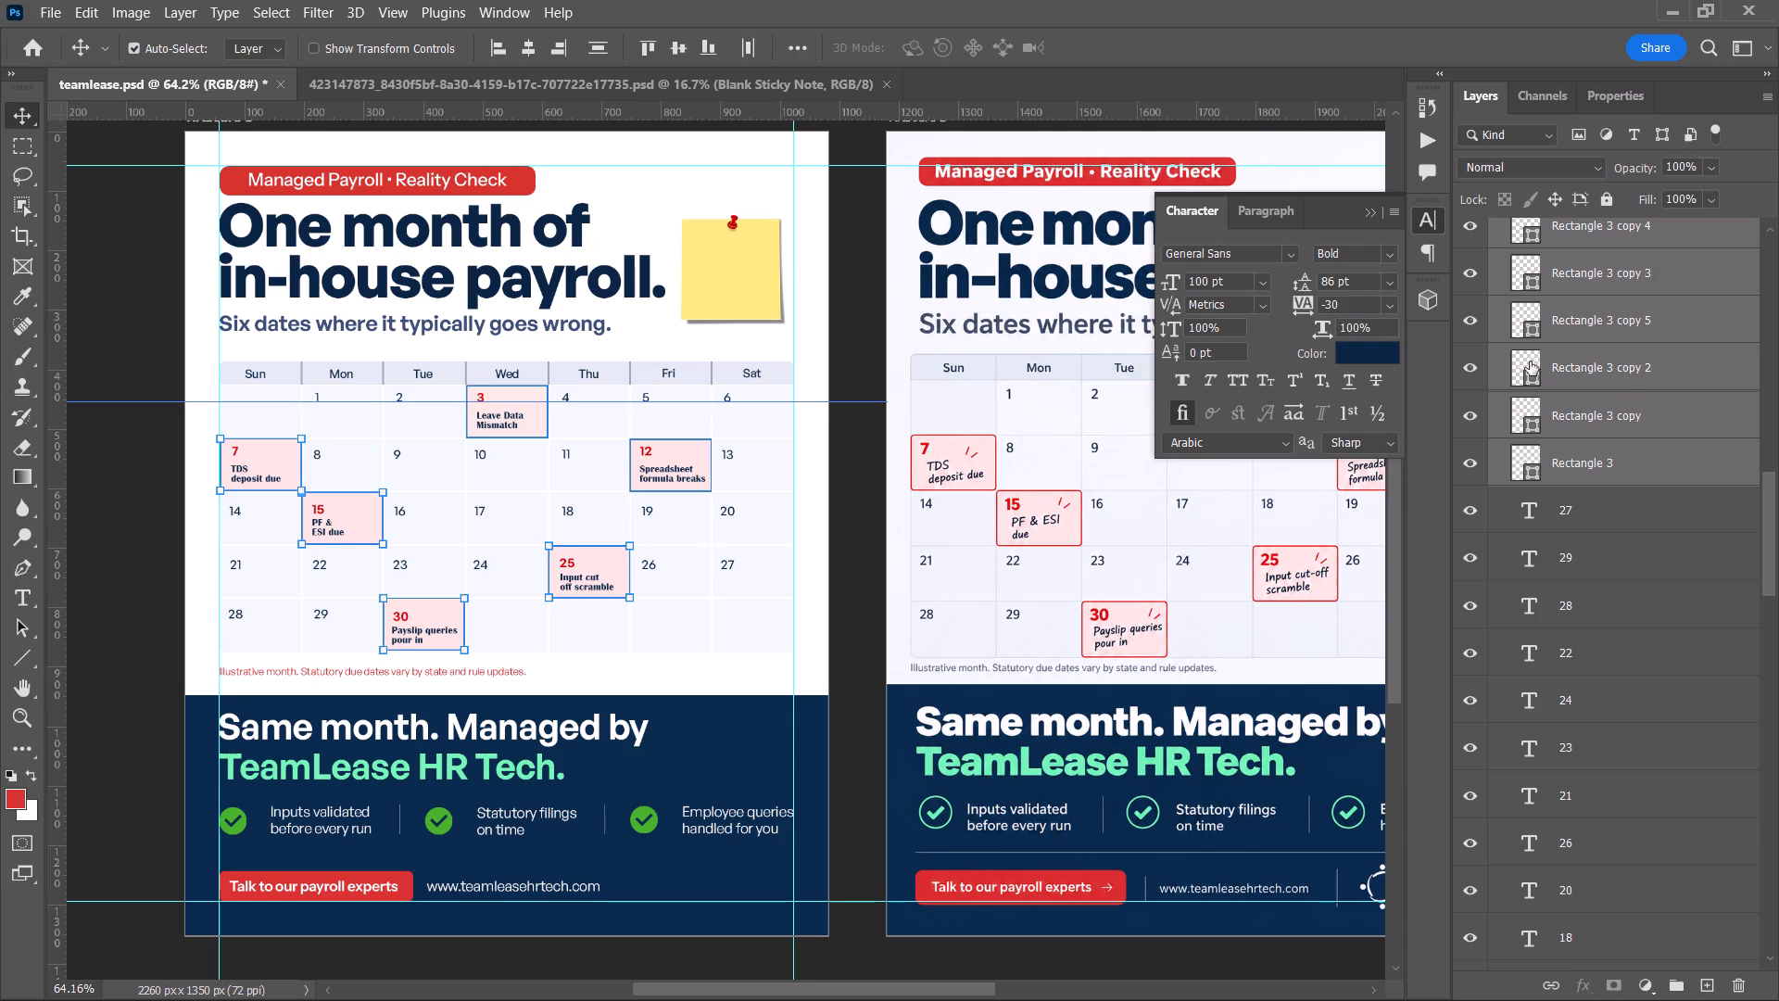
Set the fill colour of the highlighted calendar cells for day 7 and day 15 to #FDE9E7.
{"action": "left_click", "coordinate": [1596, 422]}
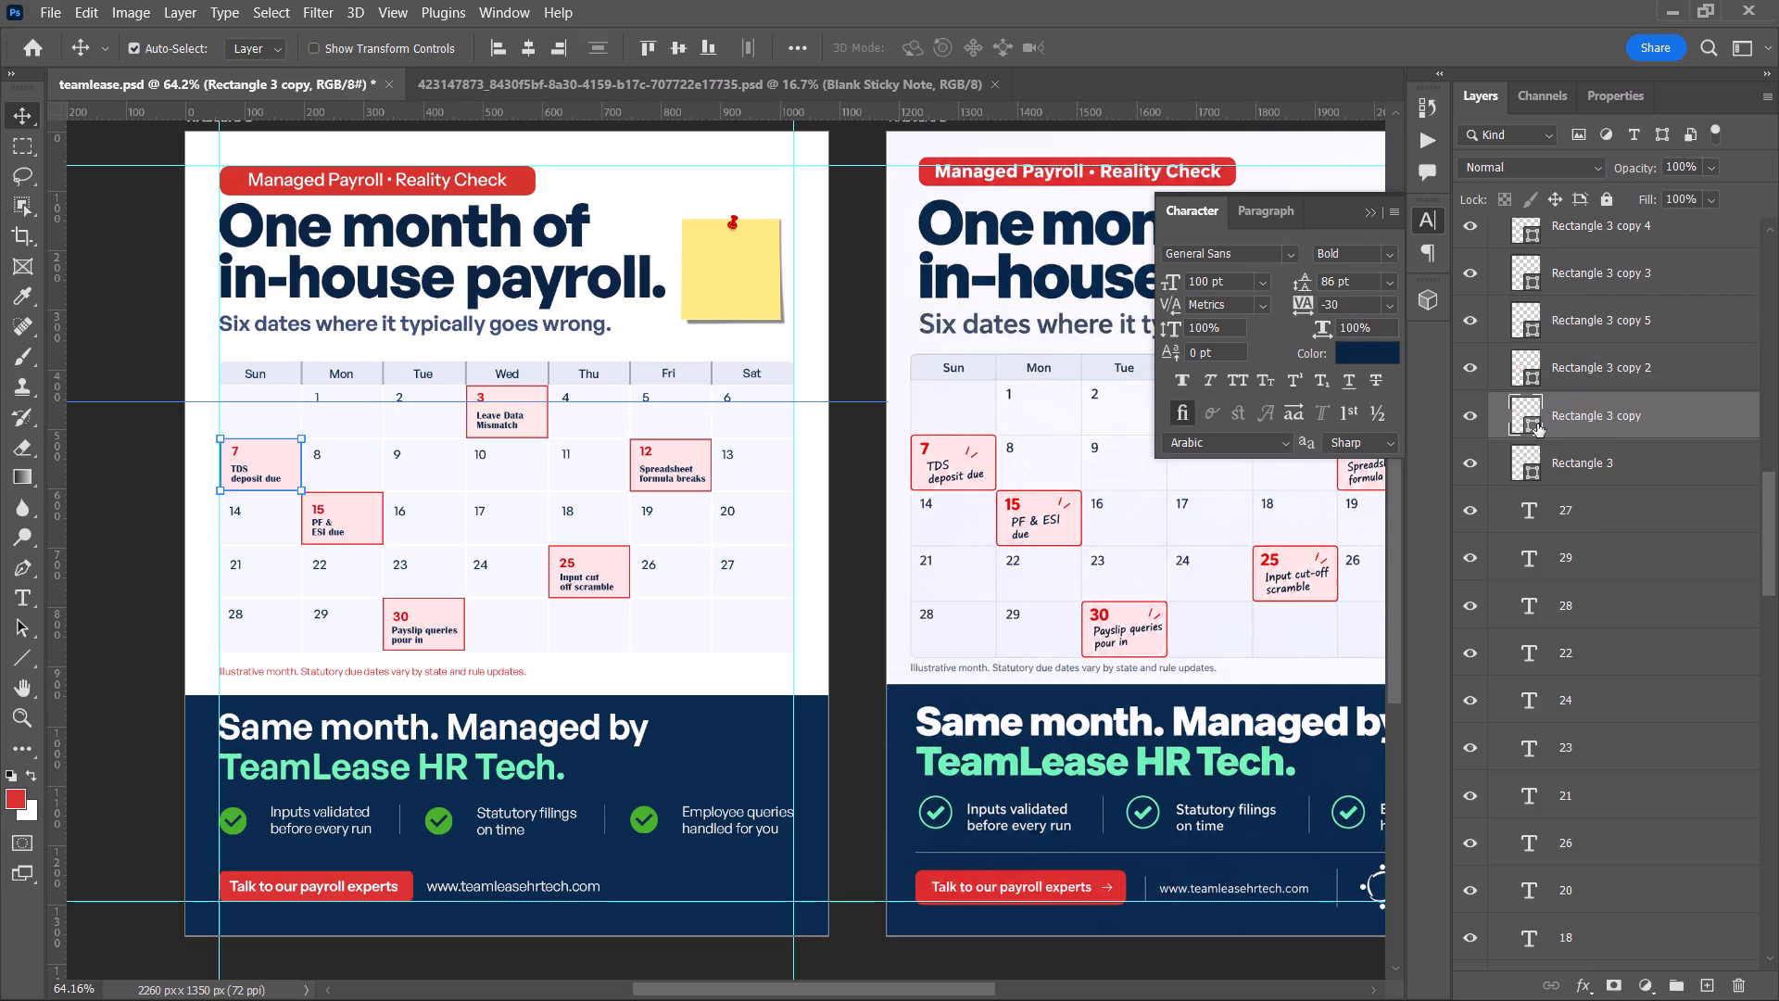
{"action": "double_click", "coordinate": [1531, 424]}
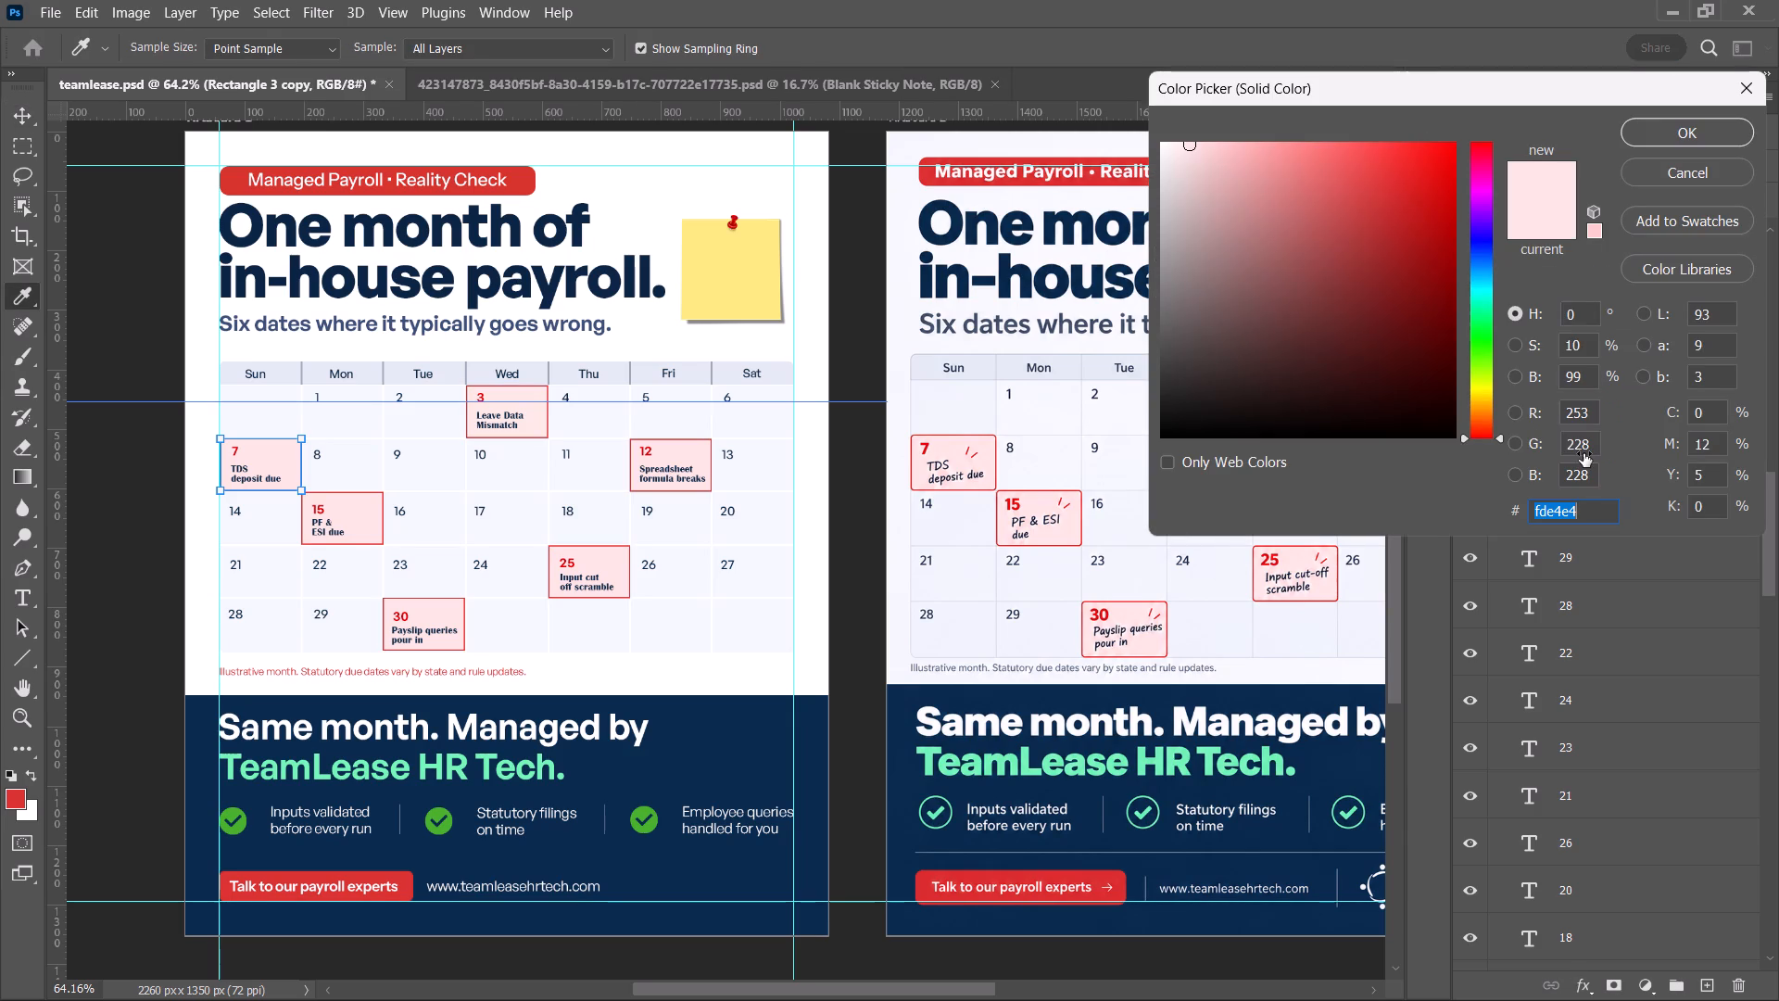
{"action": "key", "text": "ctrl+v"}
{"action": "left_click", "coordinate": [1674, 144]}
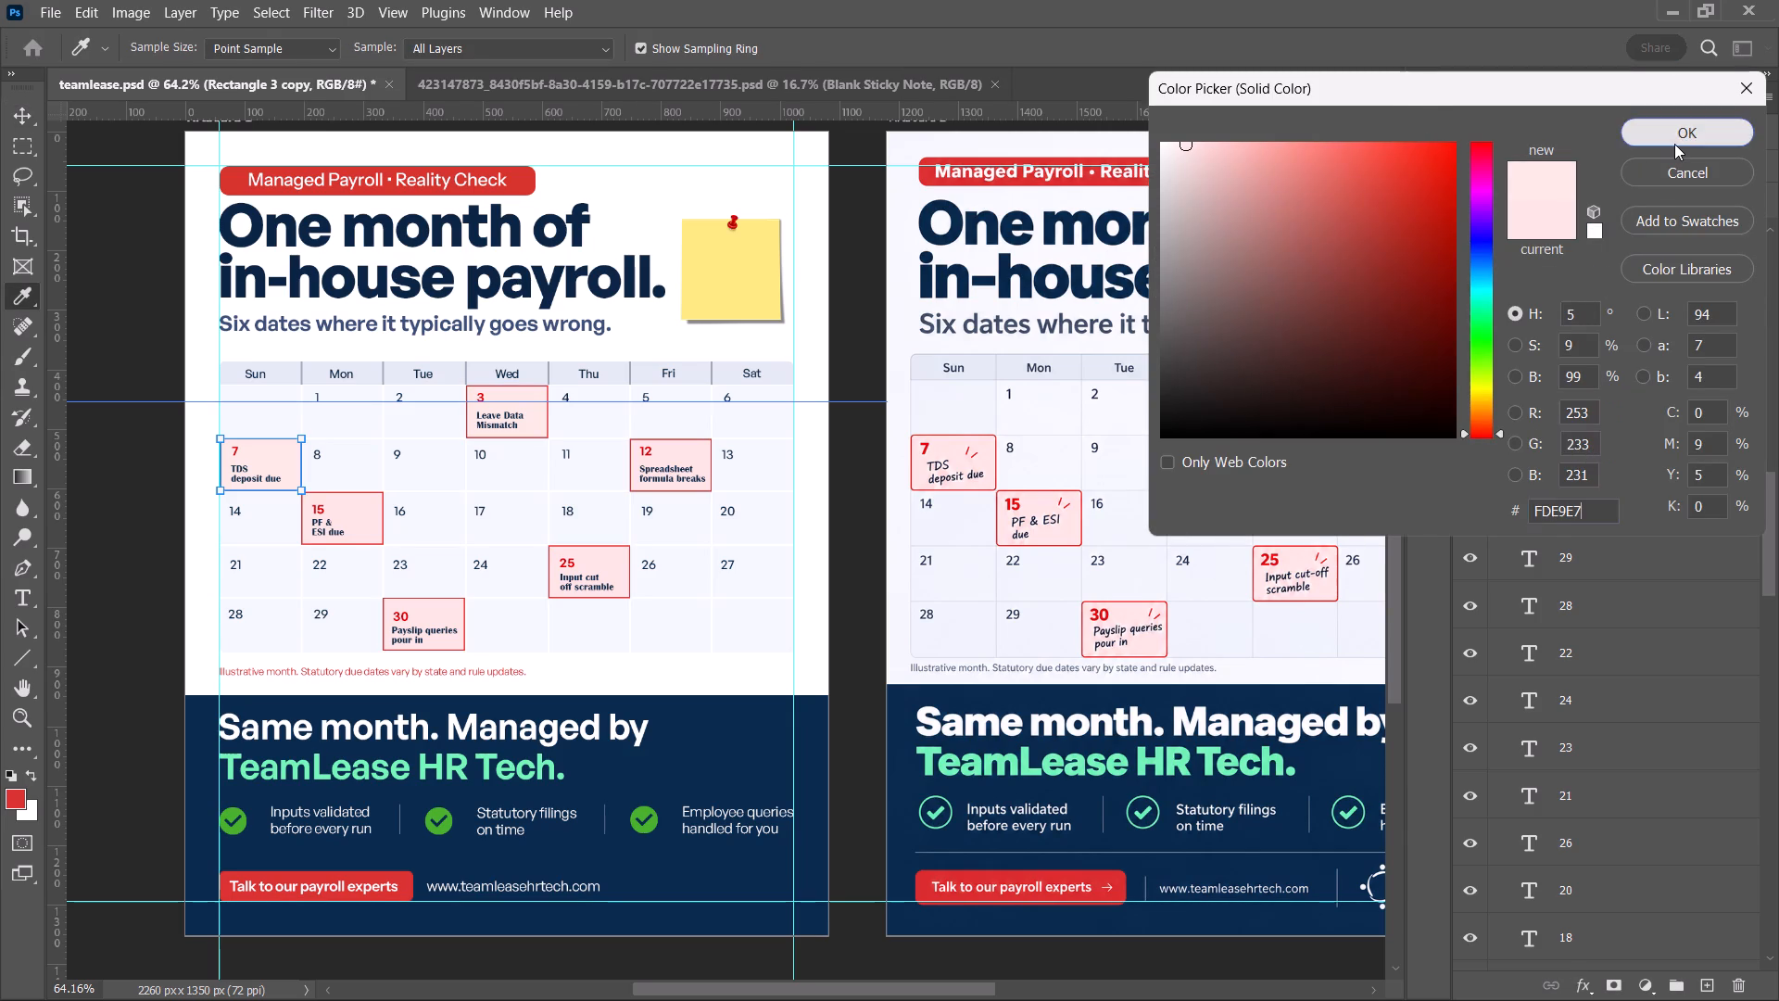
{"action": "double_click", "coordinate": [1532, 376]}
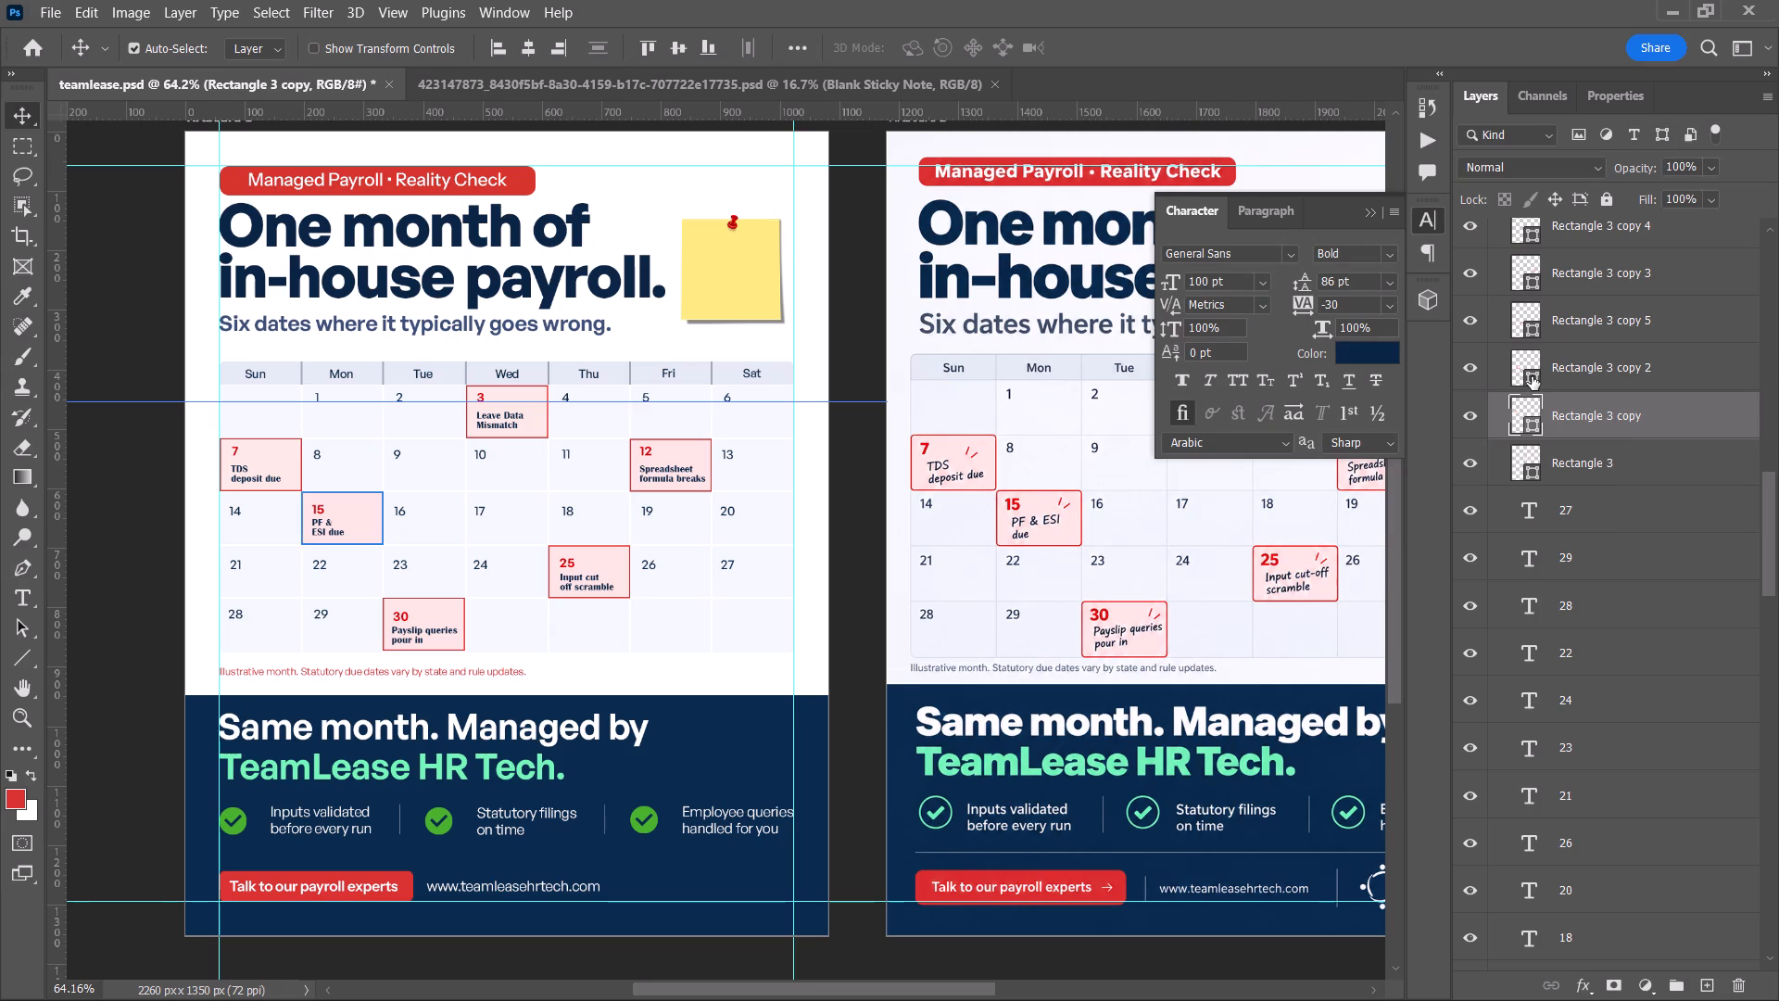
{"action": "key", "text": "ctrl+v"}
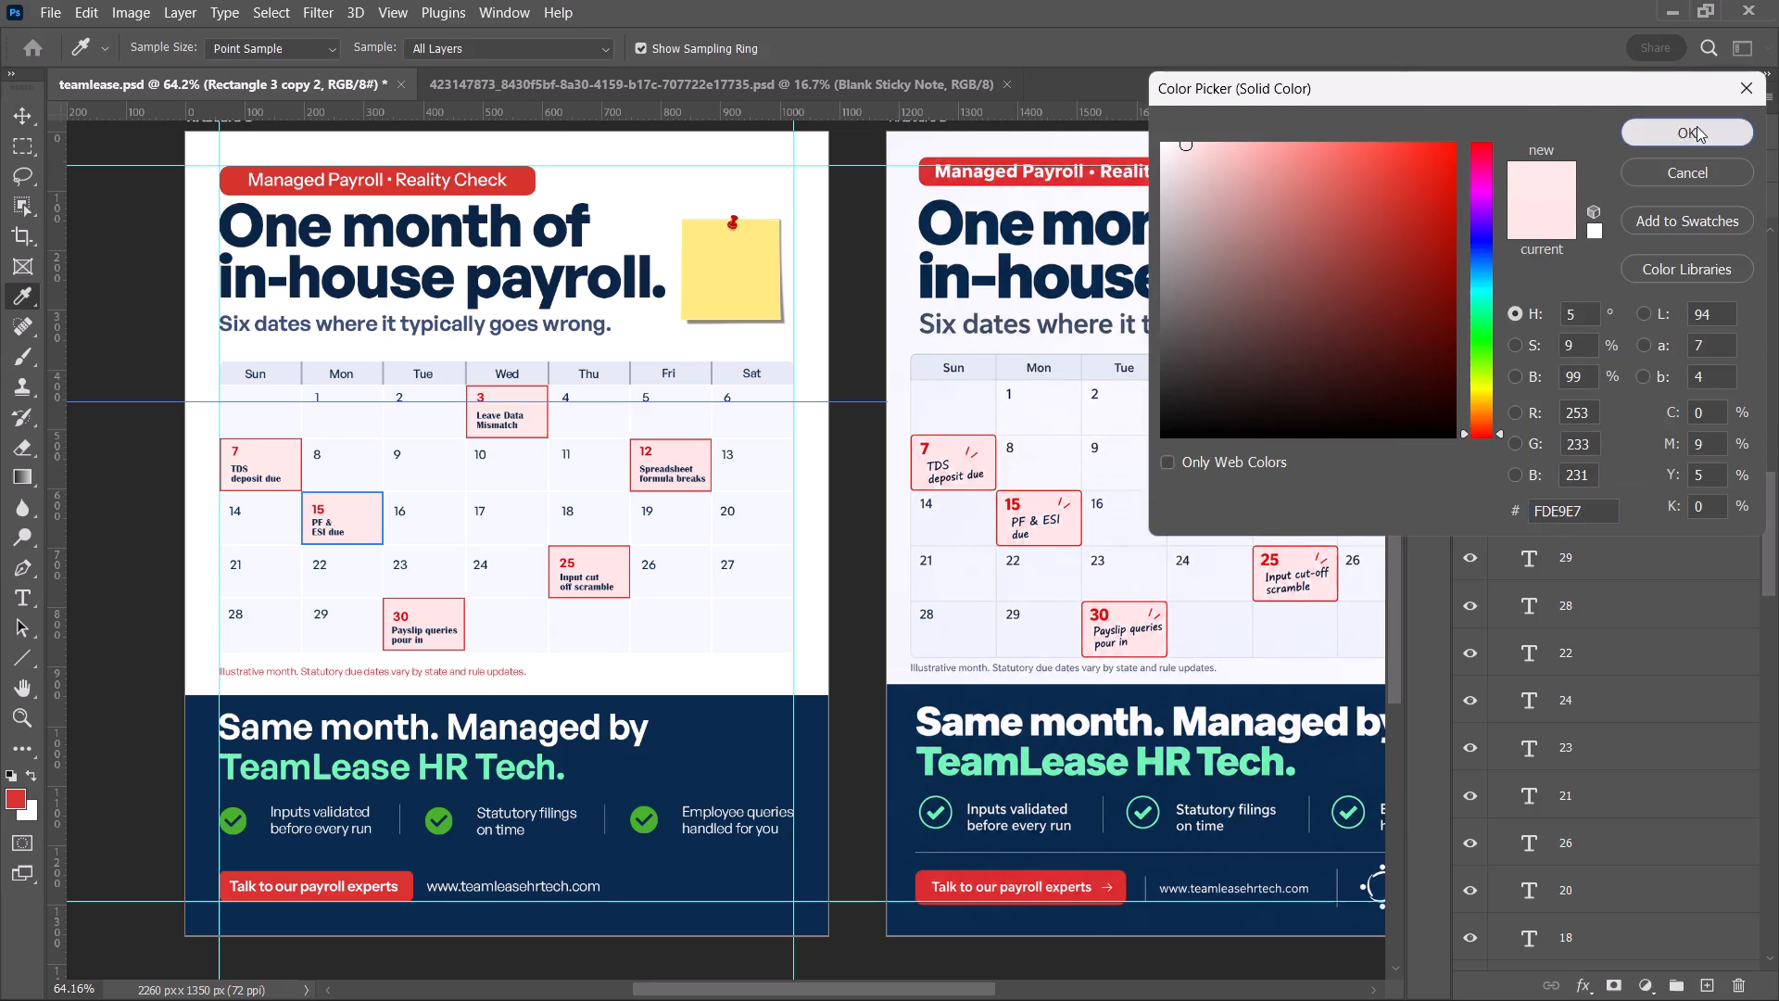
{"action": "left_click", "coordinate": [1697, 126]}
Set the fill colour of the highlighted calendar cells for day 30 and day 12 to #FDE9E7.
{"action": "double_click", "coordinate": [1532, 331]}
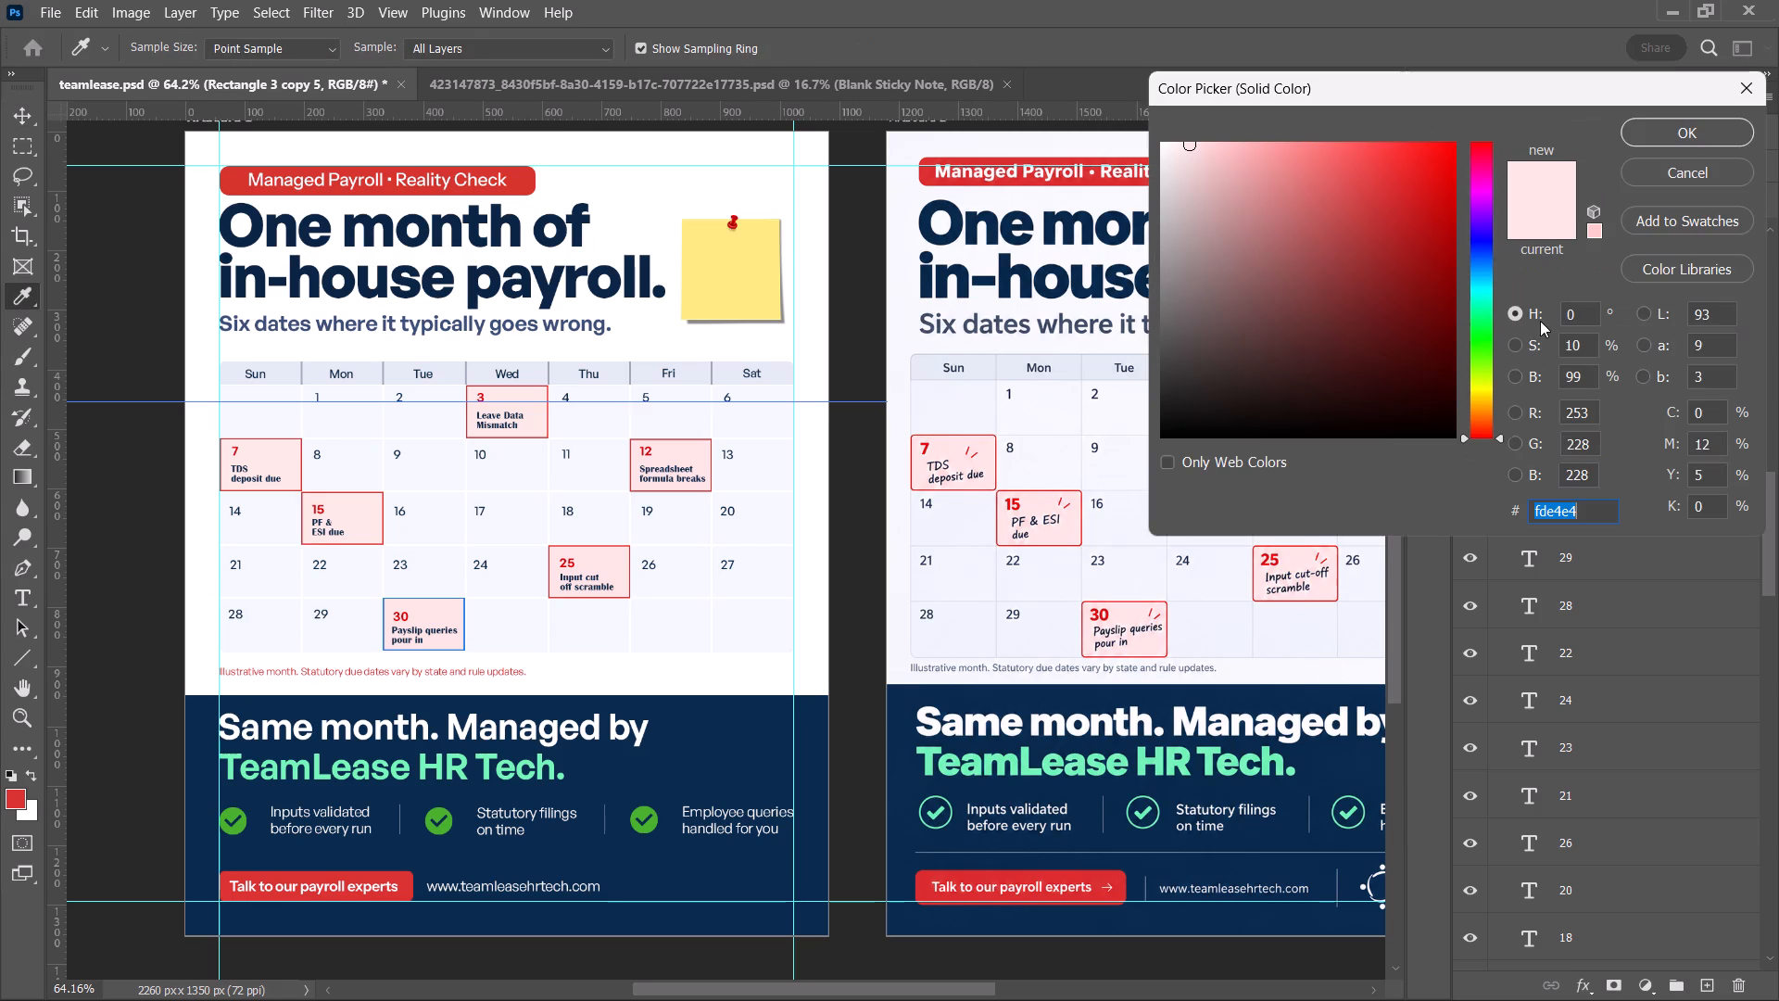
{"action": "key", "text": "ctrl+v"}
{"action": "left_click", "coordinate": [1663, 123]}
{"action": "double_click", "coordinate": [1533, 275]}
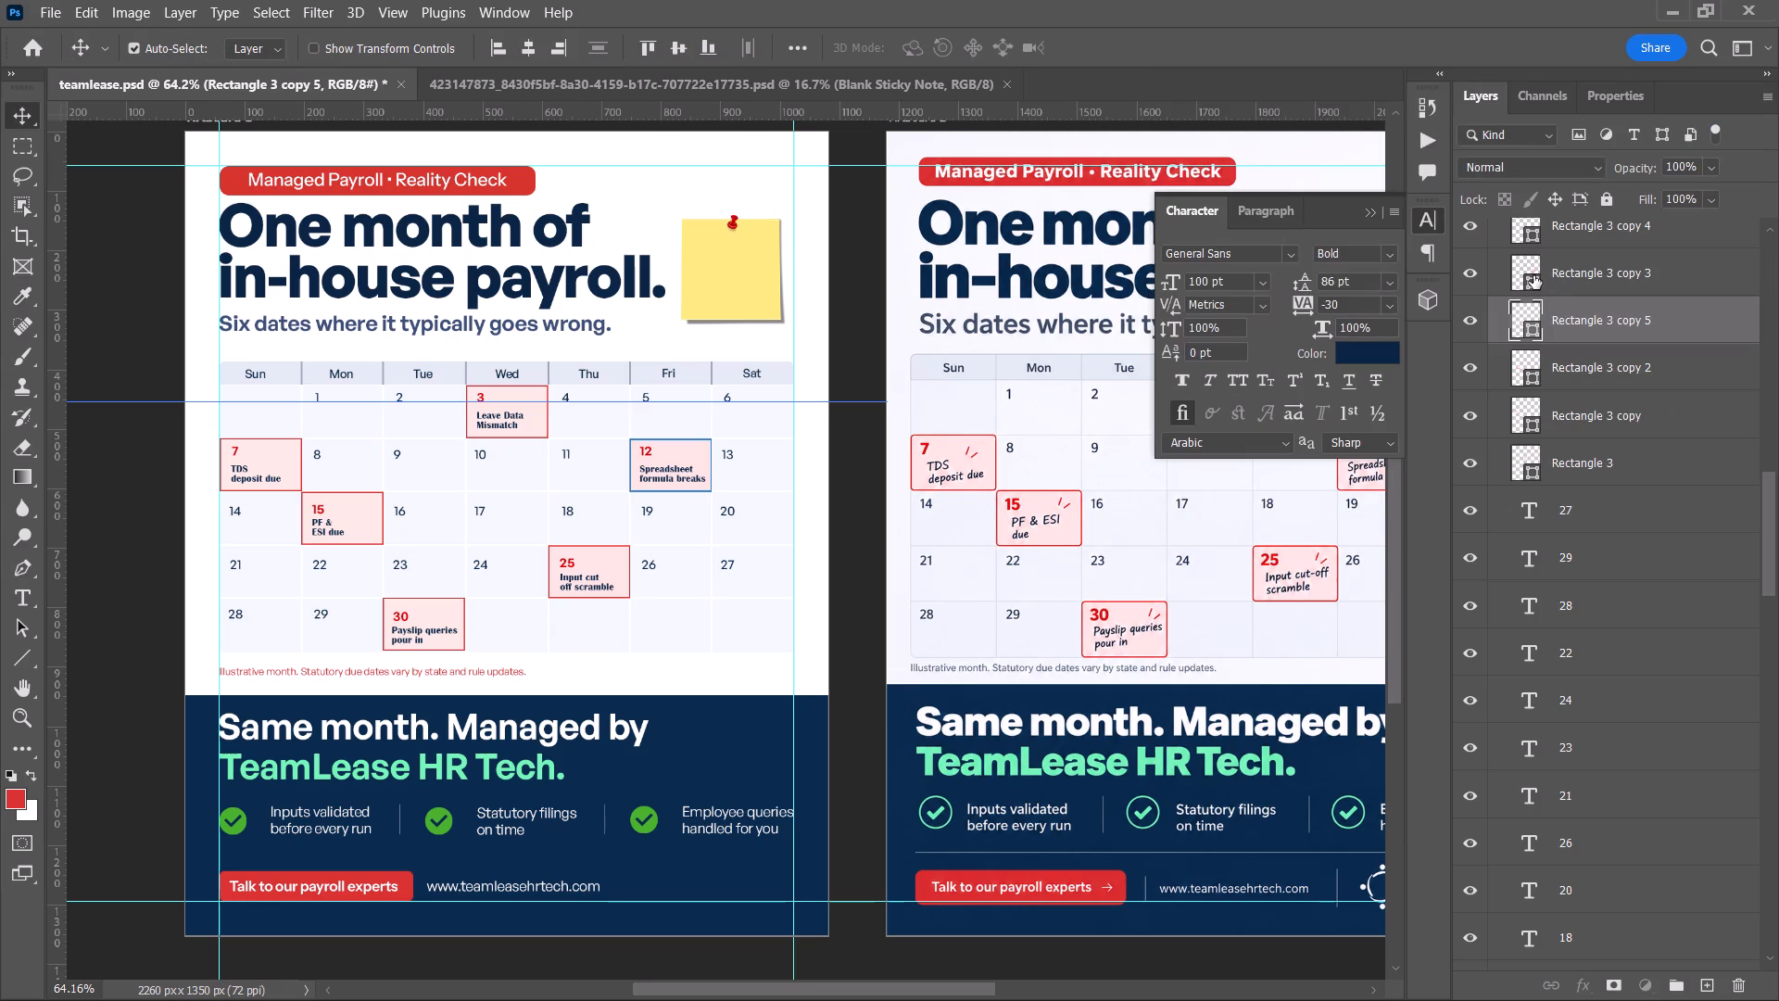
{"action": "key", "text": "ctrl+v"}
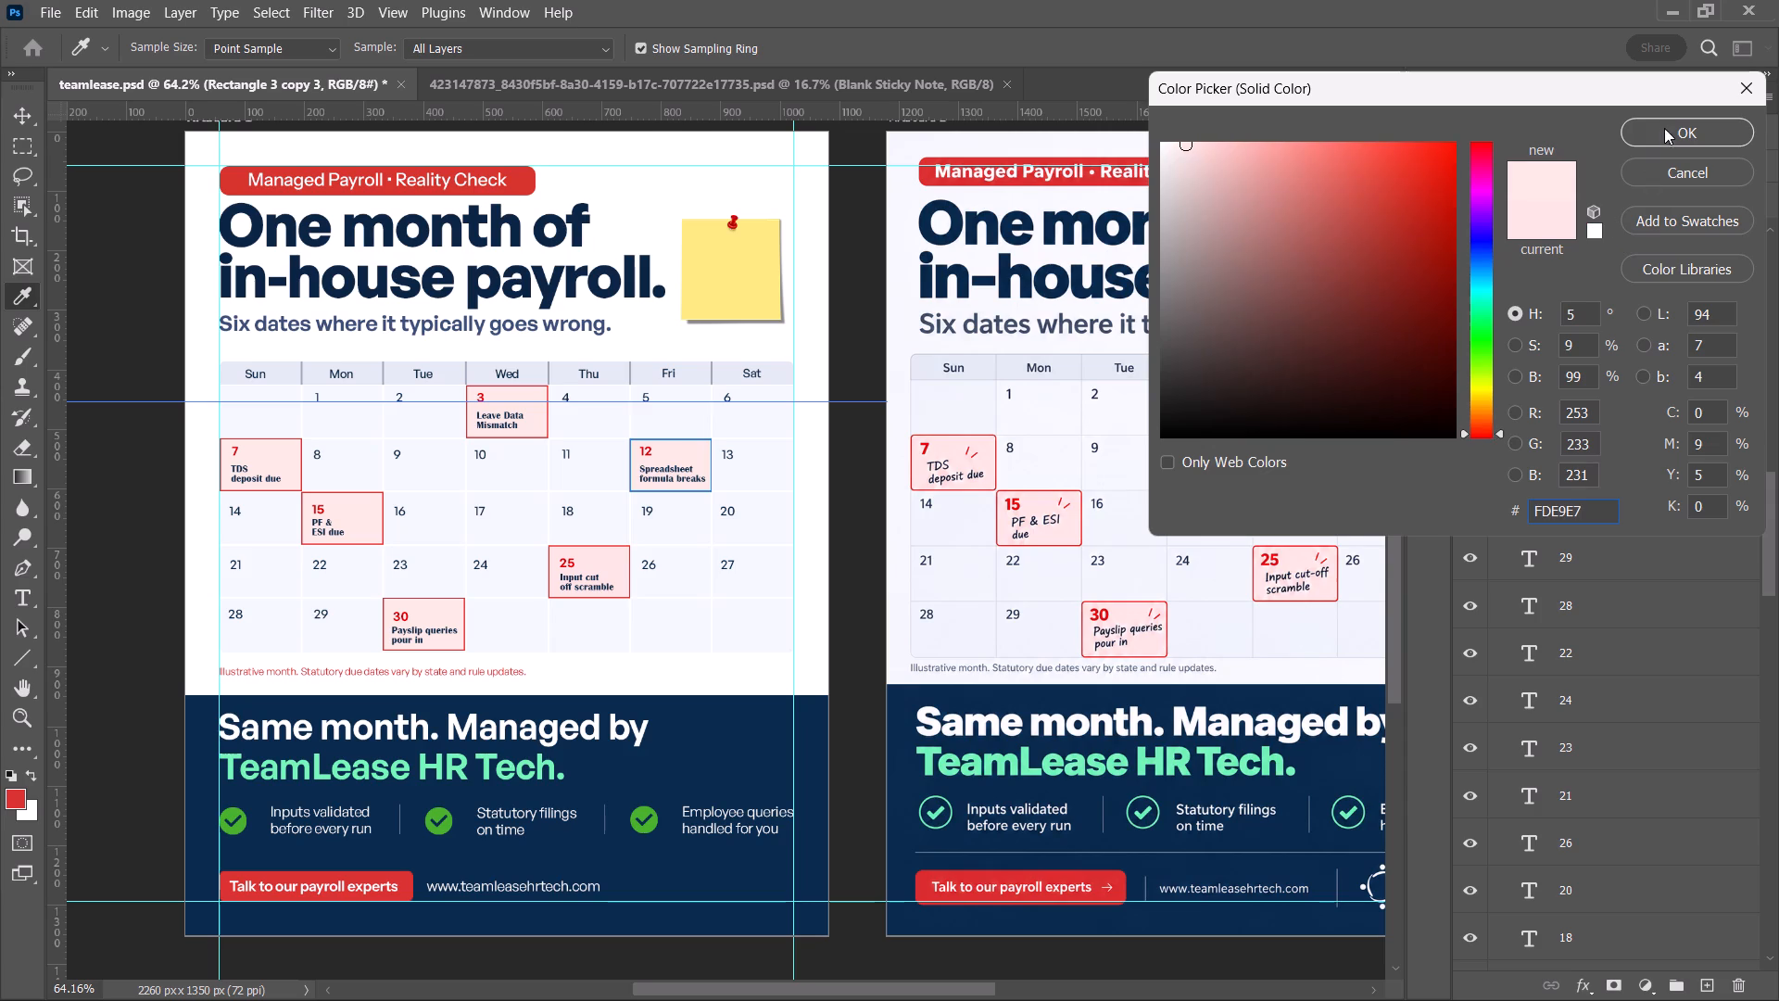
{"action": "left_click", "coordinate": [1664, 128]}
Set the fill colour of the highlighted calendar cell for day 25 to #FDE9E7 and clear the selection.
{"action": "scroll", "coordinate": [1613, 267], "scroll_direction": "up", "scroll_amount": 1}
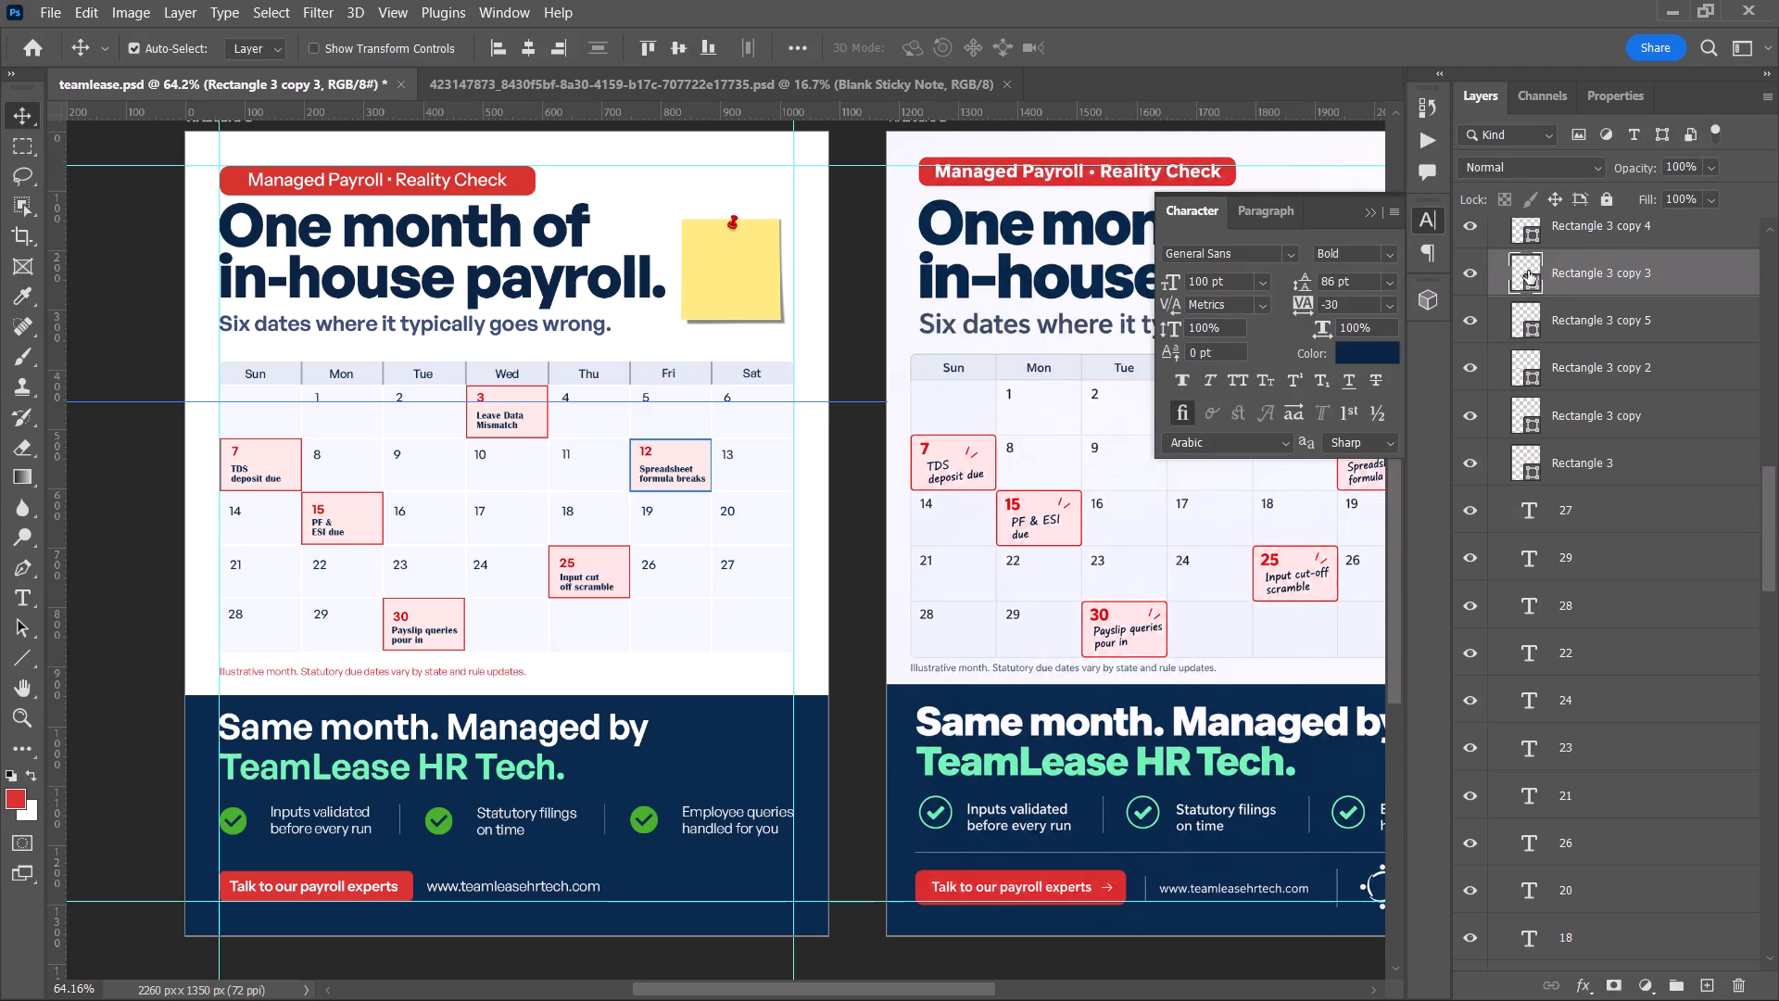
{"action": "double_click", "coordinate": [1528, 271]}
{"action": "key", "text": "ctrl+v"}
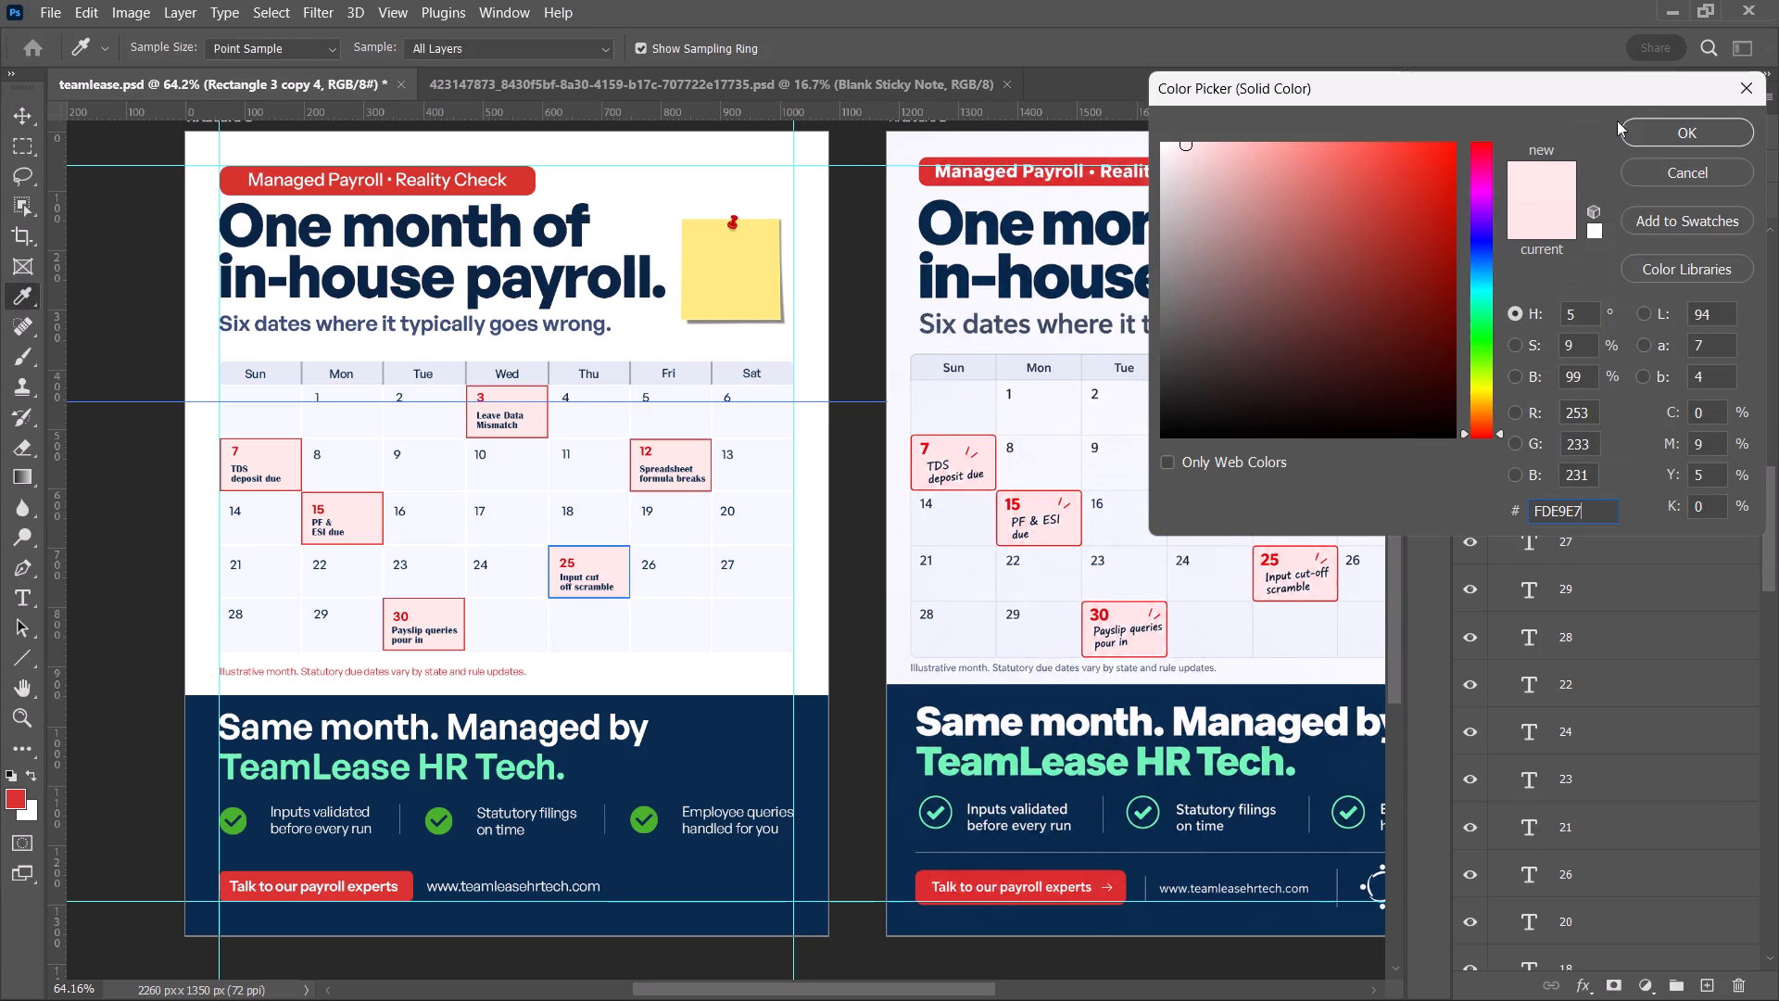
{"action": "left_click", "coordinate": [1658, 128]}
{"action": "scroll", "coordinate": [1532, 314], "scroll_direction": "up", "scroll_amount": 1}
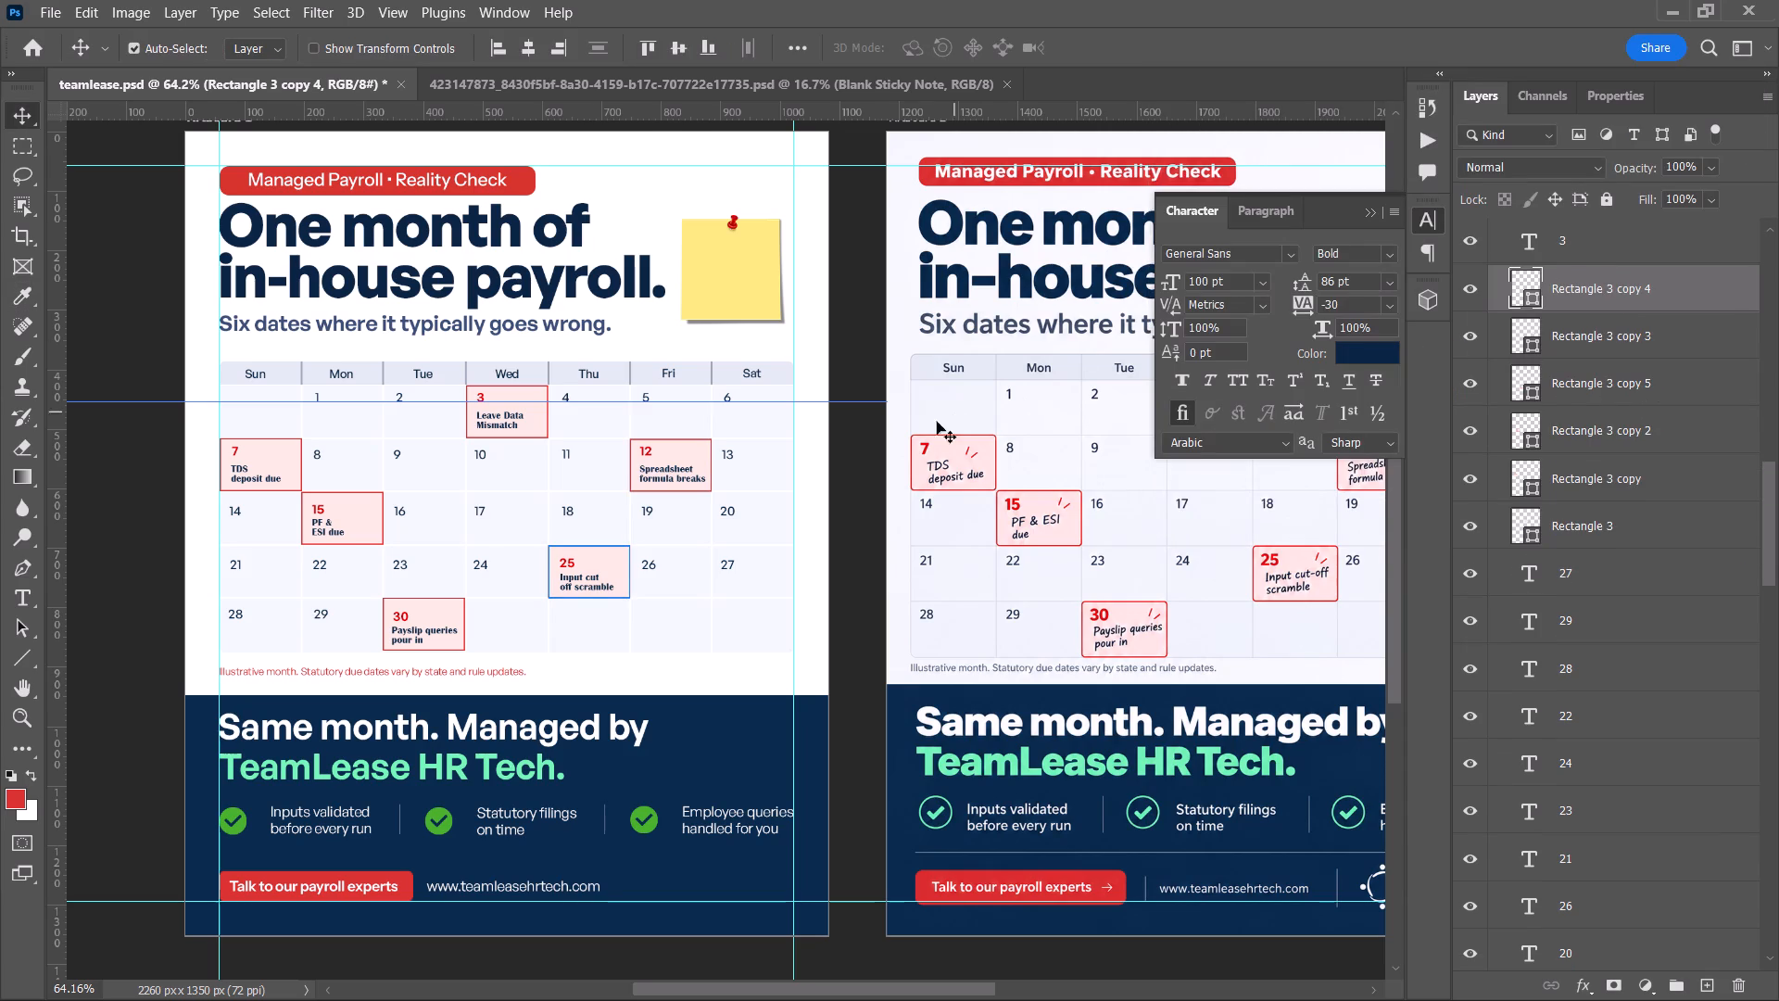
{"action": "left_click", "coordinate": [865, 512]}
{"action": "scroll", "coordinate": [865, 512], "scroll_direction": "up", "scroll_amount": 2, "text": "alt"}
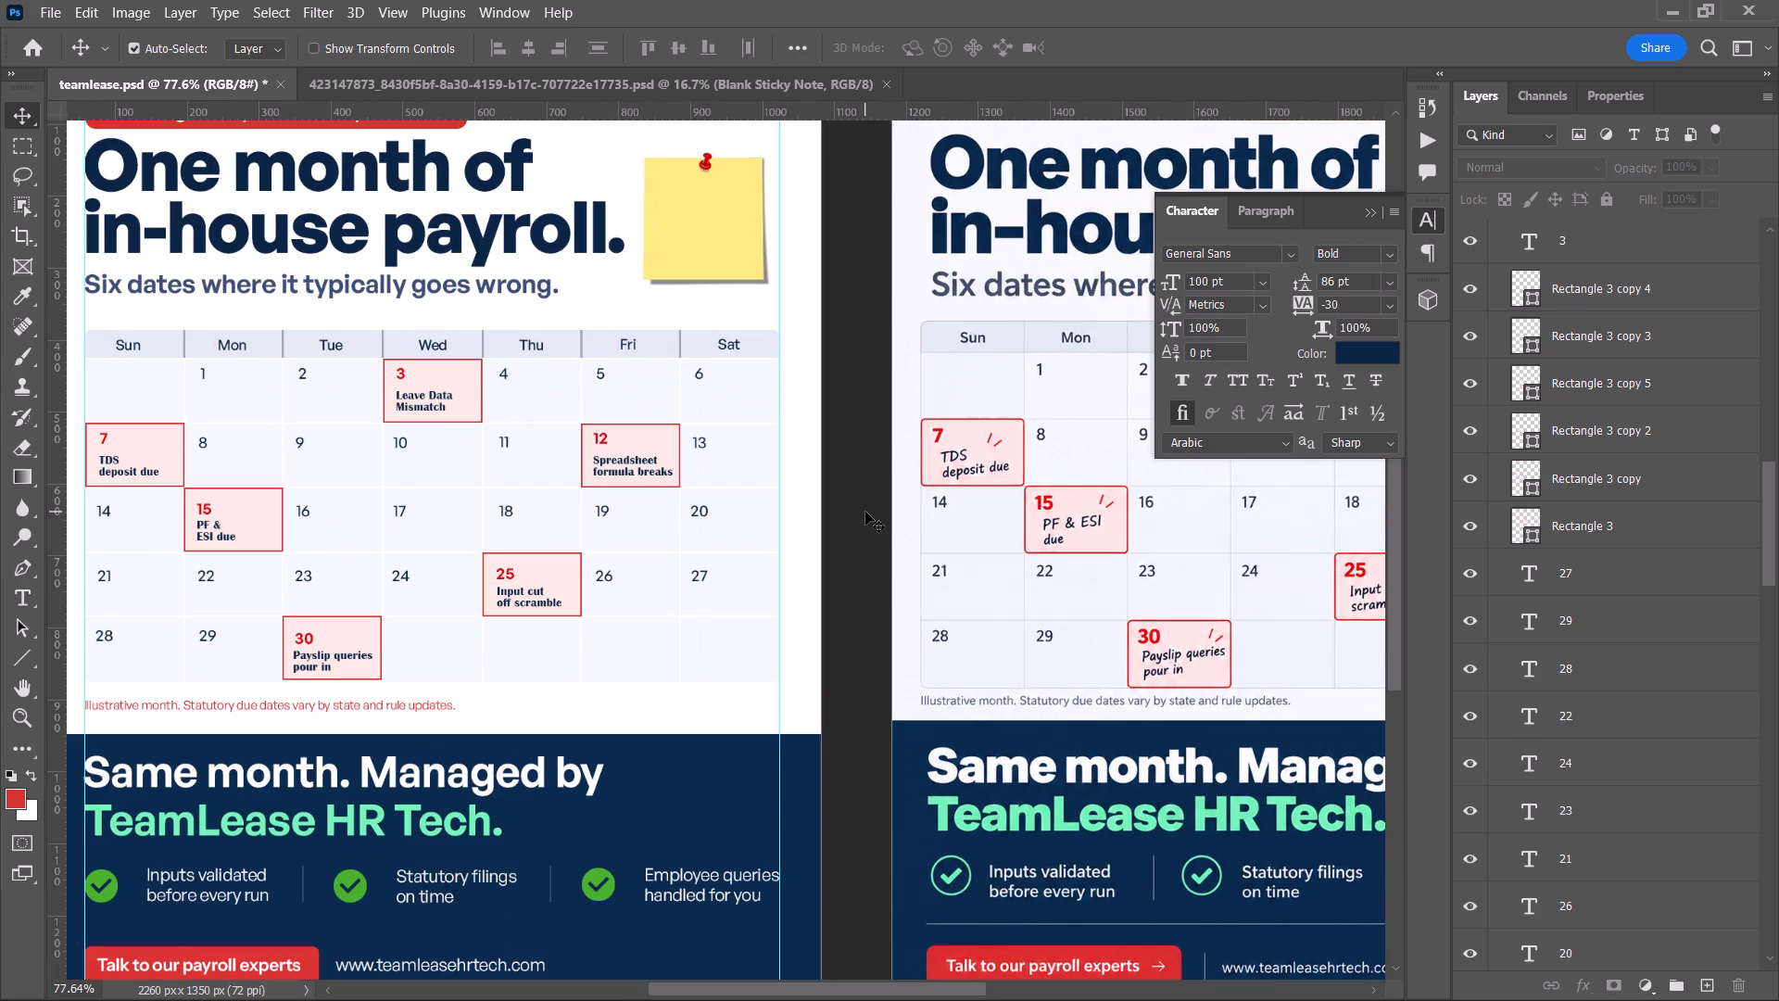
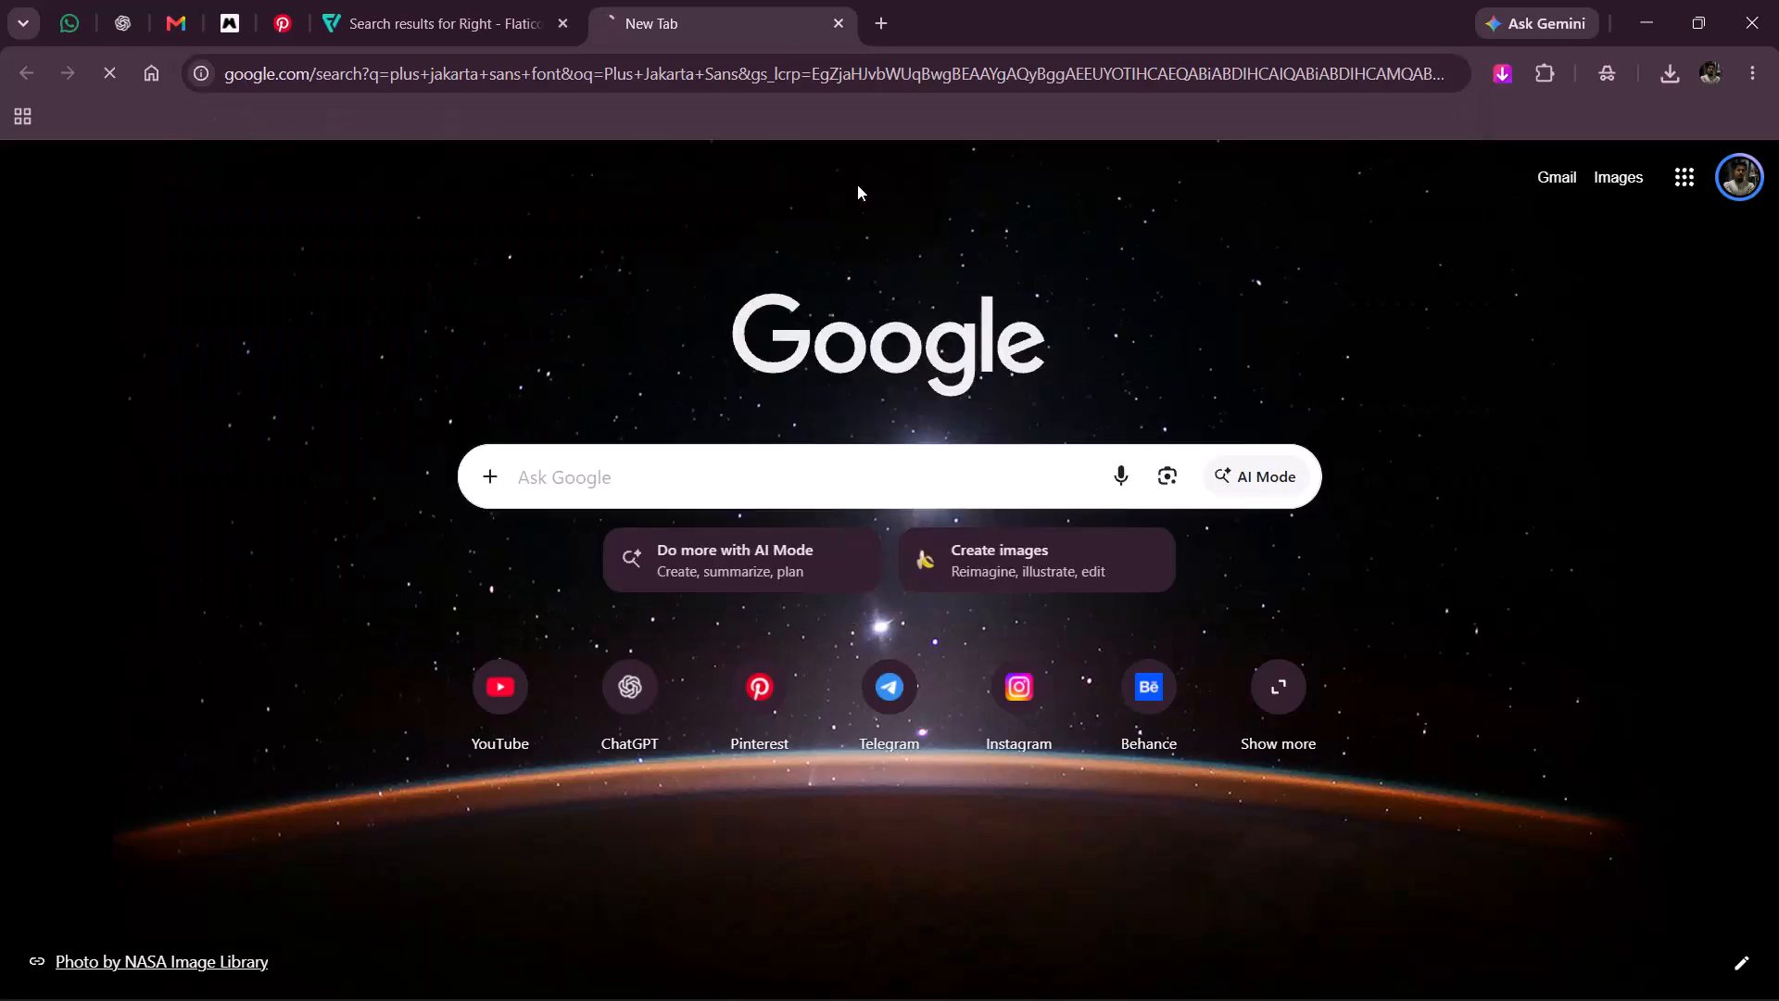
Download the Plus Jakarta Sans family from Google Fonts, removing Nunito Sans from the font selection.
{"action": "left_click", "coordinate": [579, 388]}
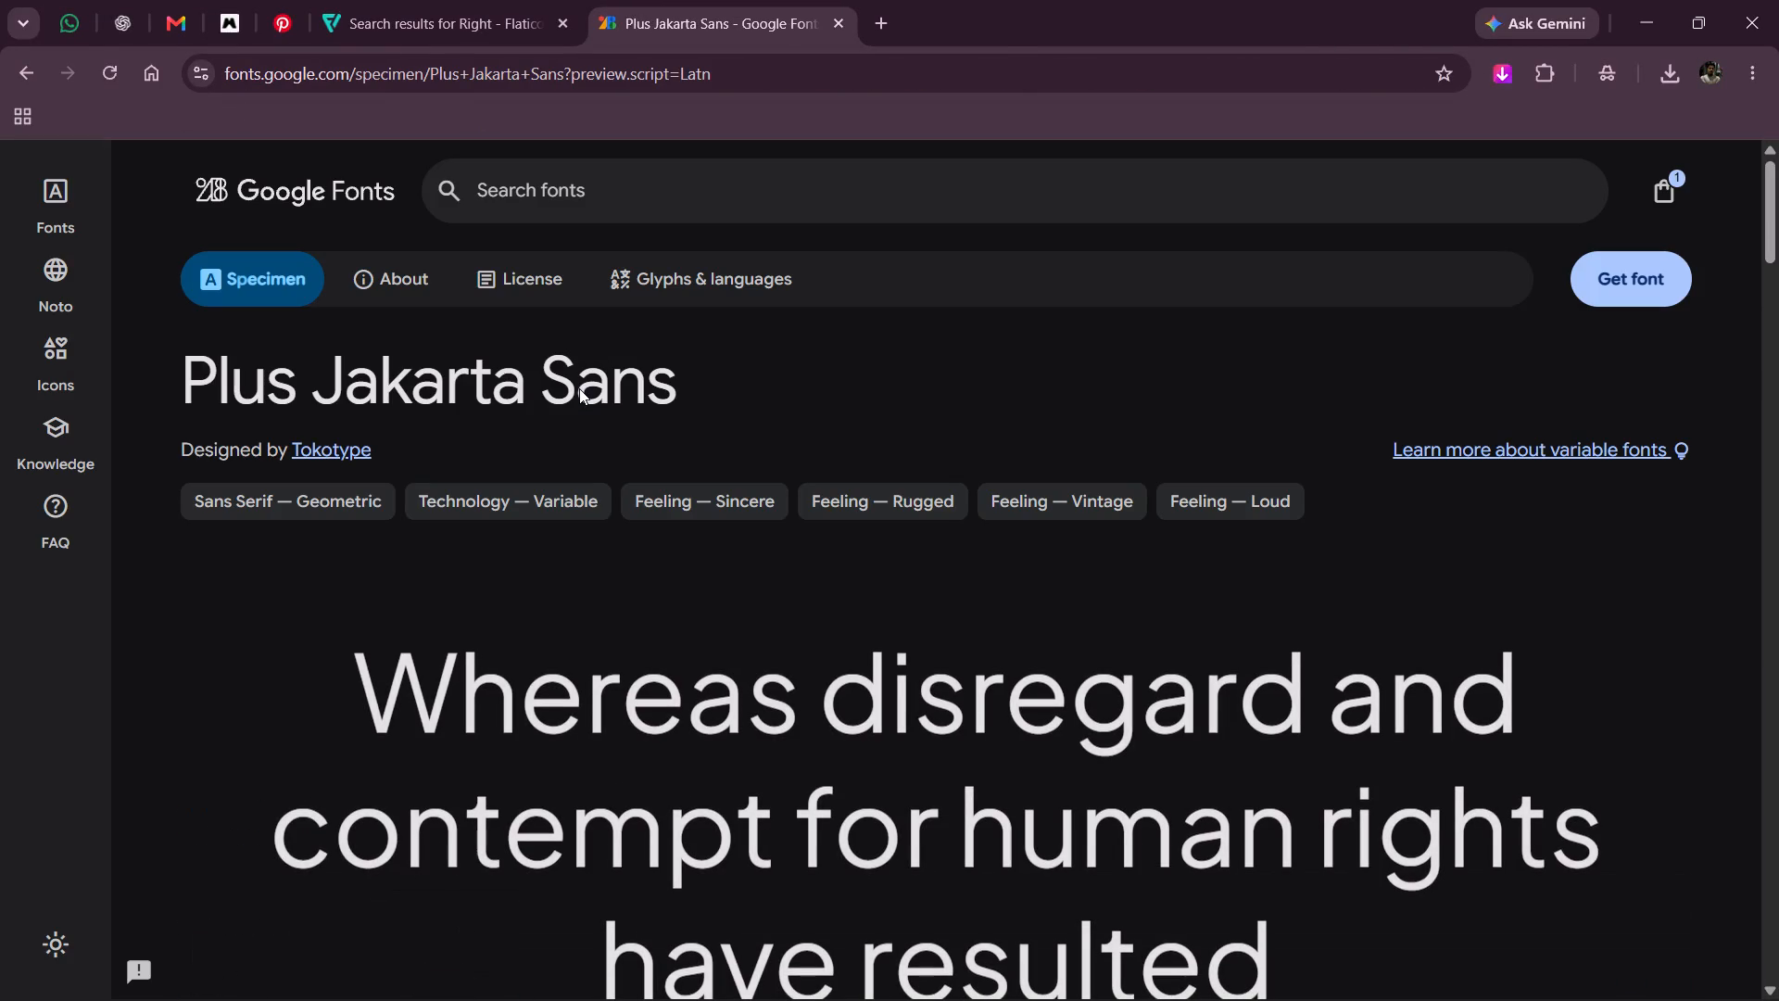
{"action": "left_click", "coordinate": [1660, 295]}
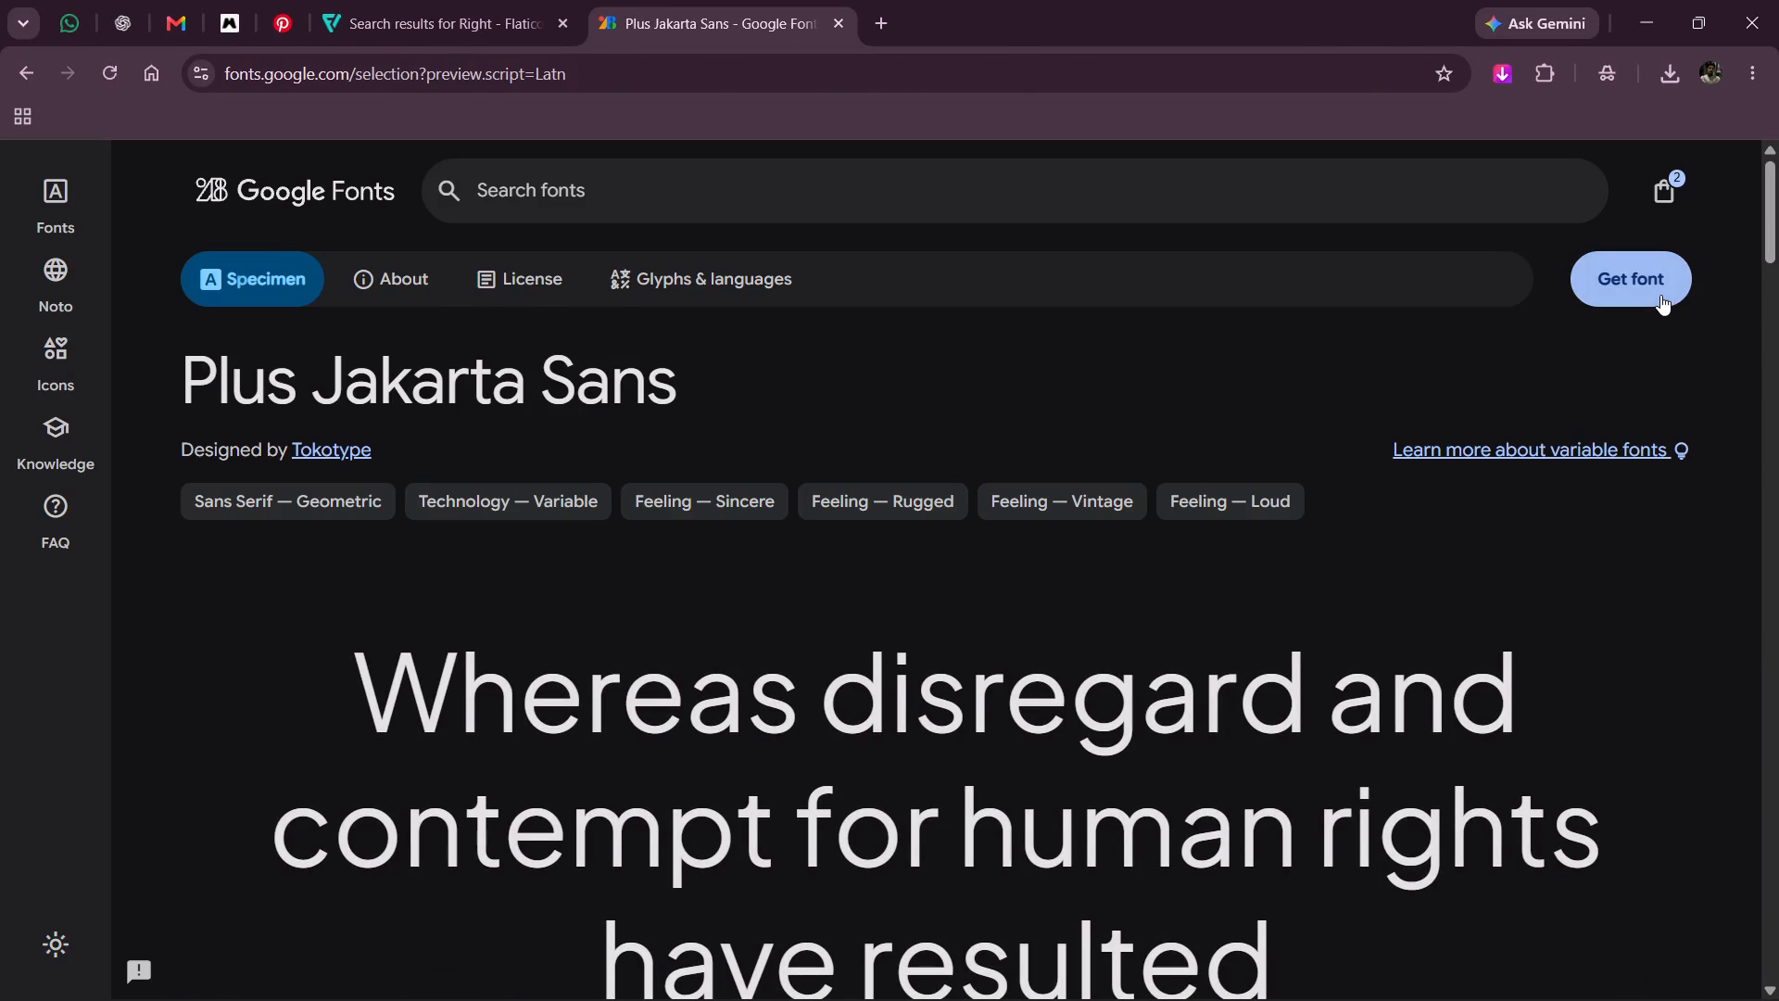
{"action": "scroll", "coordinate": [1126, 683], "scroll_direction": "down", "scroll_amount": 1}
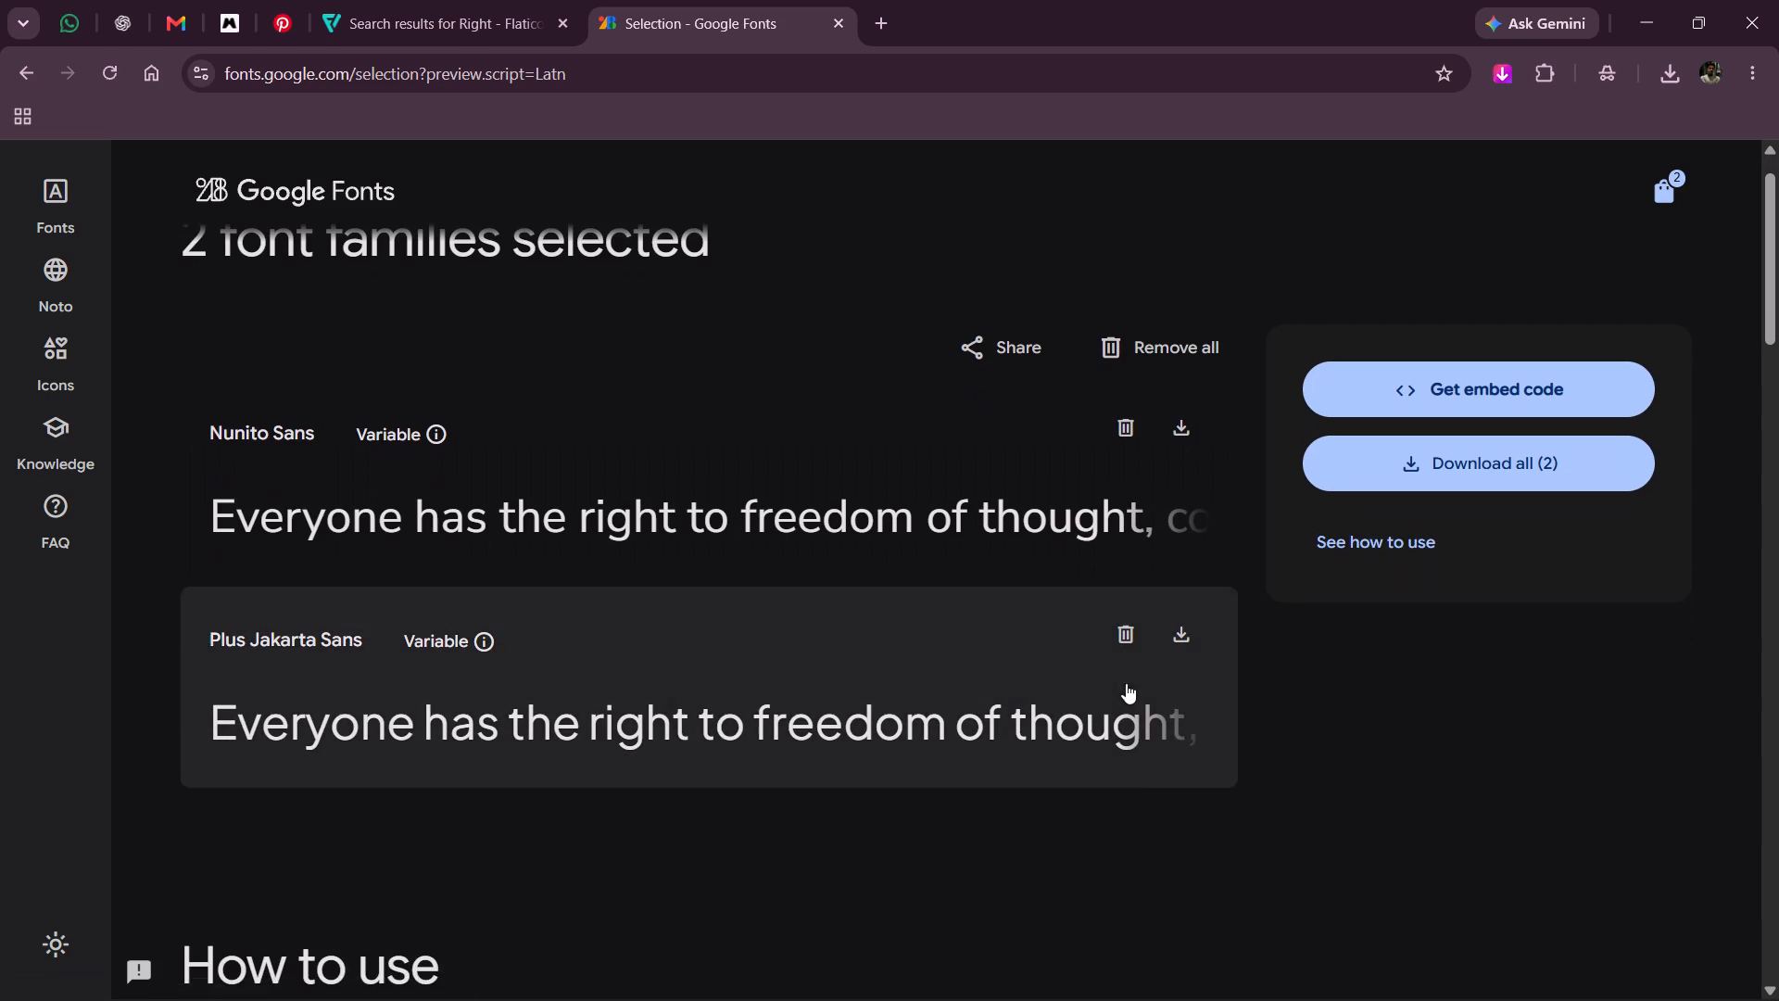
{"action": "left_click", "coordinate": [1101, 428]}
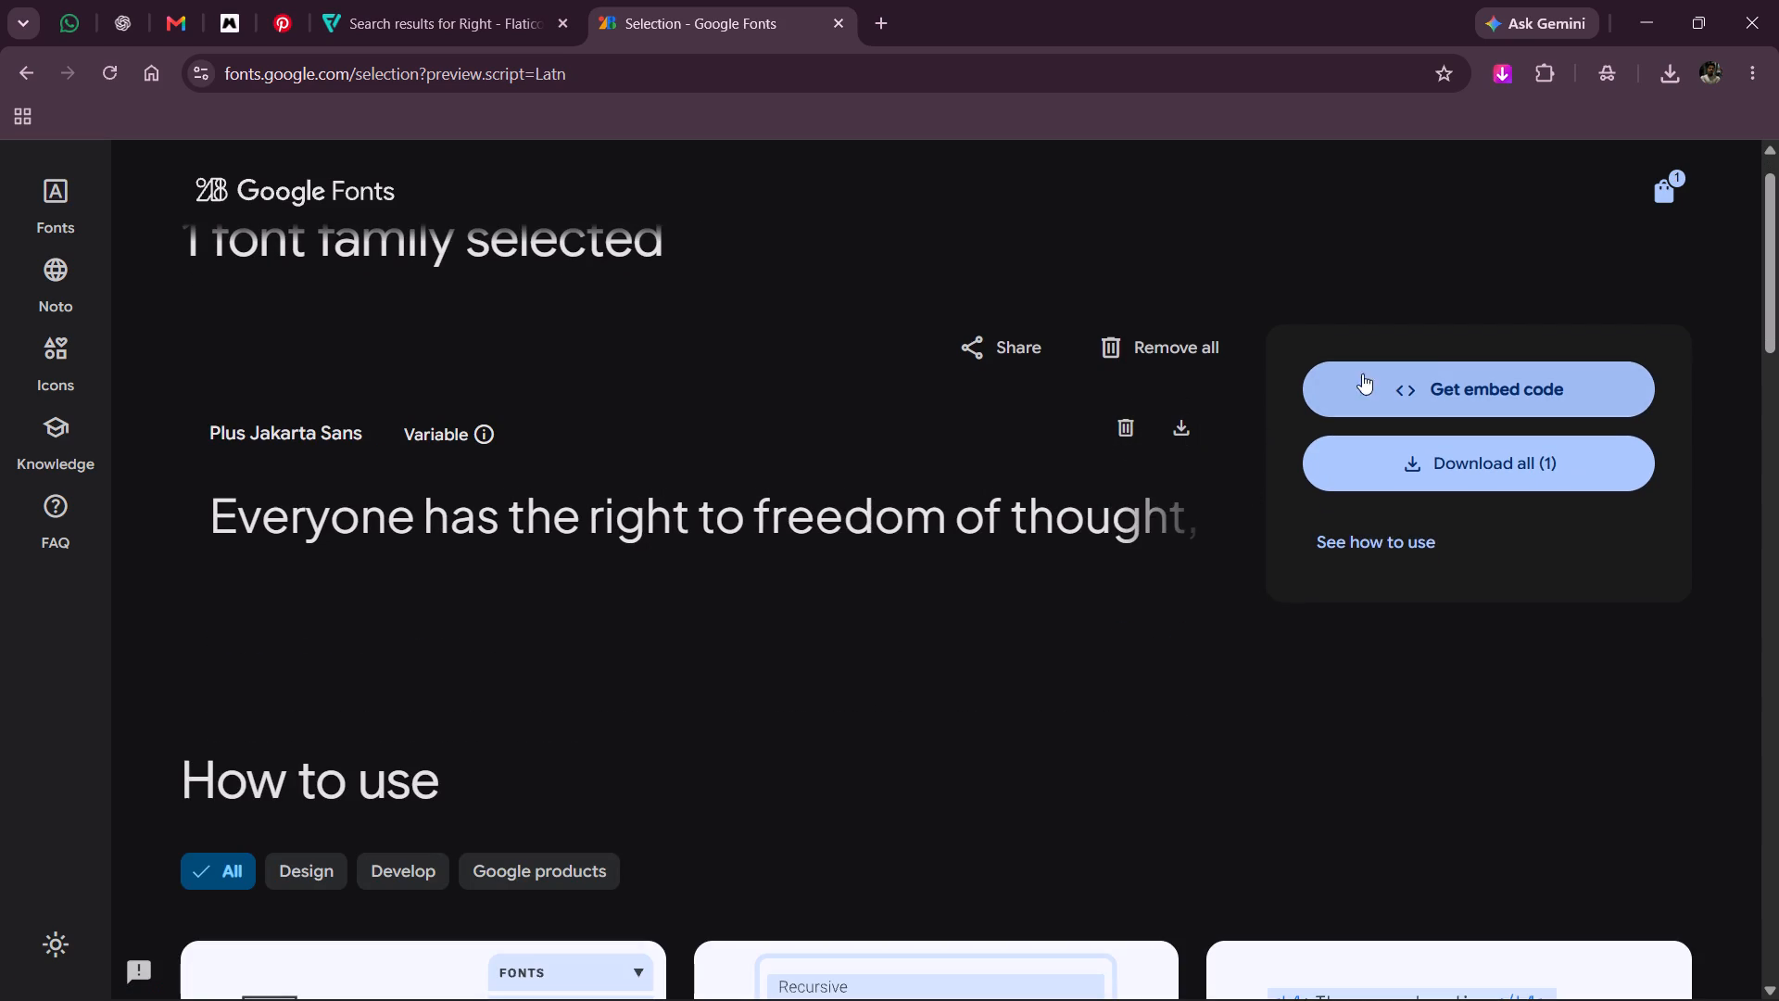
{"action": "left_click", "coordinate": [1468, 476]}
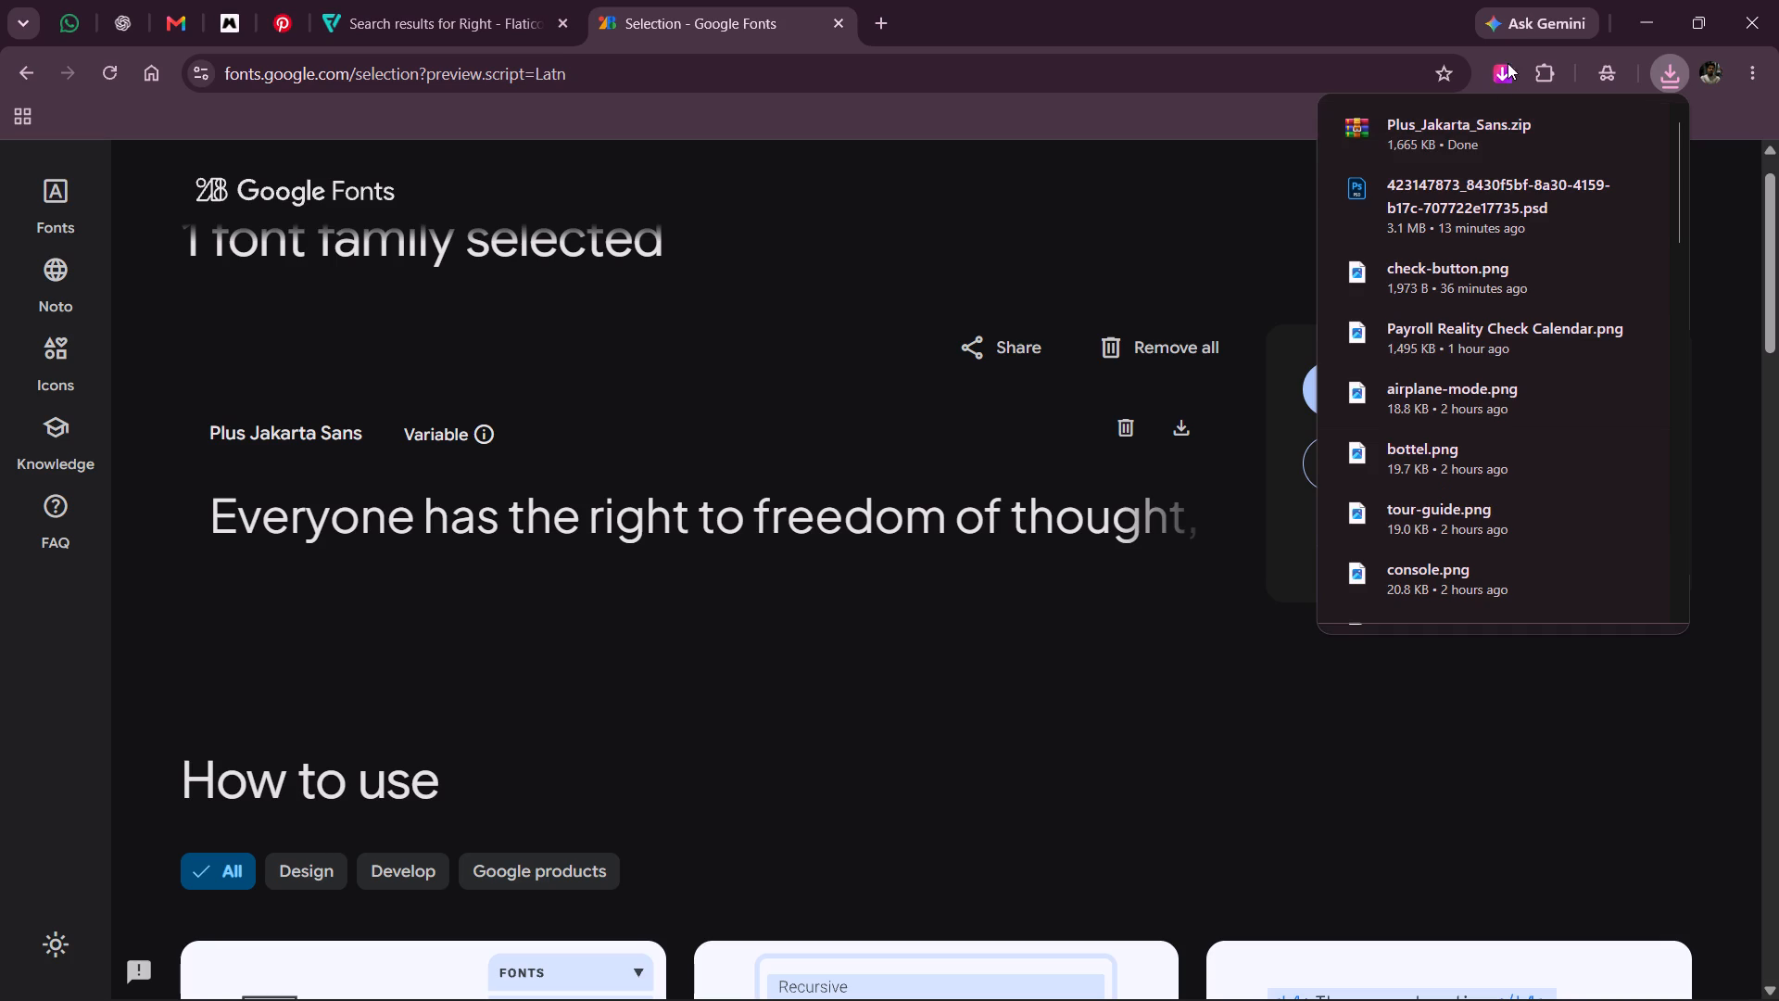
Open the downloaded Plus_Jakarta_Sans.zip archive and open its Plus Jakarta Sans Regular TrueType font file.
{"action": "left_click", "coordinate": [1475, 119]}
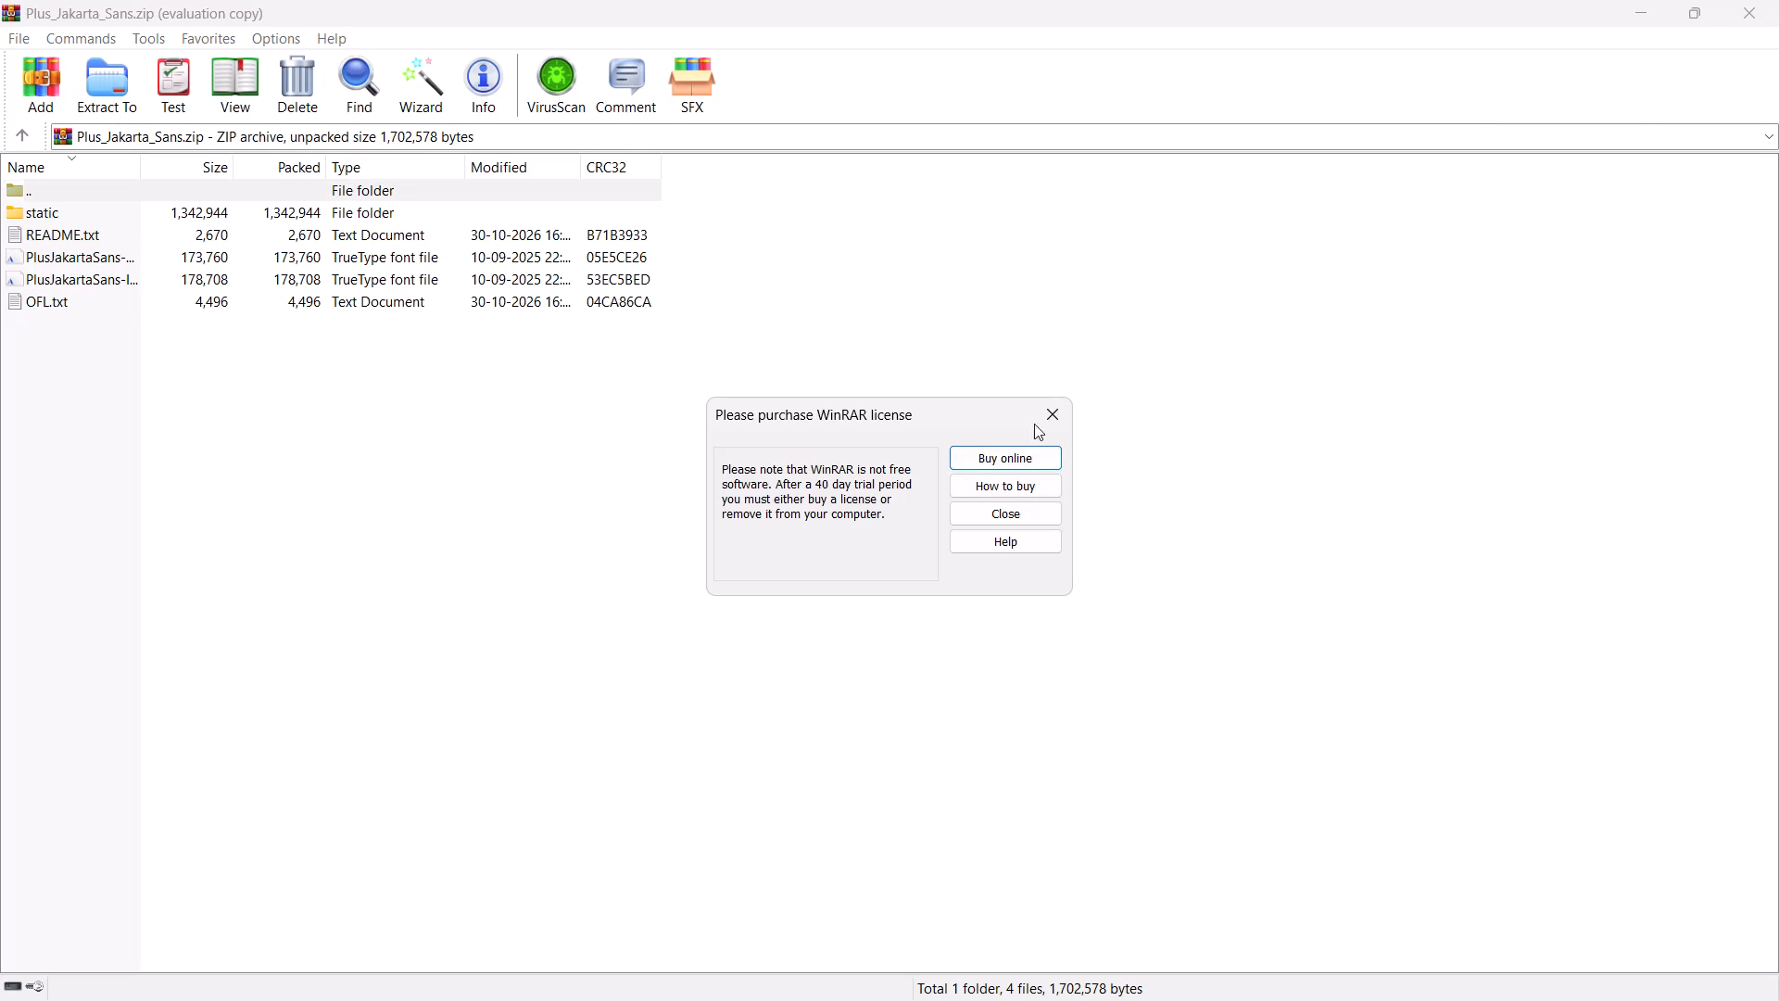
{"action": "left_click", "coordinate": [1065, 420]}
{"action": "left_click", "coordinate": [124, 245]}
{"action": "double_click", "coordinate": [134, 258]}
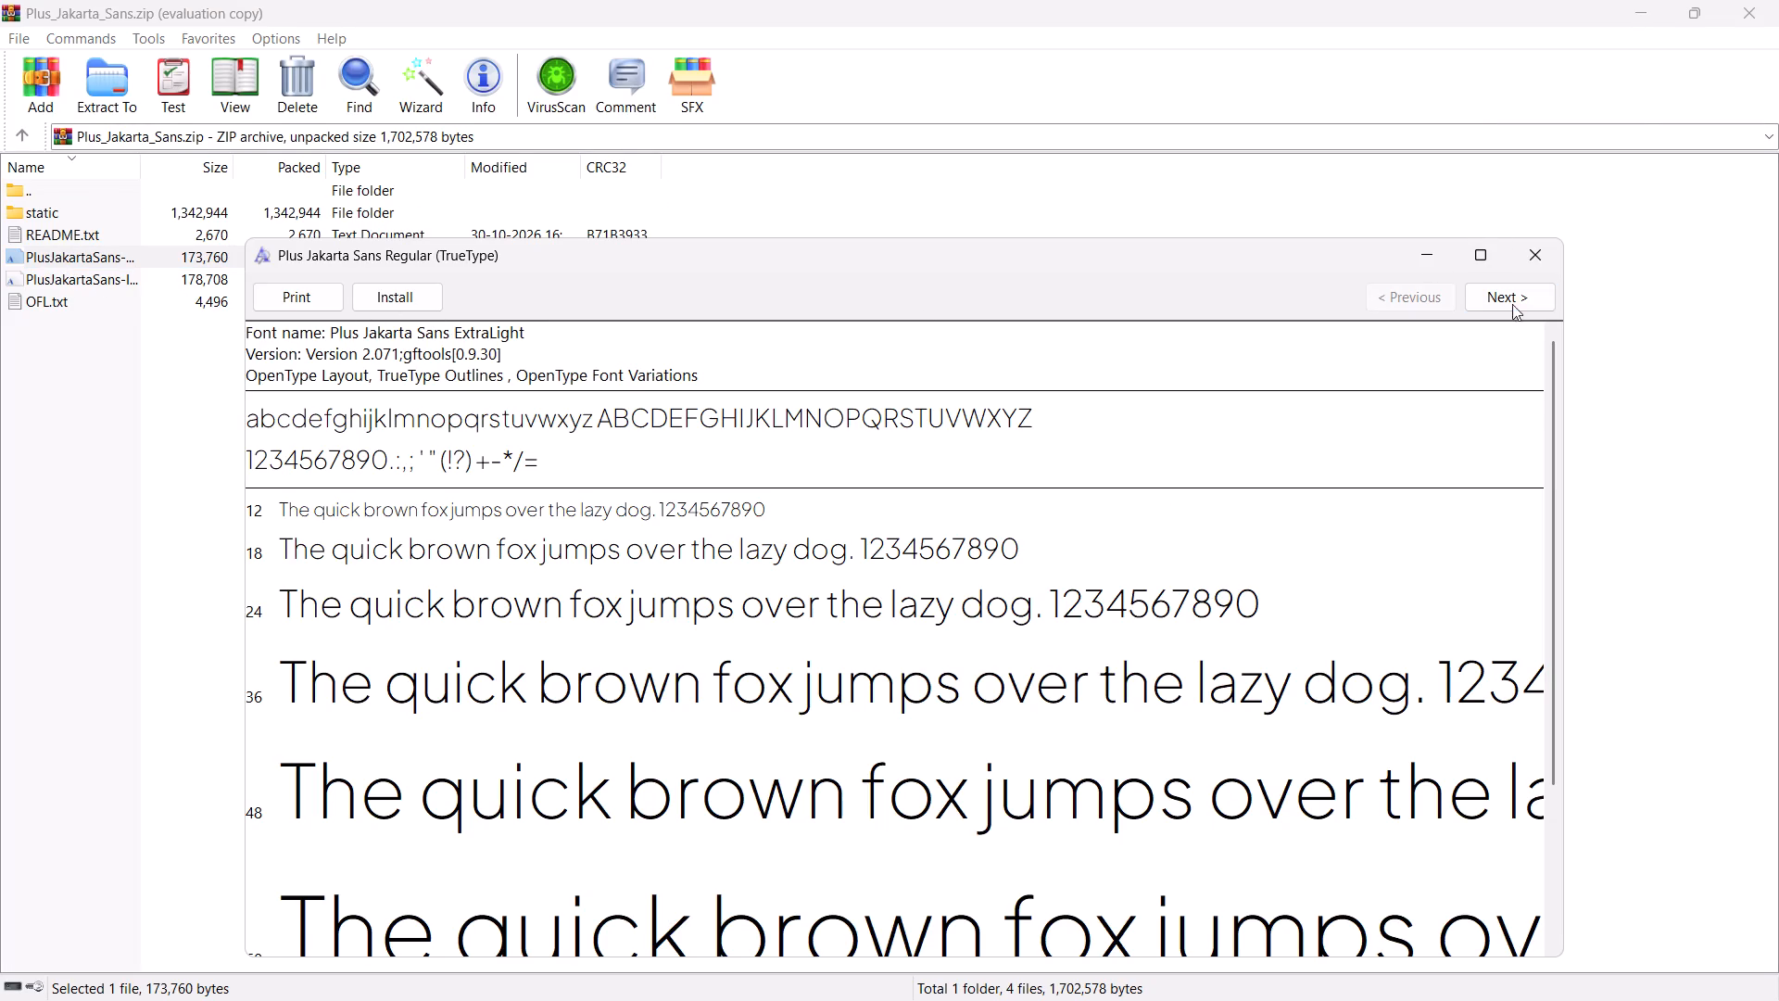
Install the Plus Jakarta Sans font from its Light style preview, and close the font preview and the Plus_Jakarta_Sans.zip archive.
{"action": "left_click", "coordinate": [1519, 302]}
{"action": "left_click", "coordinate": [358, 293]}
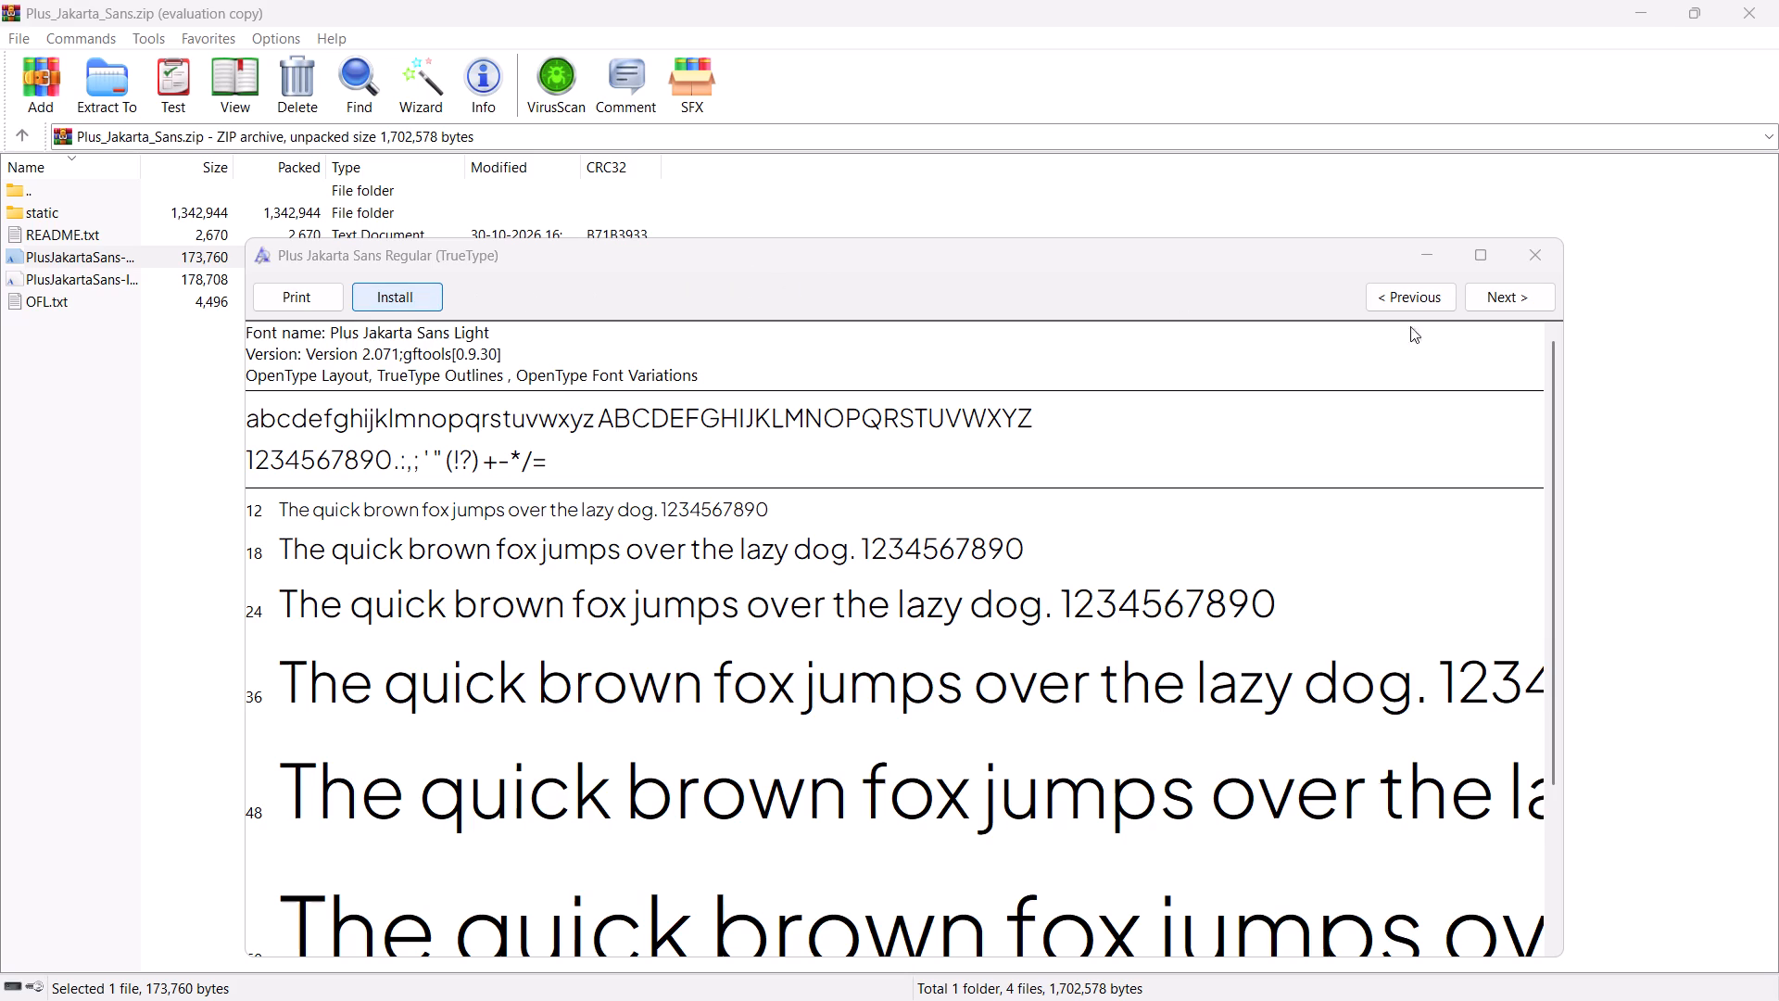
{"action": "left_click", "coordinate": [1533, 266]}
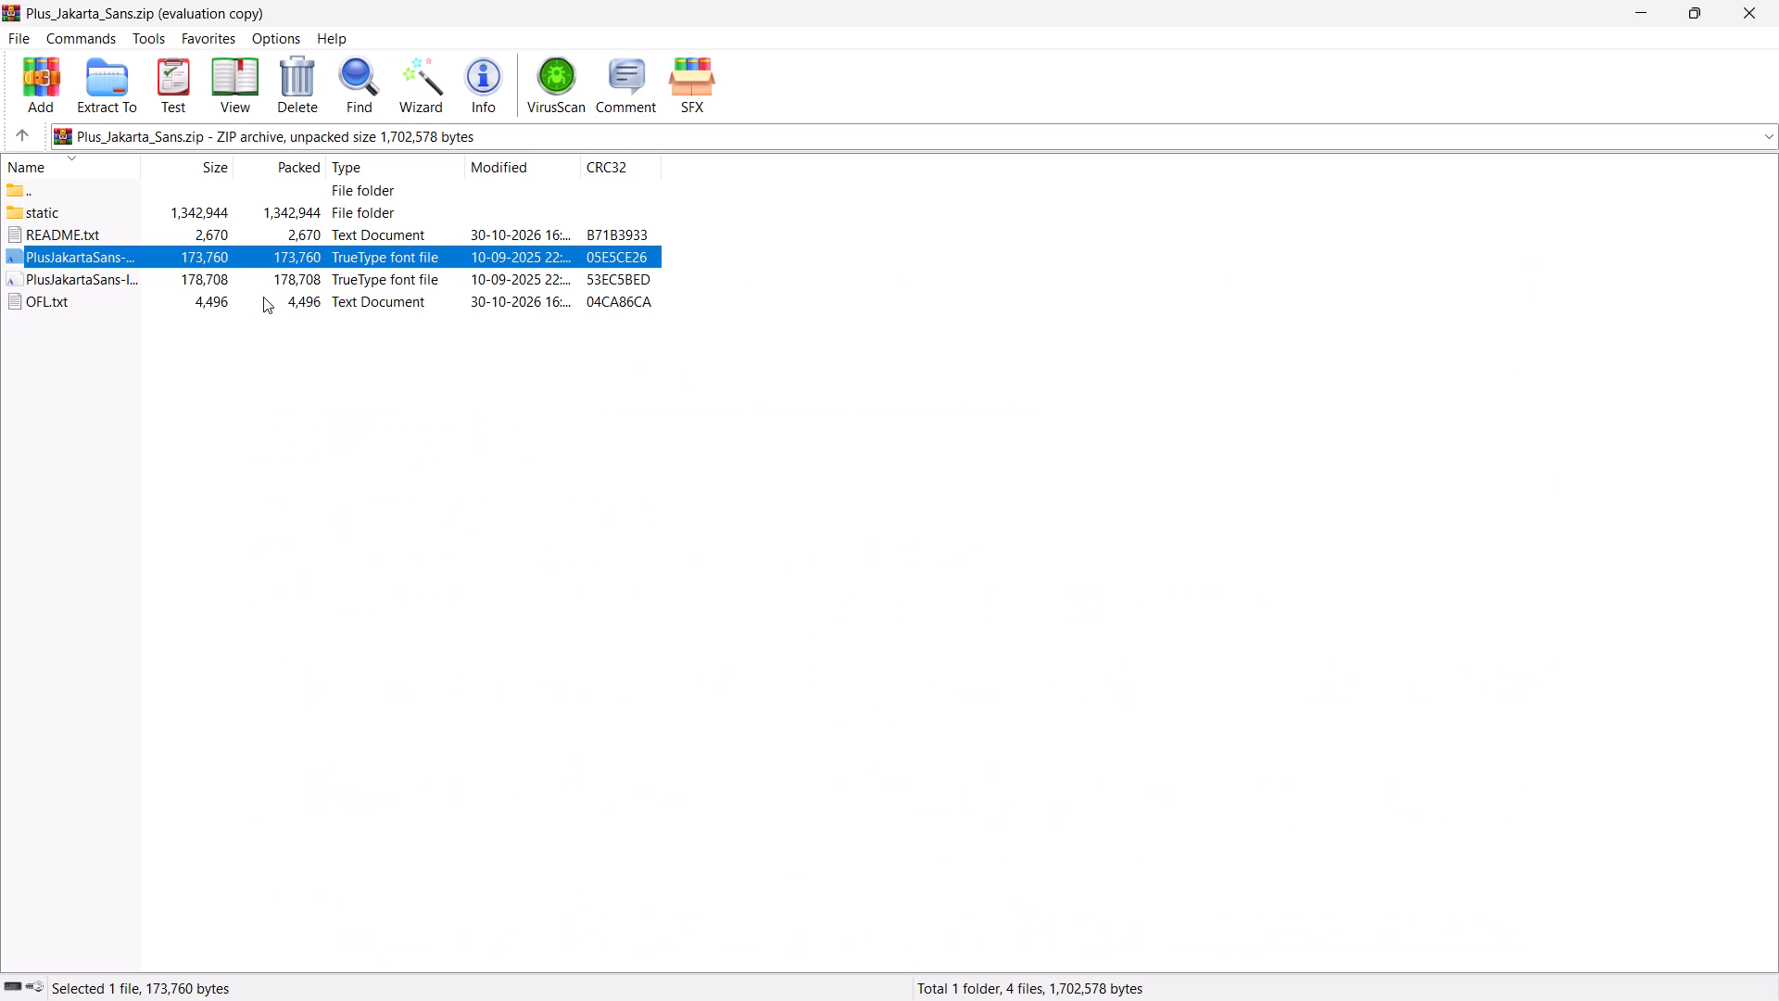
{"action": "left_click", "coordinate": [1778, 0]}
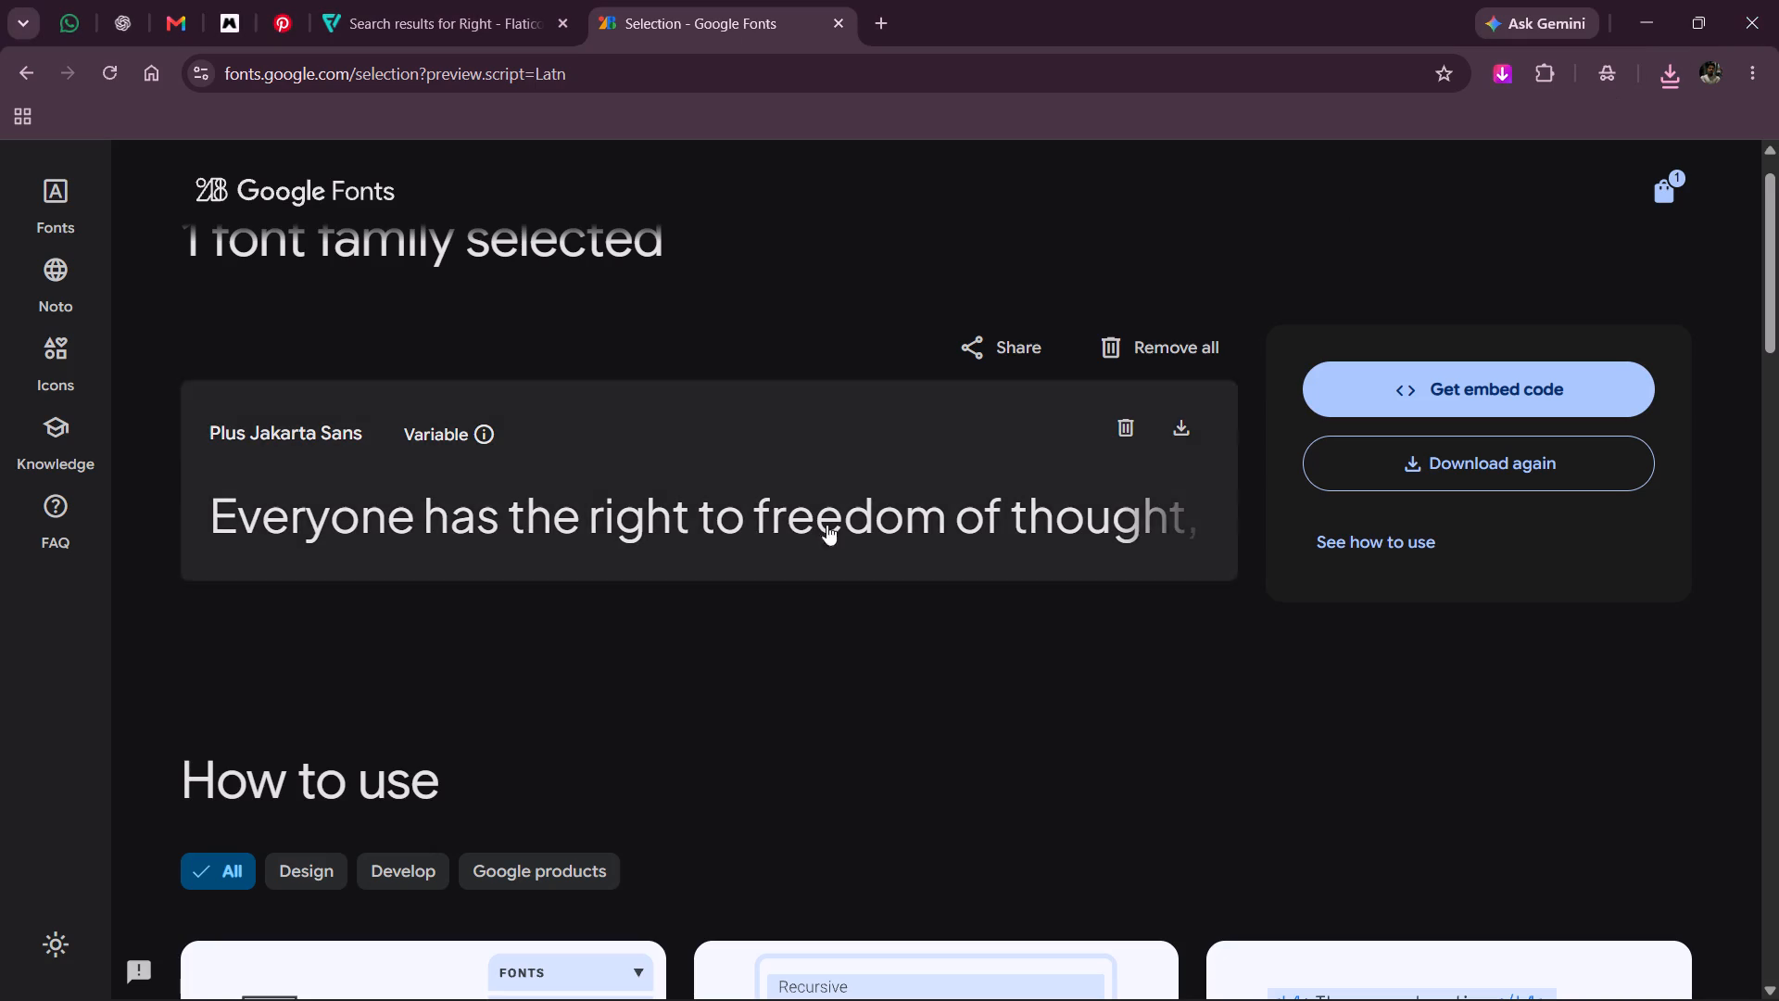
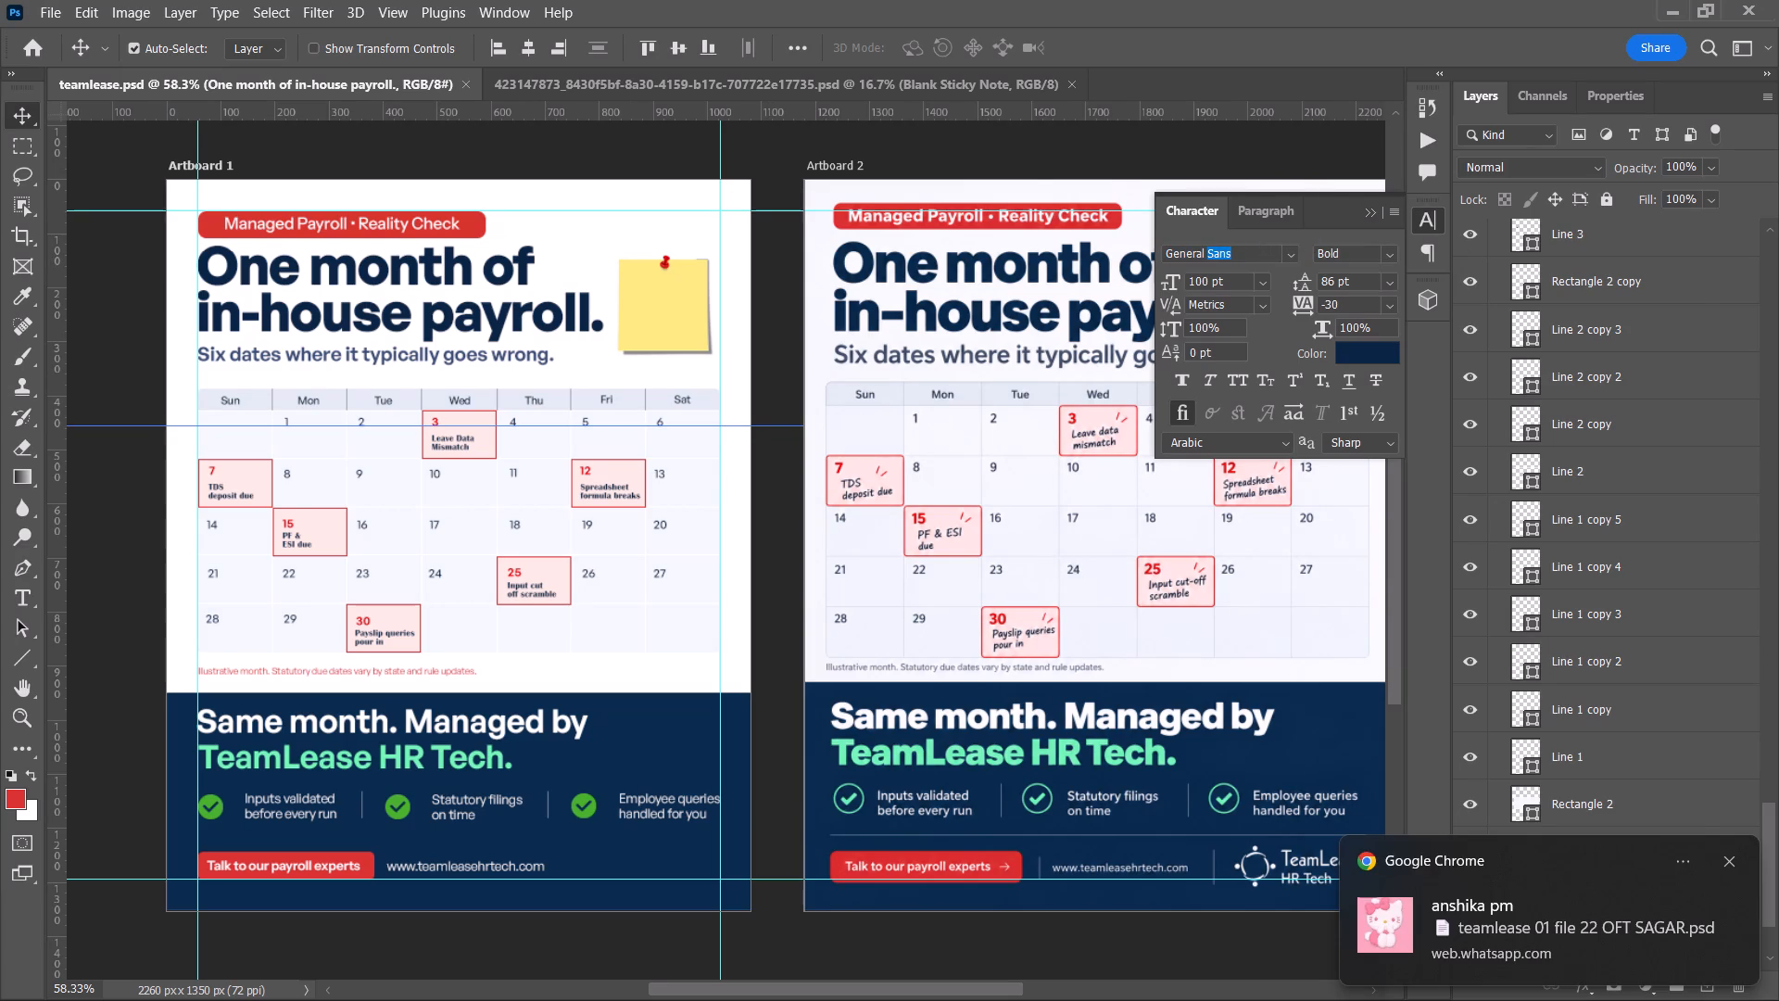
Search the sans serif font list for Plus Jakarta Sans for the "One month of in-house payroll." headline, then clear the layer selection.
{"action": "key", "text": "BackSpace"}
{"action": "key", "text": "BackSpace"}
{"action": "key", "text": "BackSpace"}
{"action": "key", "text": "BackSpace"}
{"action": "key", "text": "BackSpace"}
{"action": "key", "text": "BackSpace"}
{"action": "key", "text": "BackSpace"}
{"action": "key", "text": "BackSpace"}
{"action": "key", "text": "BackSpace"}
{"action": "key", "text": "BackSpace"}
{"action": "key", "text": "BackSpace"}
{"action": "key", "text": "BackSpace"}
{"action": "key", "text": "BackSpace"}
{"action": "key", "text": "BackSpace"}
{"action": "key", "text": "BackSpace"}
{"action": "key", "text": "BackSpace"}
{"action": "key", "text": "BackSpace"}
{"action": "key", "text": "BackSpace"}
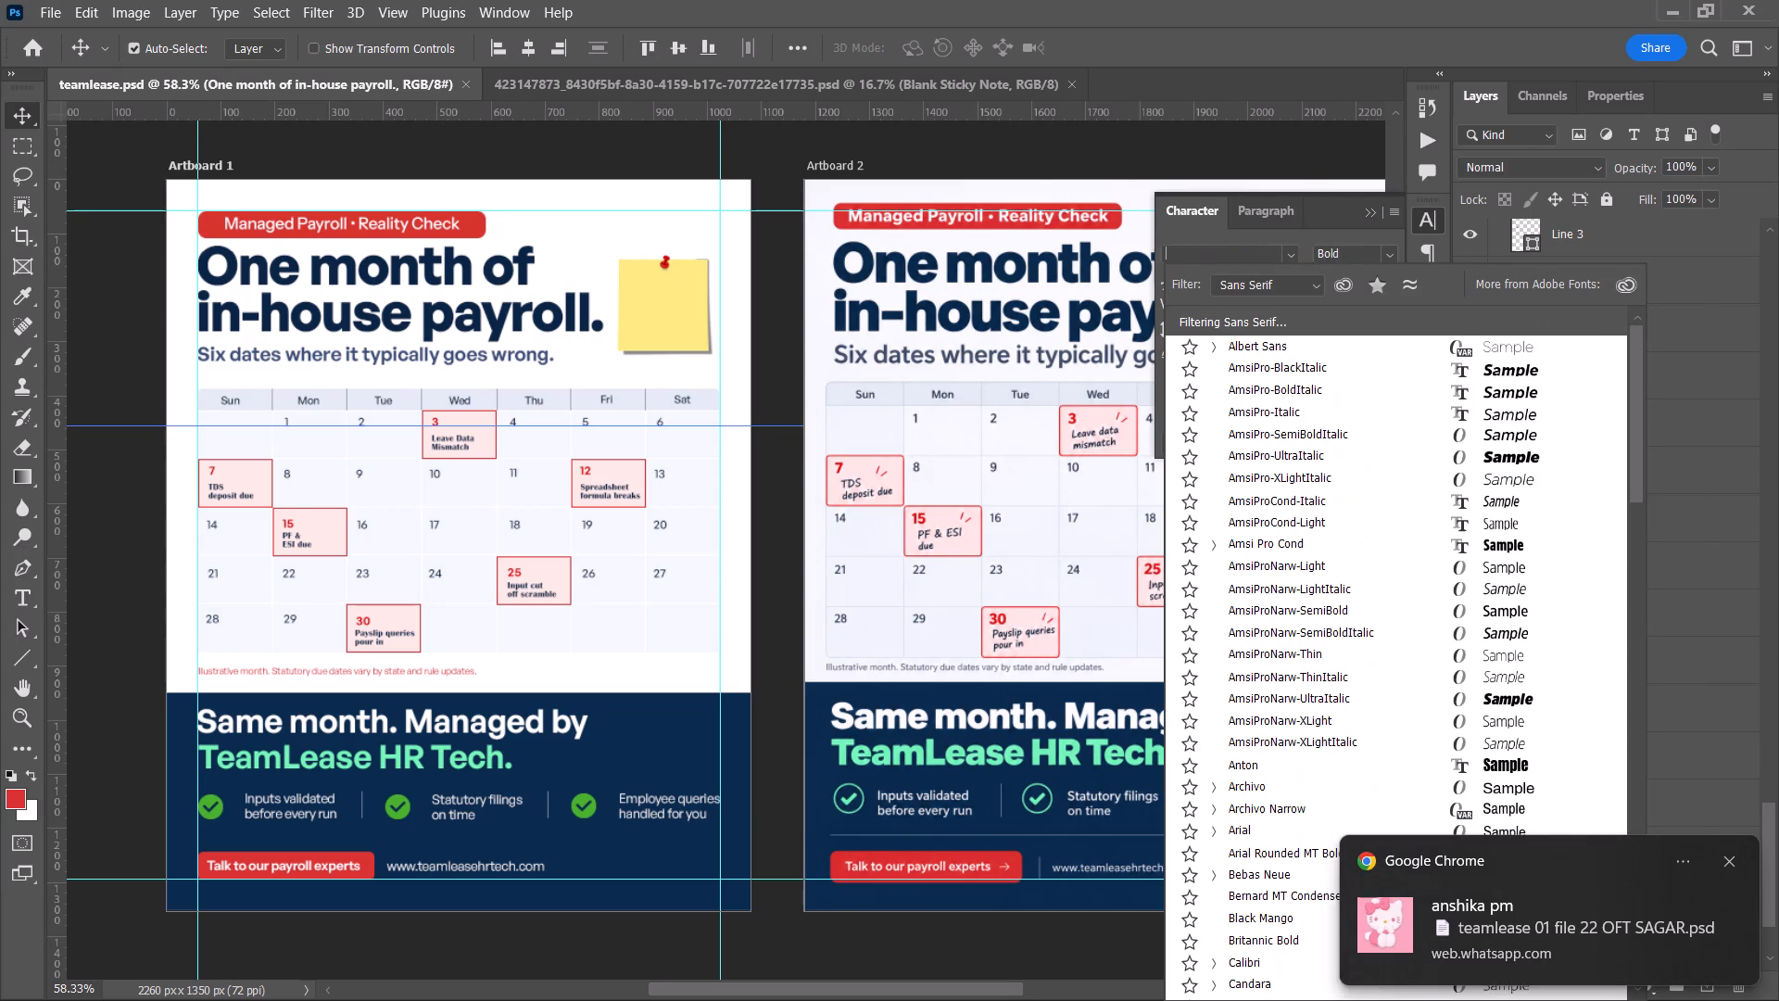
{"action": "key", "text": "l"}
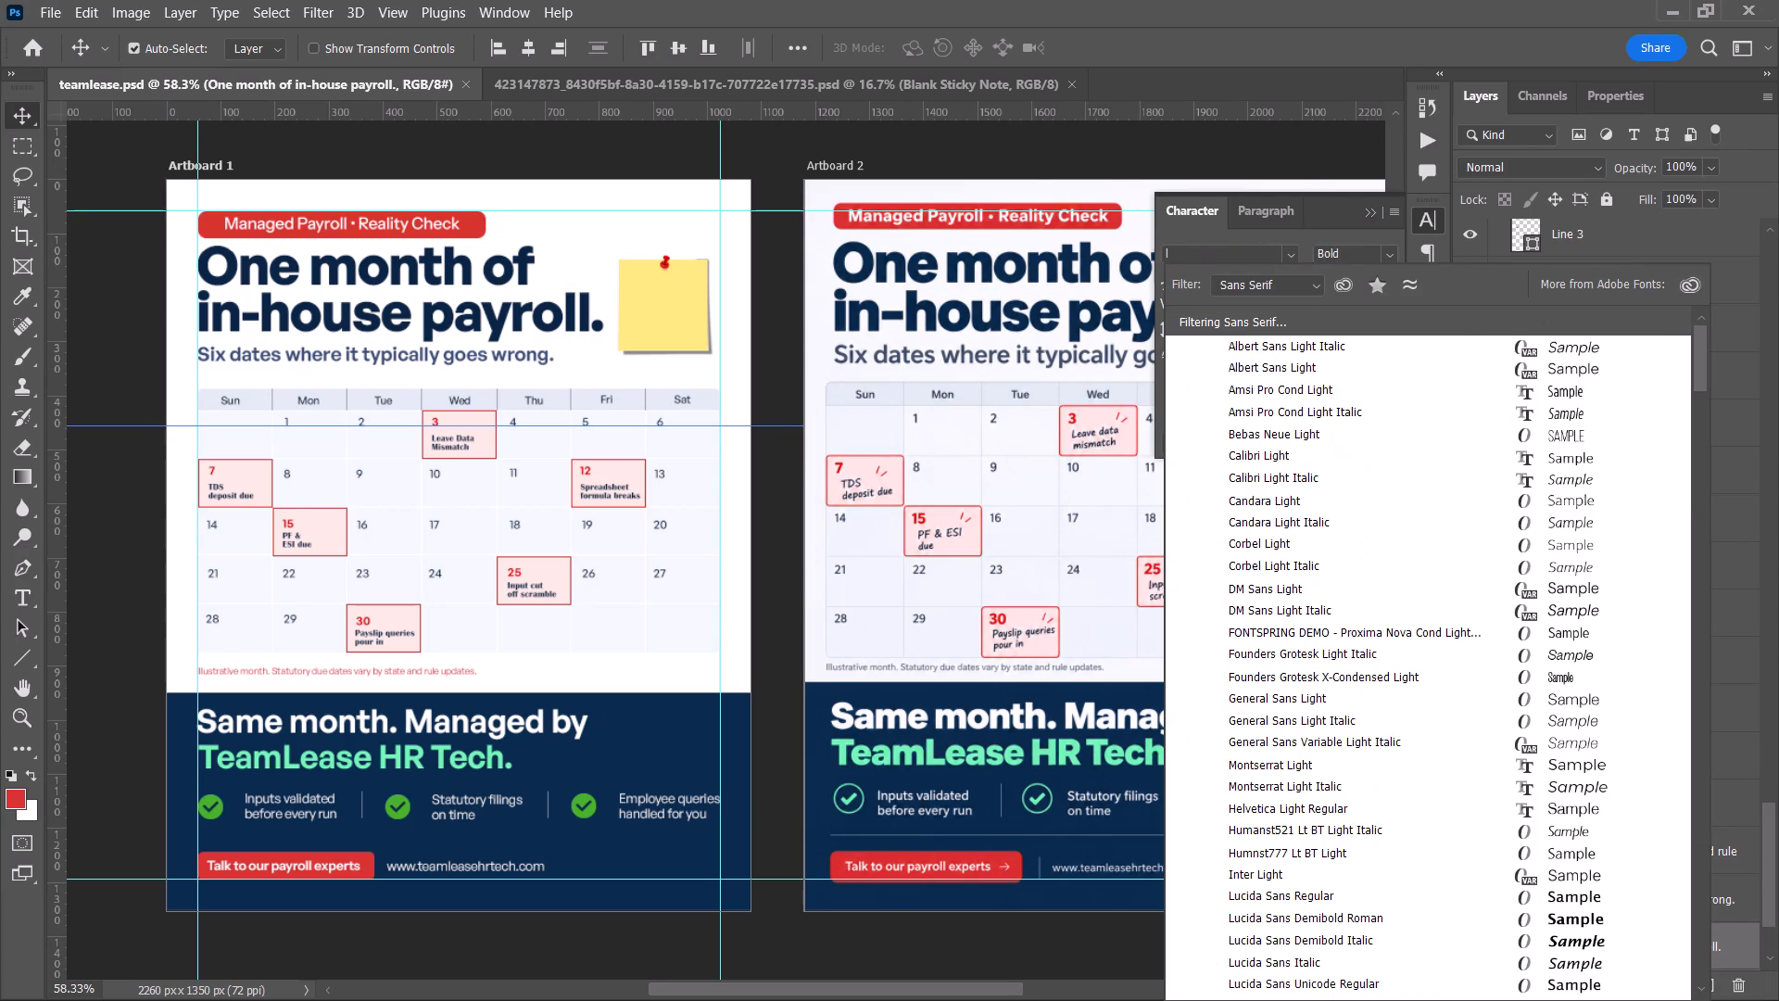
{"action": "key", "text": "BackSpace"}
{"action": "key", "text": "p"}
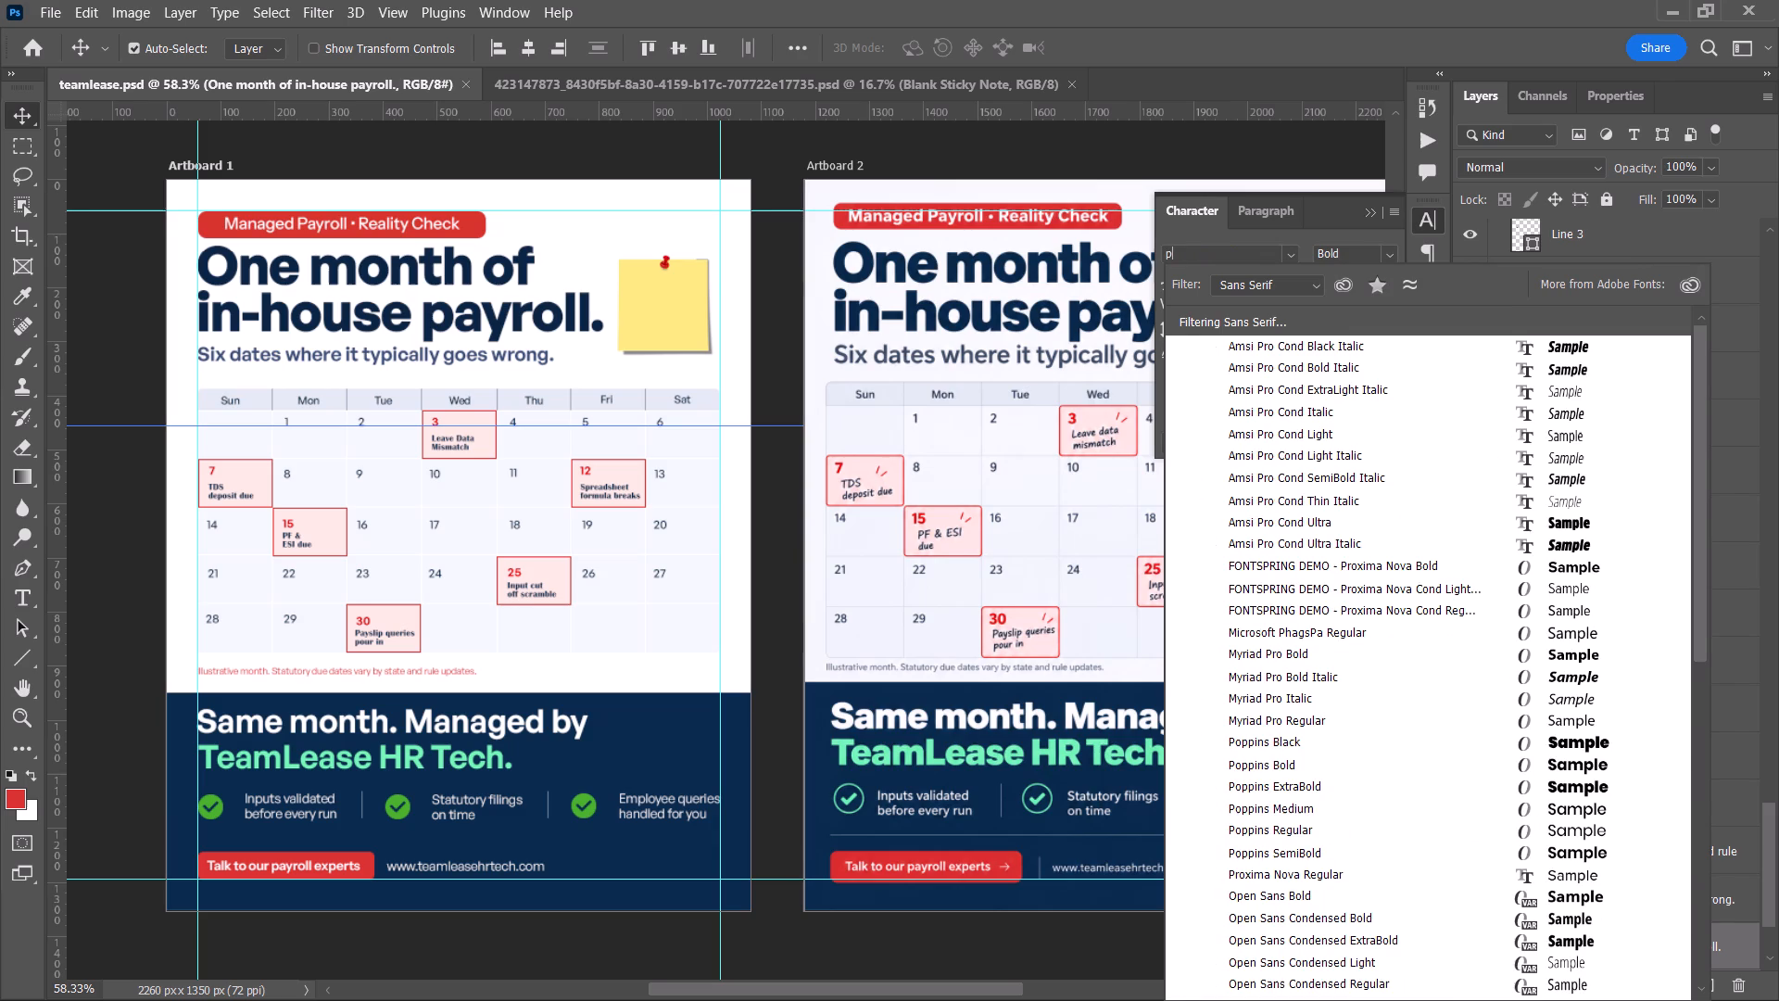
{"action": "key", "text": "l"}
{"action": "key", "text": "BackSpace"}
{"action": "key", "text": "BackSpace"}
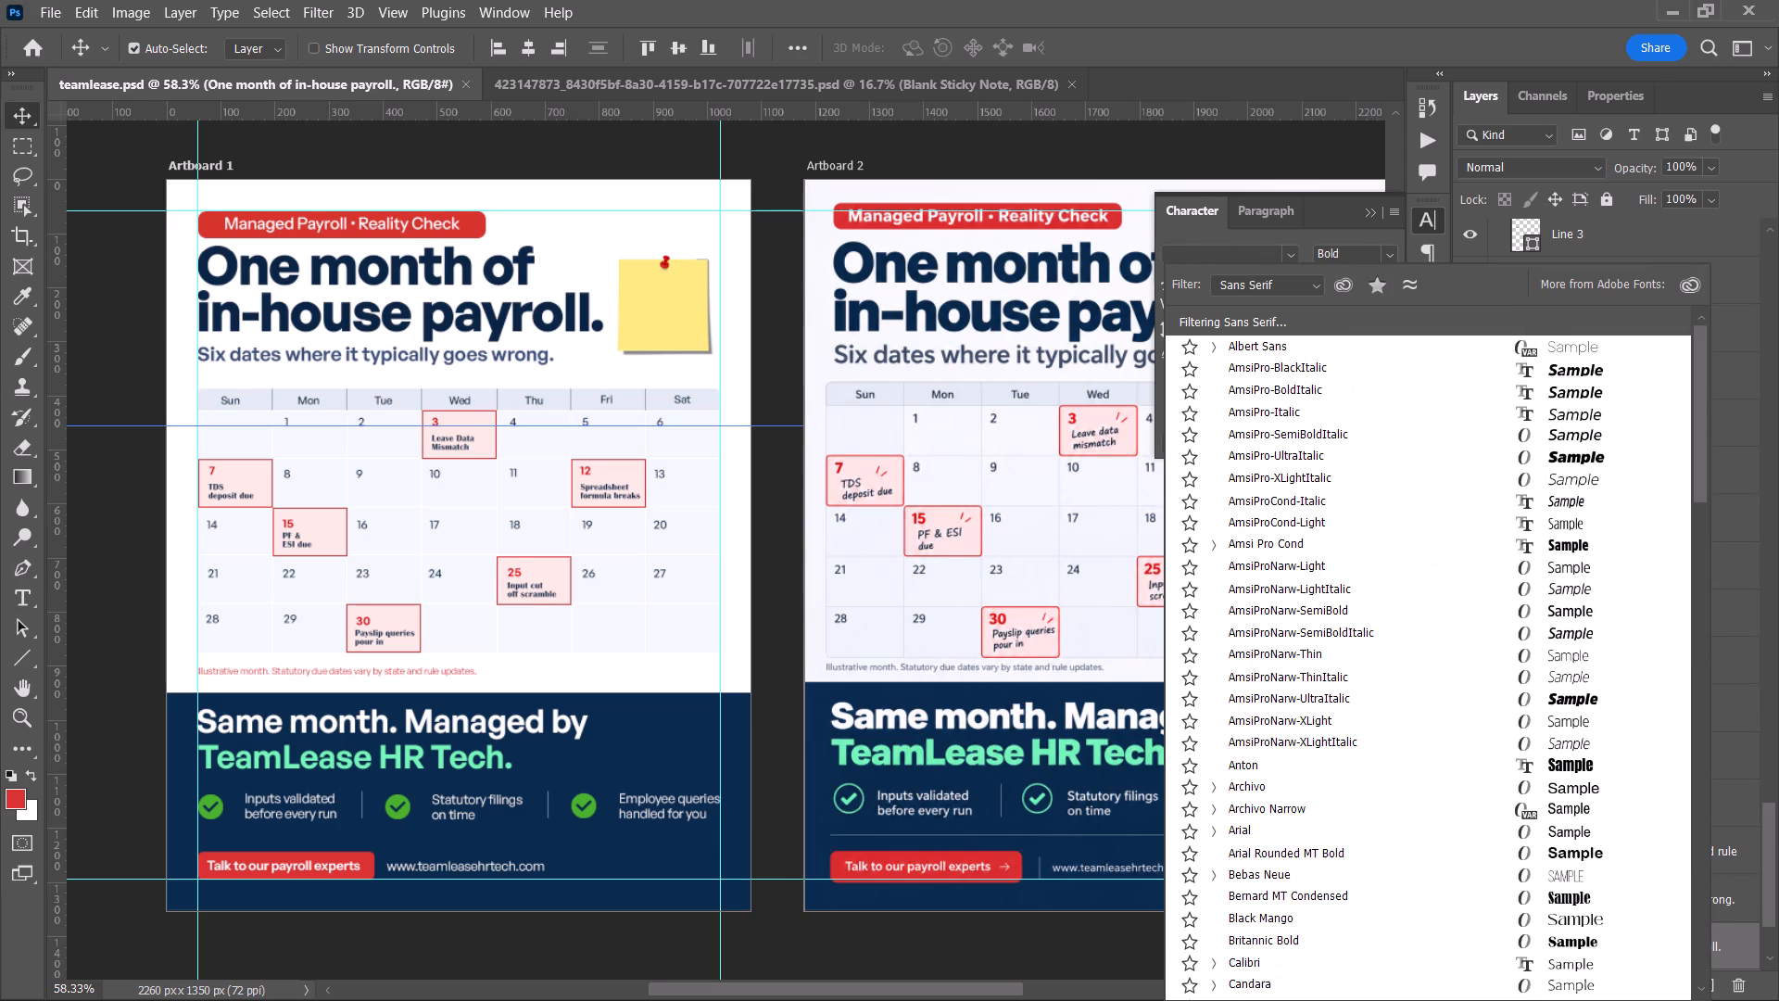
{"action": "left_click", "coordinate": [1192, 160]}
Save the teamlease.psd document.
{"action": "key", "text": "ctrl+s"}
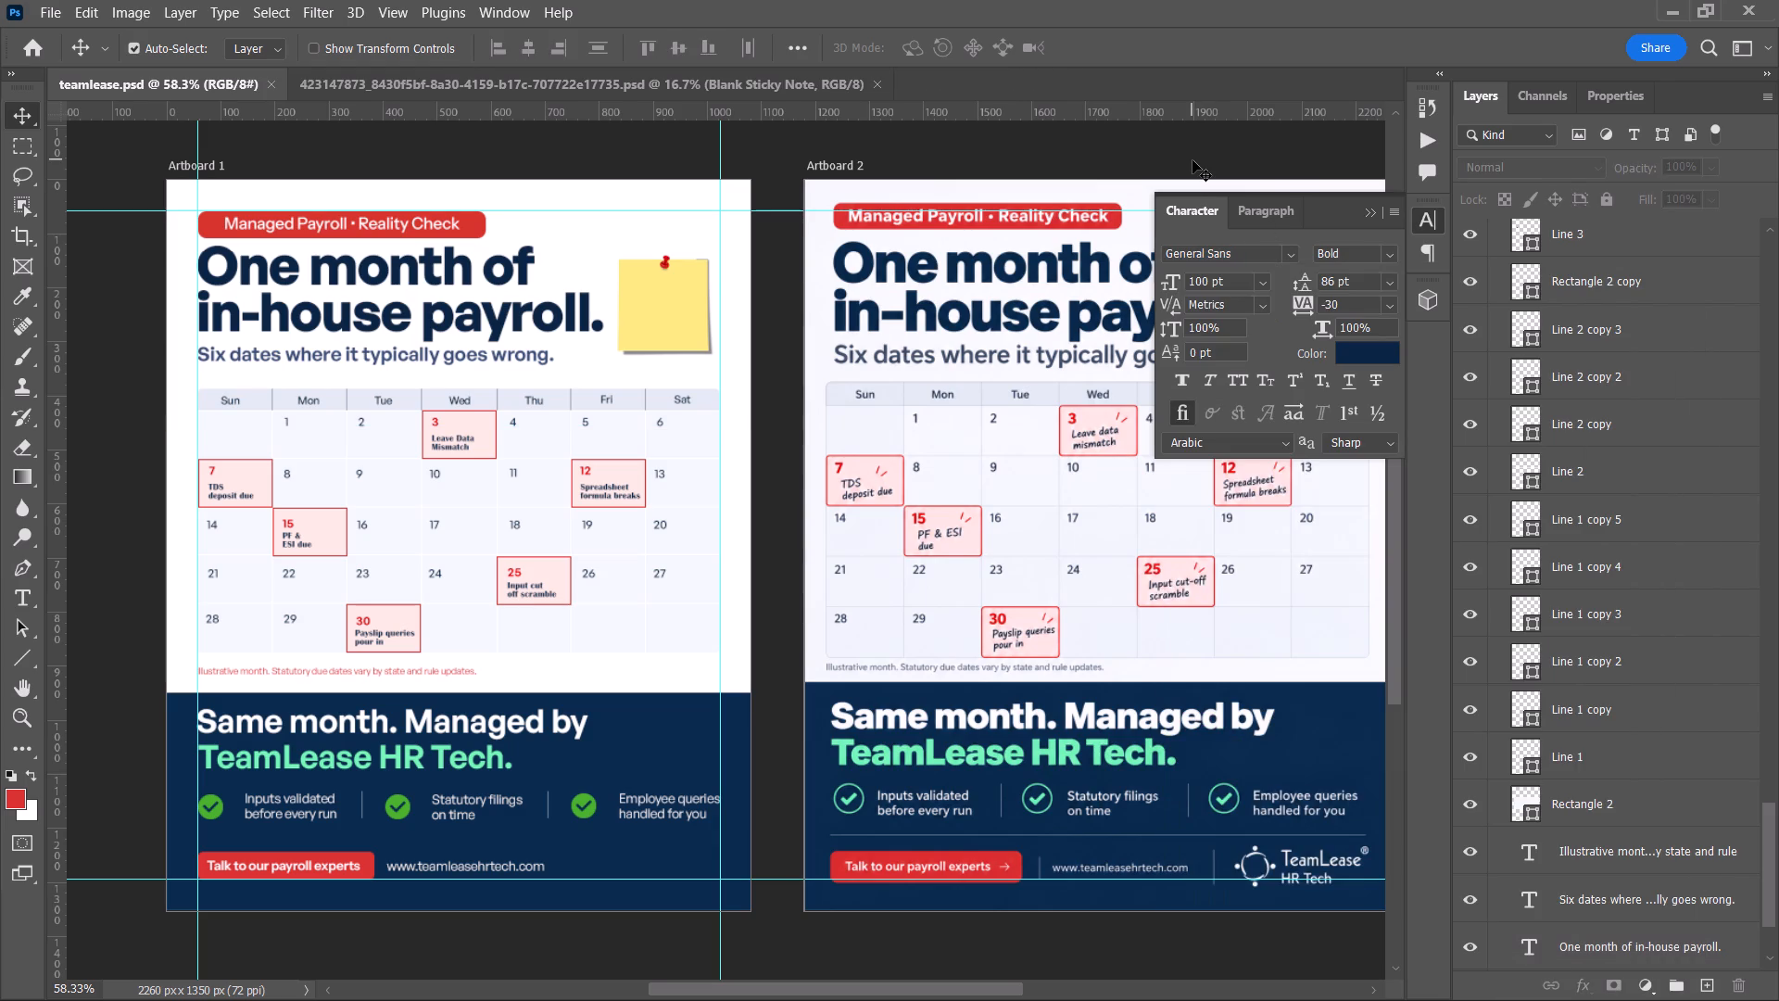
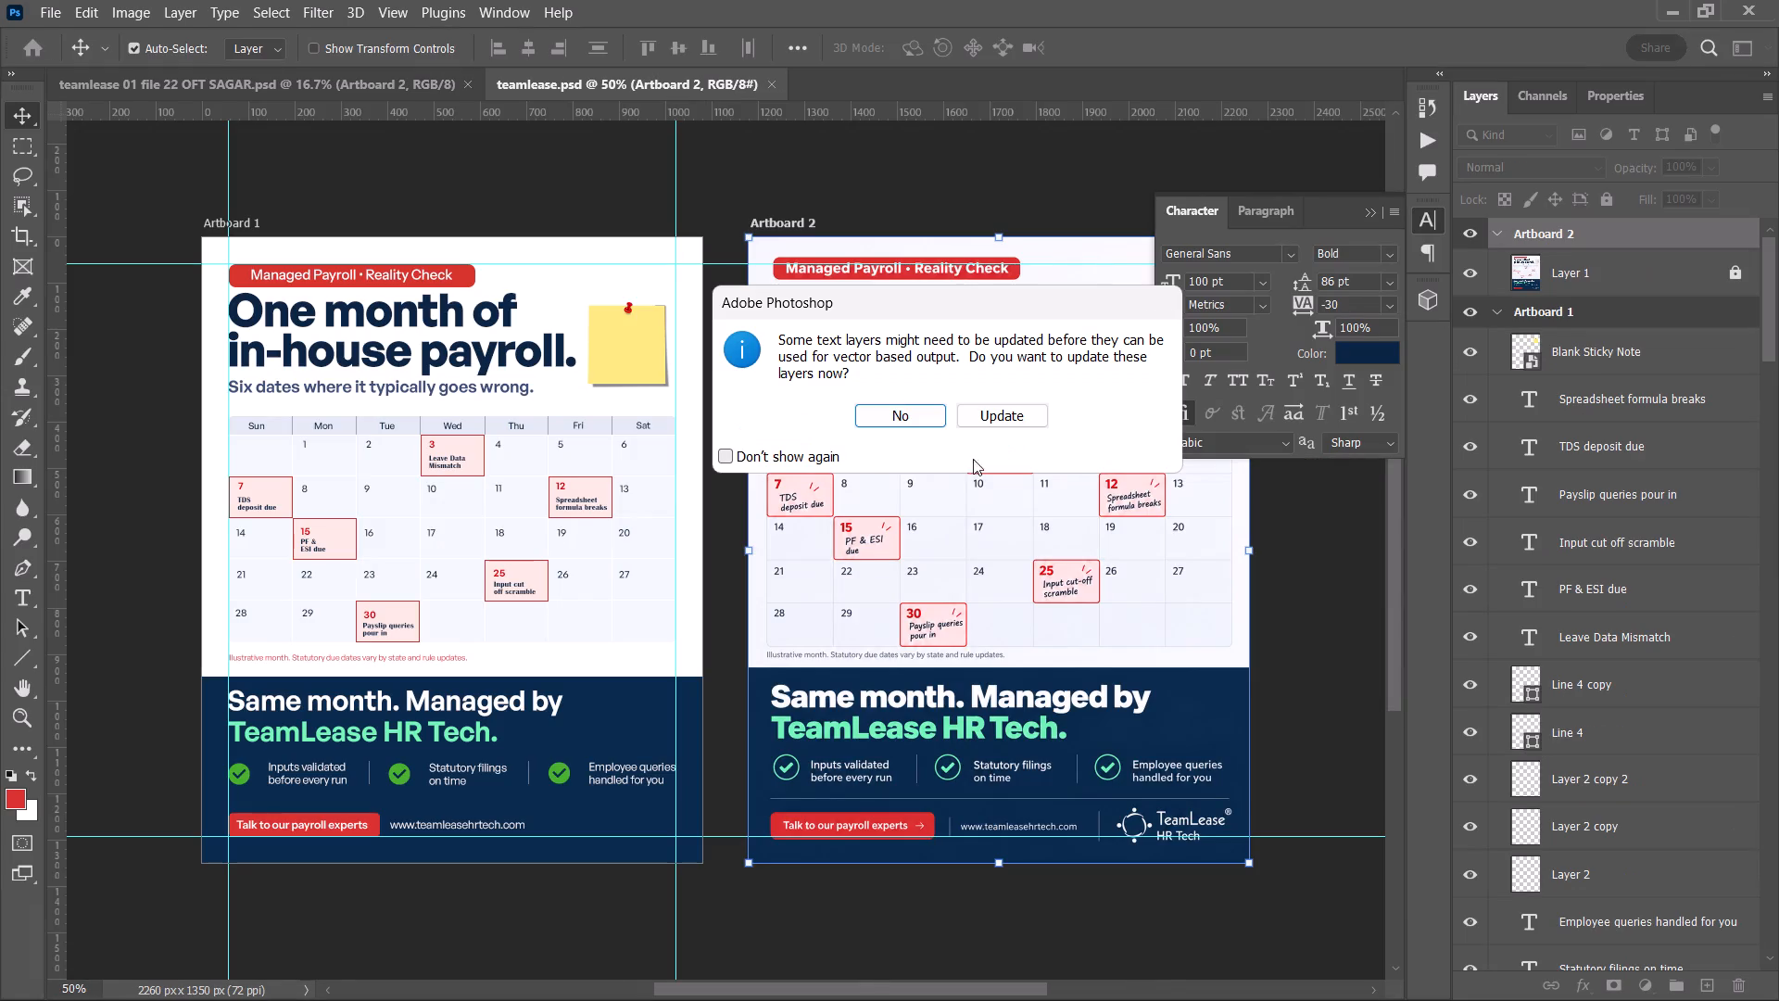
Decline updating the text layers for vector-based output.
{"action": "left_click", "coordinate": [912, 417]}
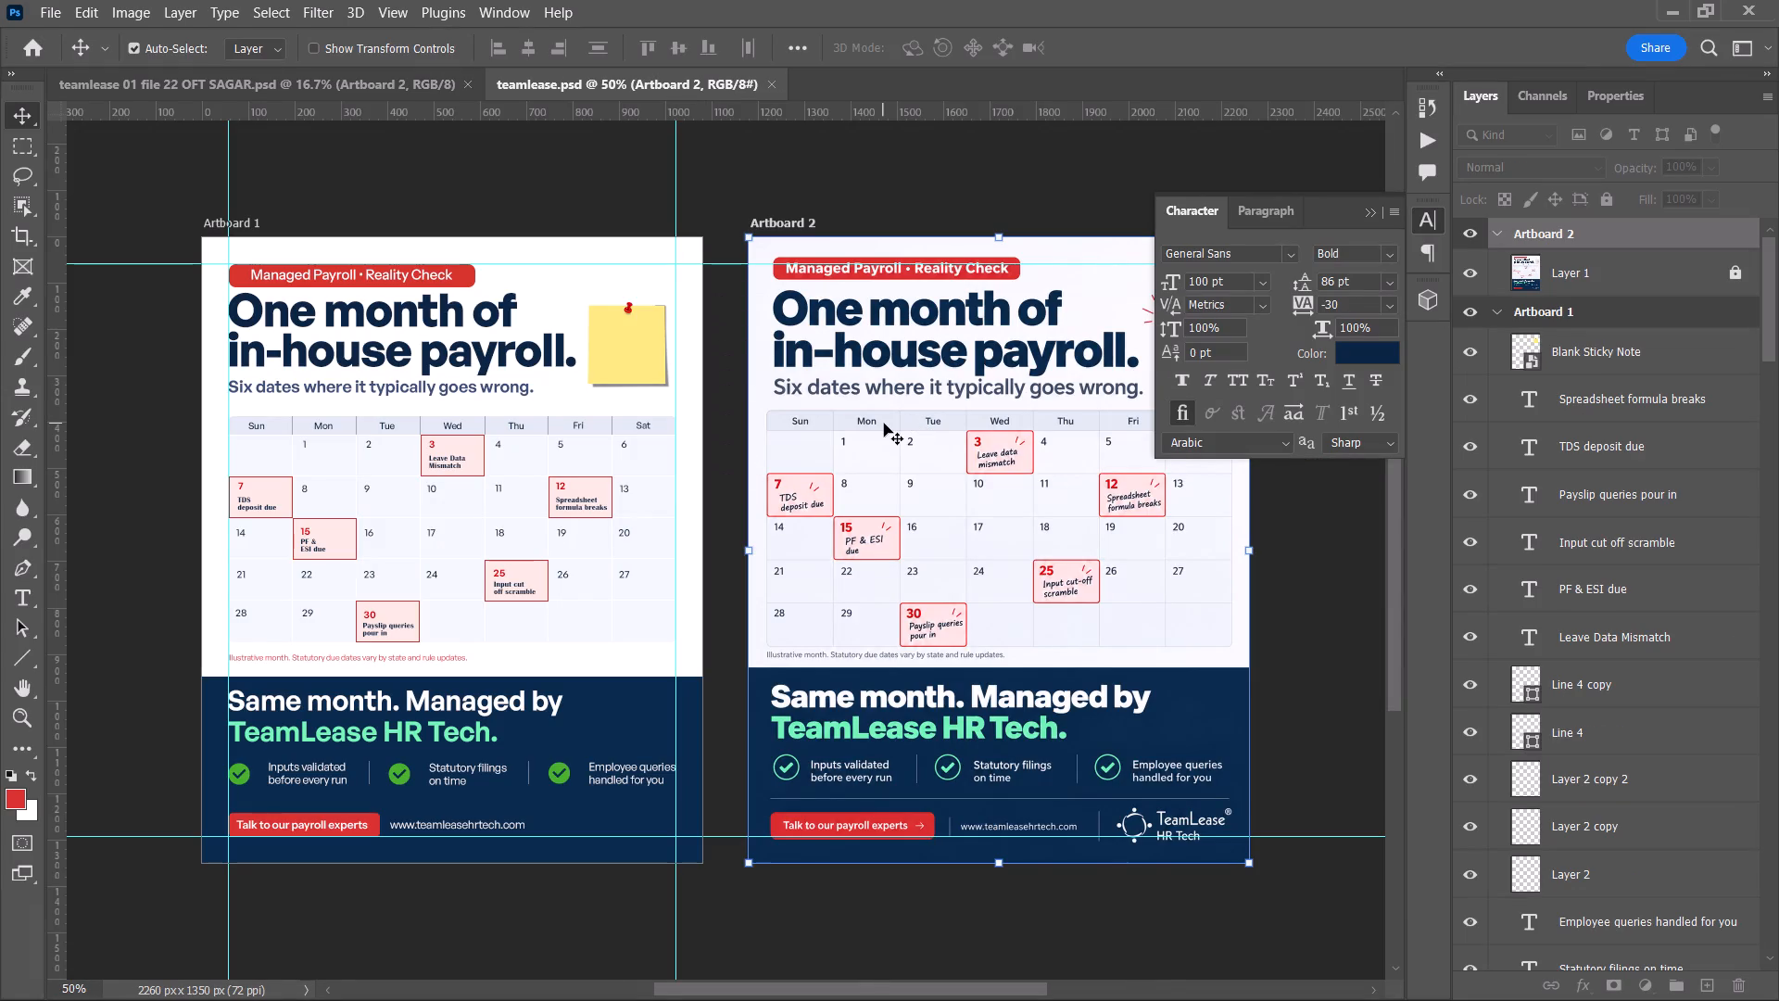
Select the "One month of in-house payroll." headline on Artboard 1 and search the fonts for "plus" to find Plus Jakarta Sans.
{"action": "scroll", "coordinate": [184, 333], "scroll_direction": "up", "scroll_amount": 3, "text": "alt"}
{"action": "scroll", "coordinate": [425, 398], "scroll_direction": "up", "scroll_amount": 4, "text": "alt"}
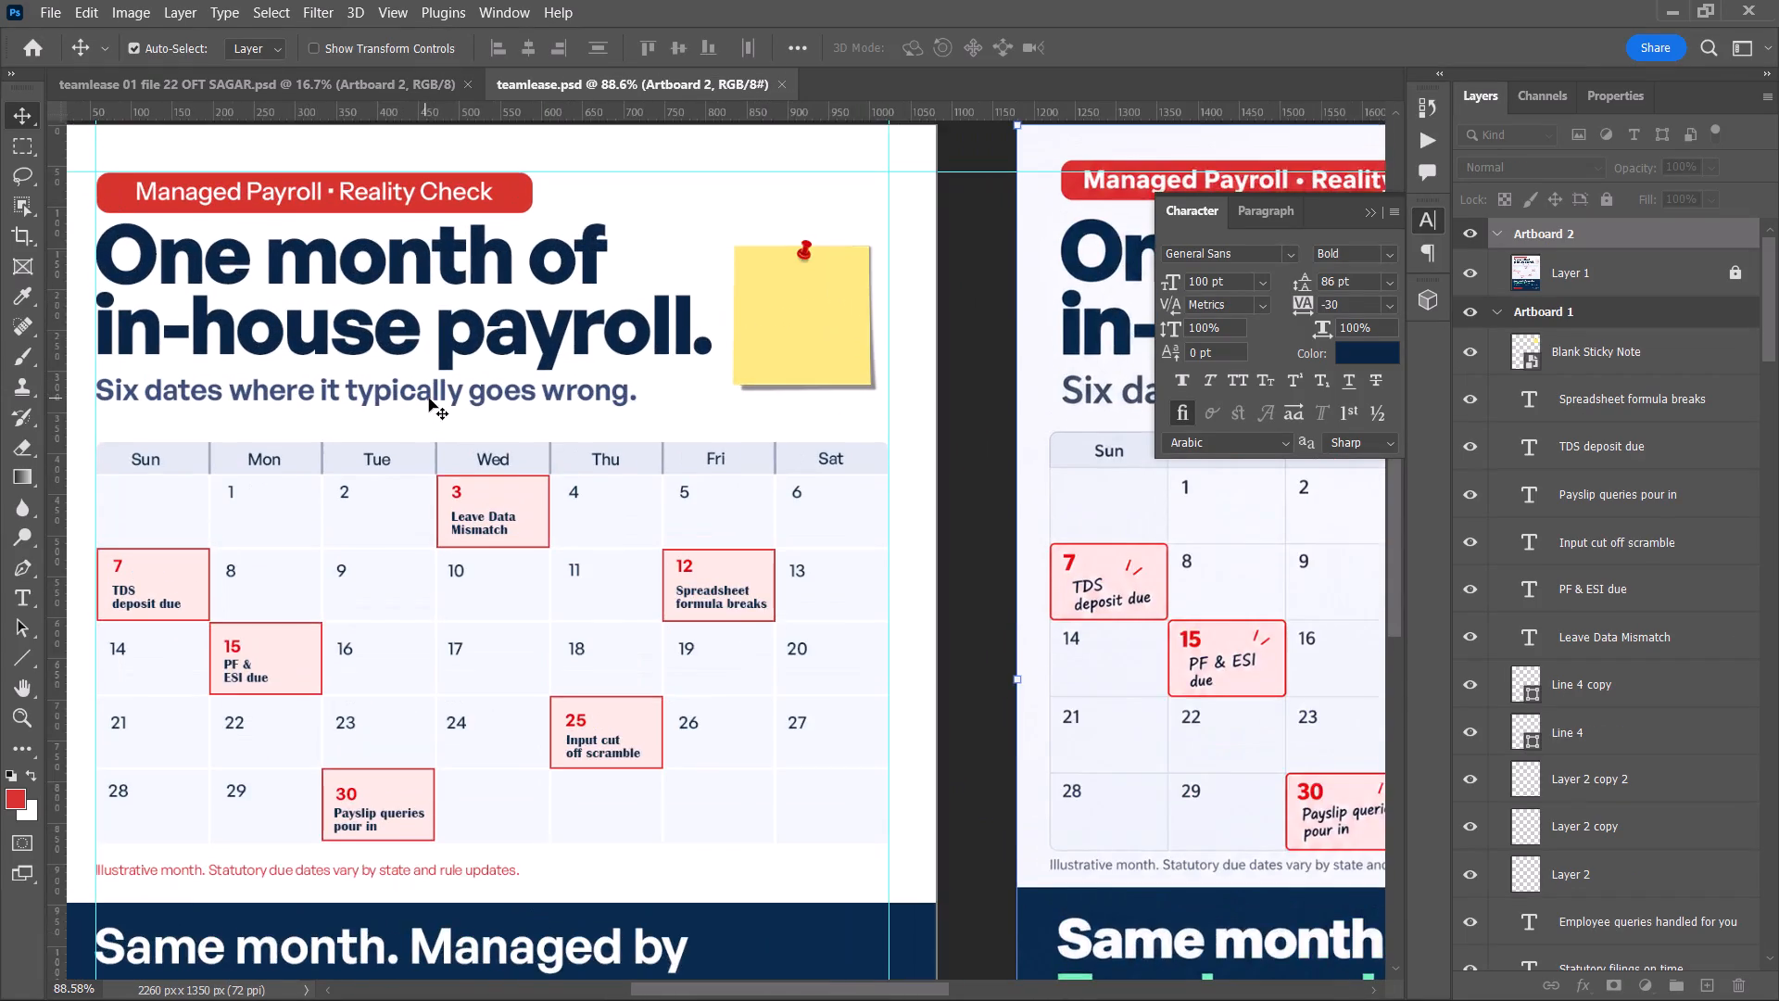
{"action": "key", "text": "space"}
{"action": "key", "text": "space"}
{"action": "left_click_drag", "start_coordinate": [432, 398], "coordinate": [497, 511]}
{"action": "left_click", "coordinate": [436, 388]}
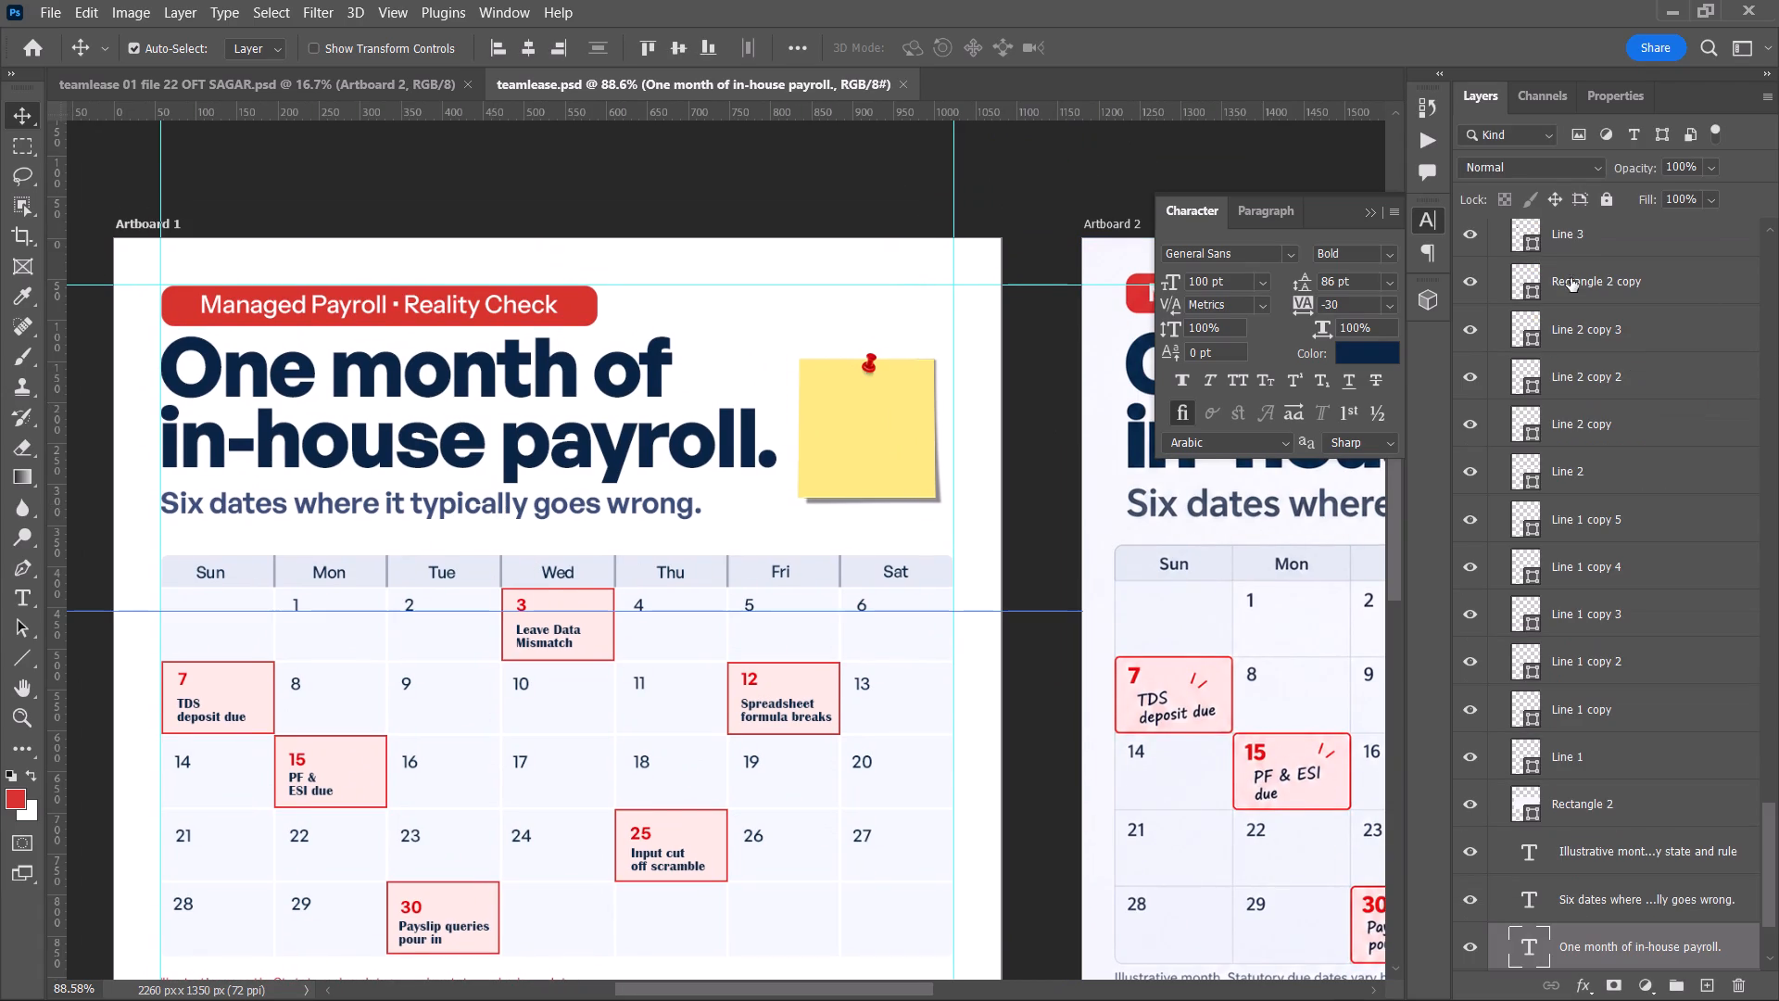
{"action": "left_click", "coordinate": [1250, 259]}
{"action": "type", "text": "pliu"}
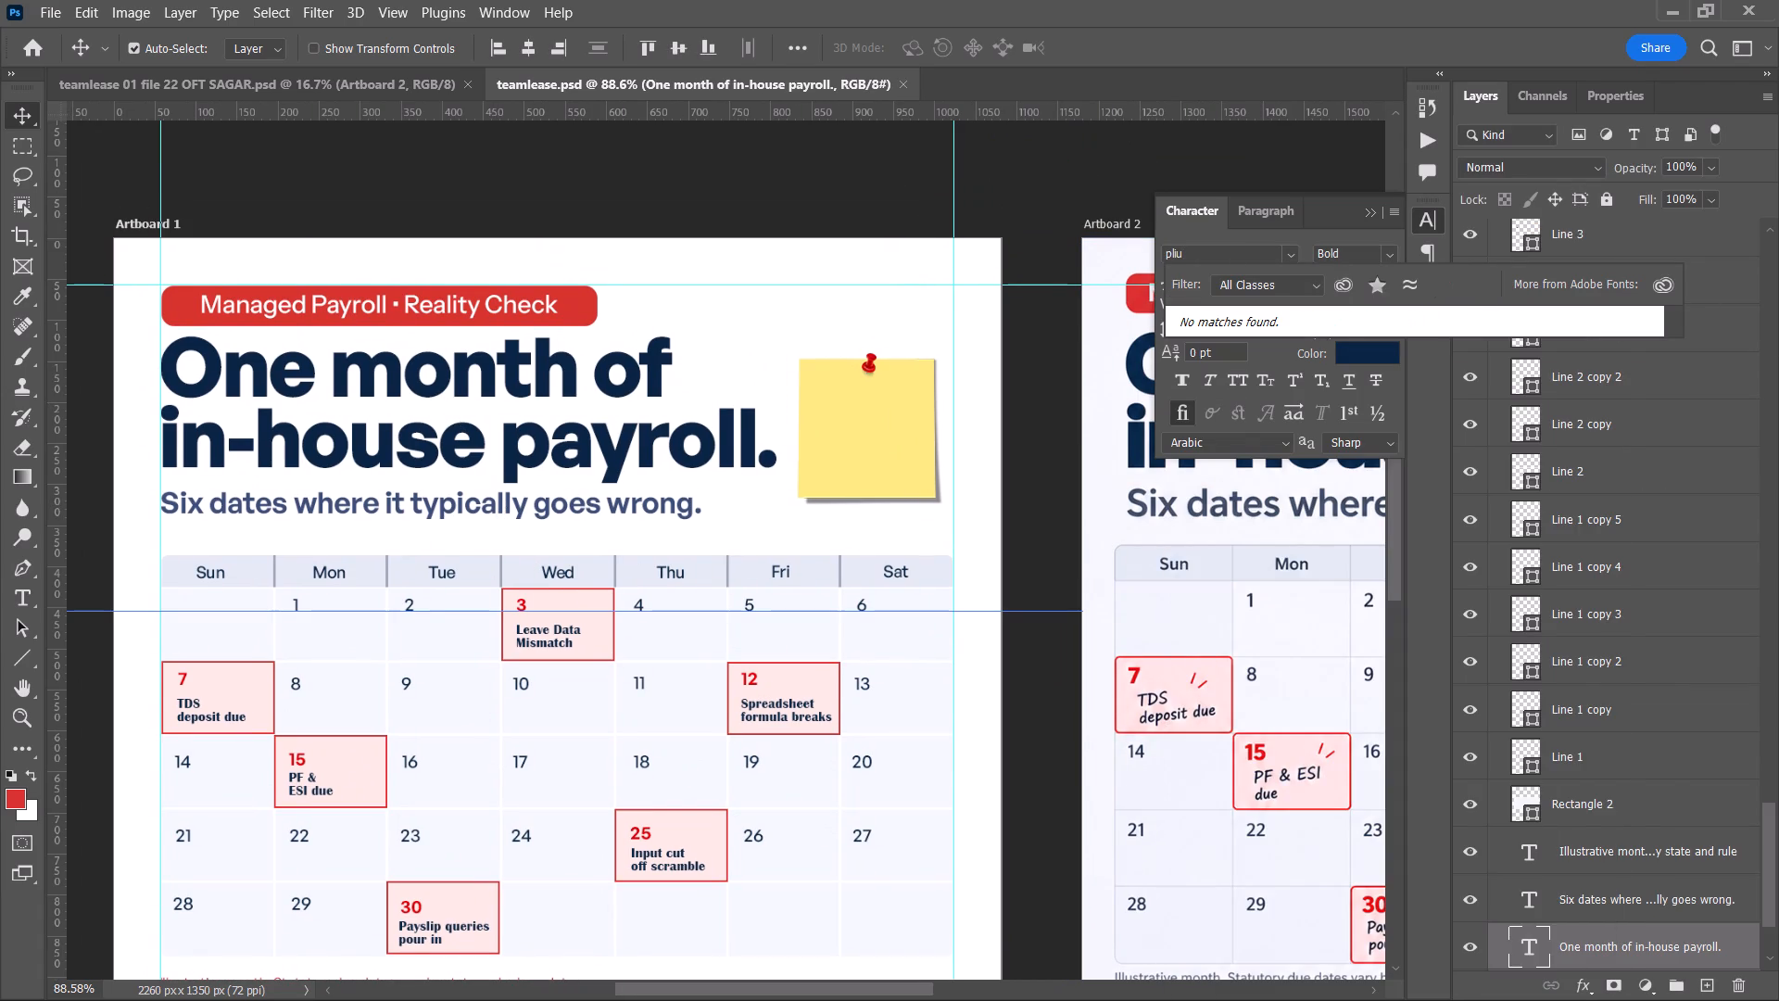
{"action": "key", "text": "BackSpace"}
{"action": "key", "text": "BackSpace"}
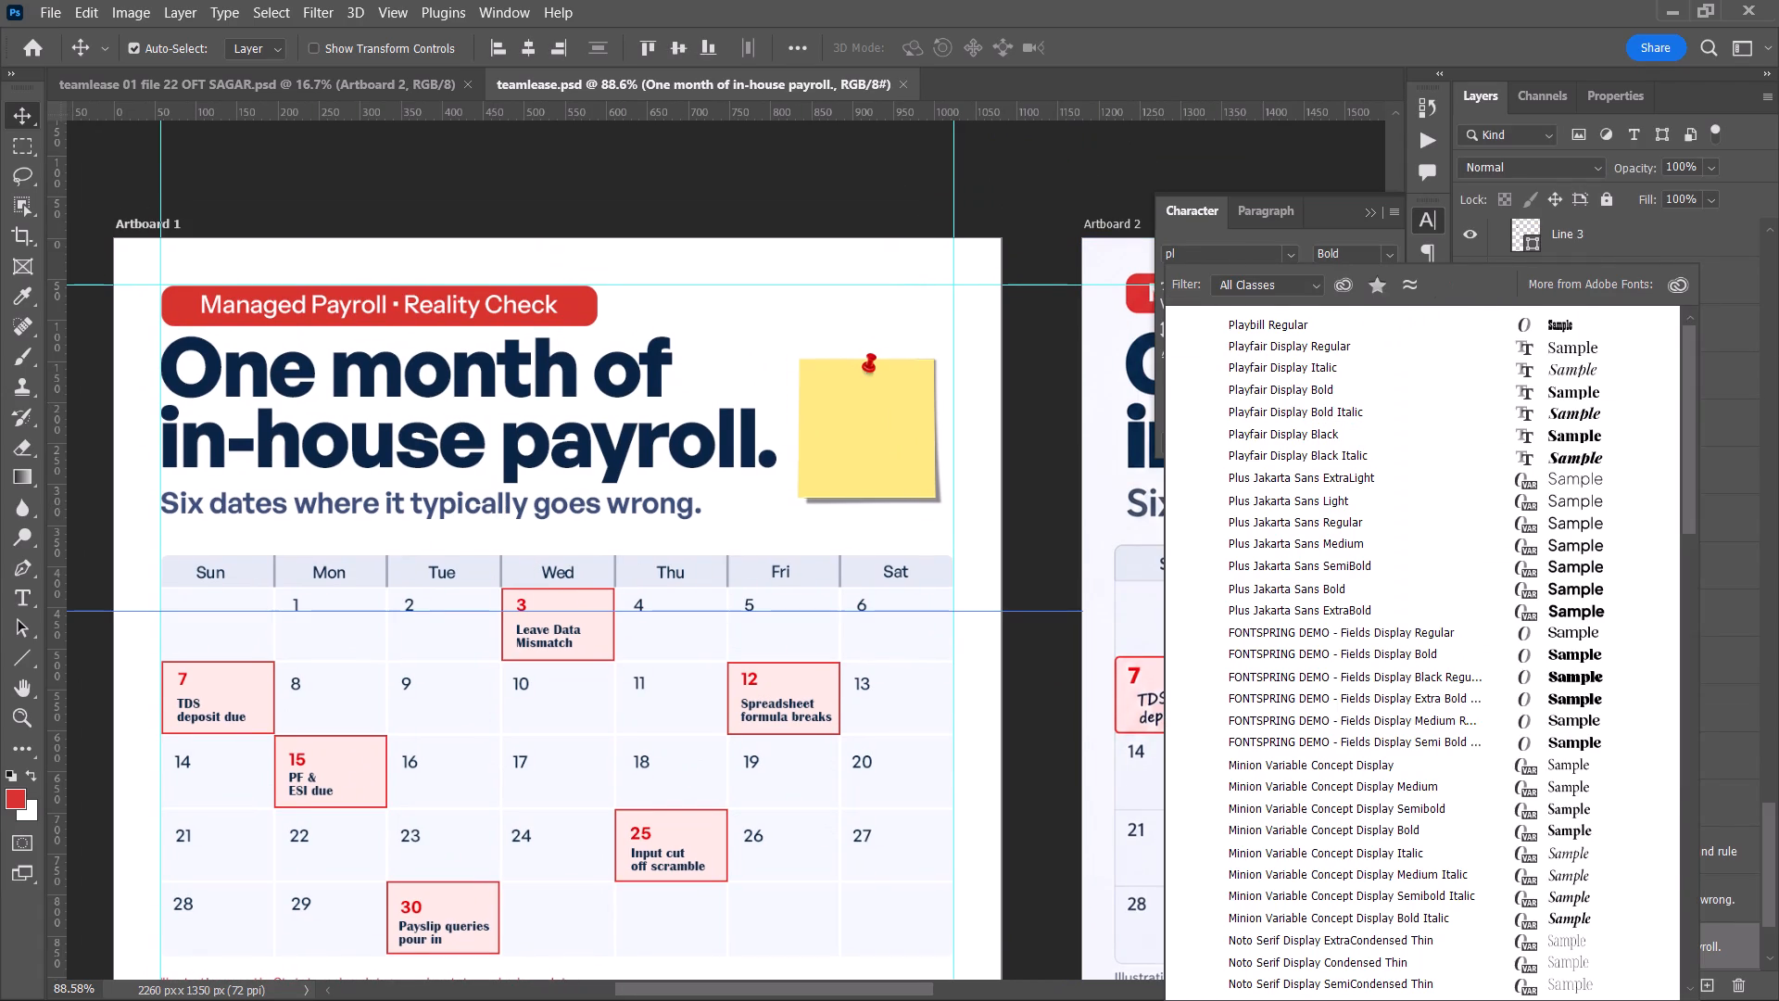
{"action": "type", "text": "us"}
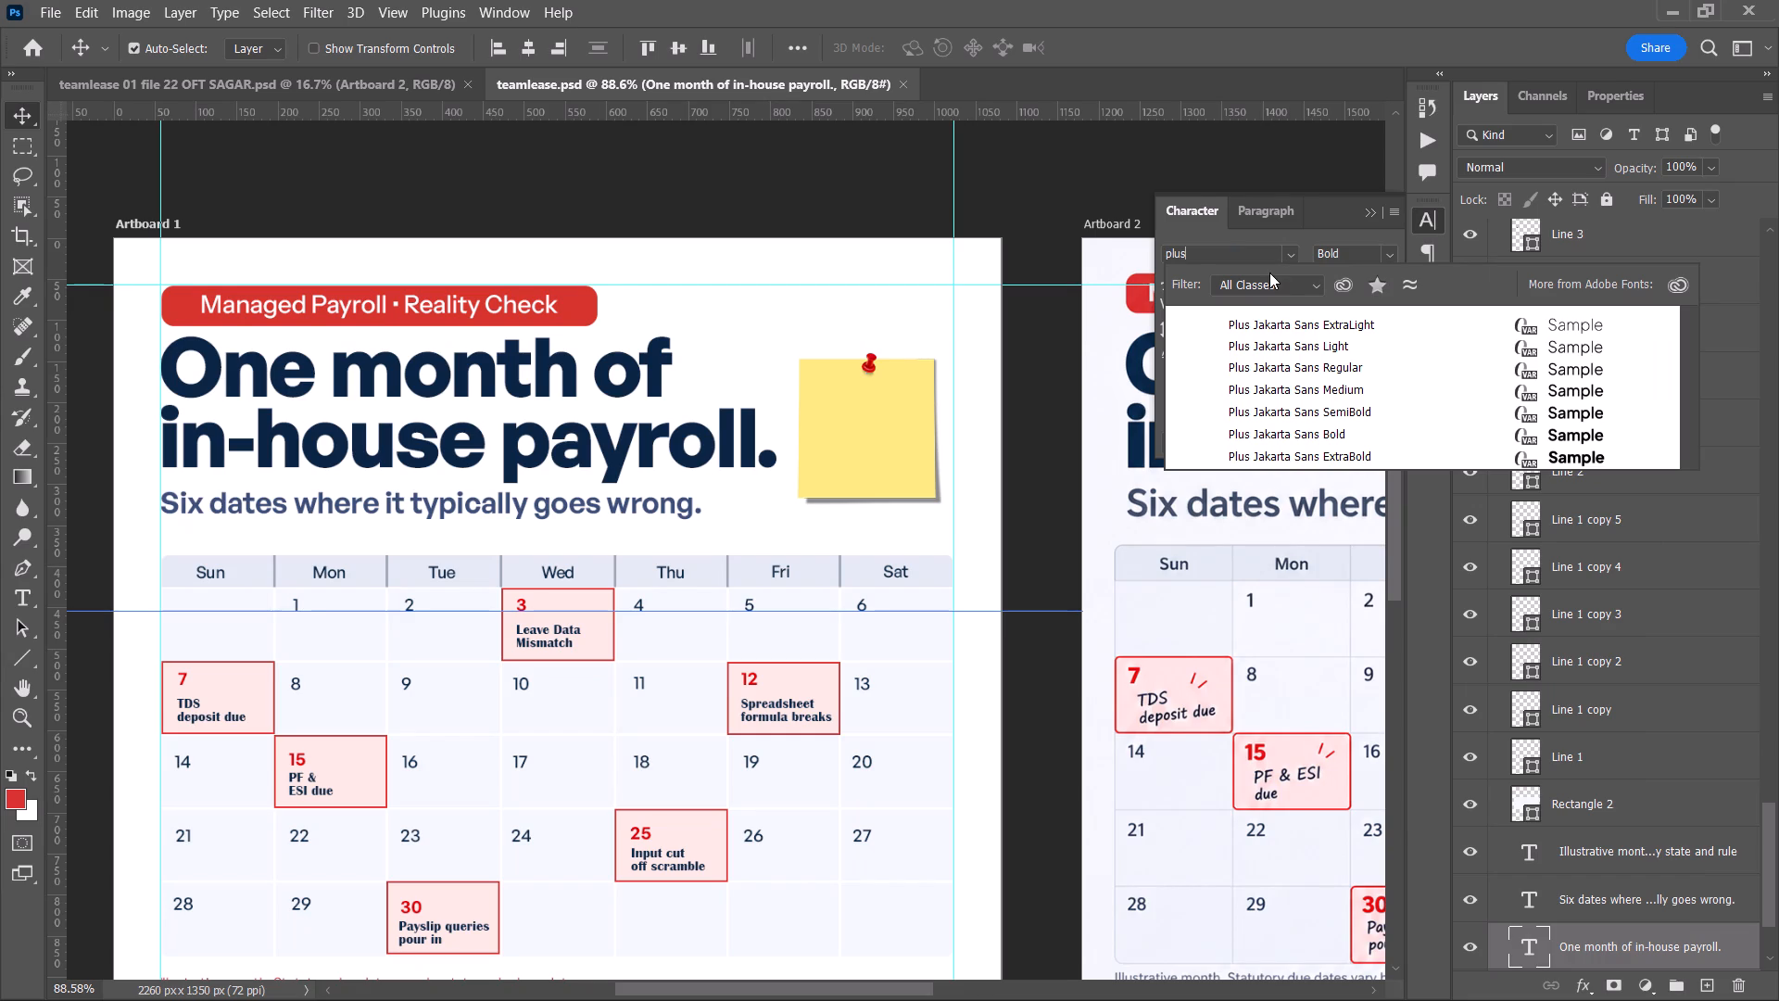
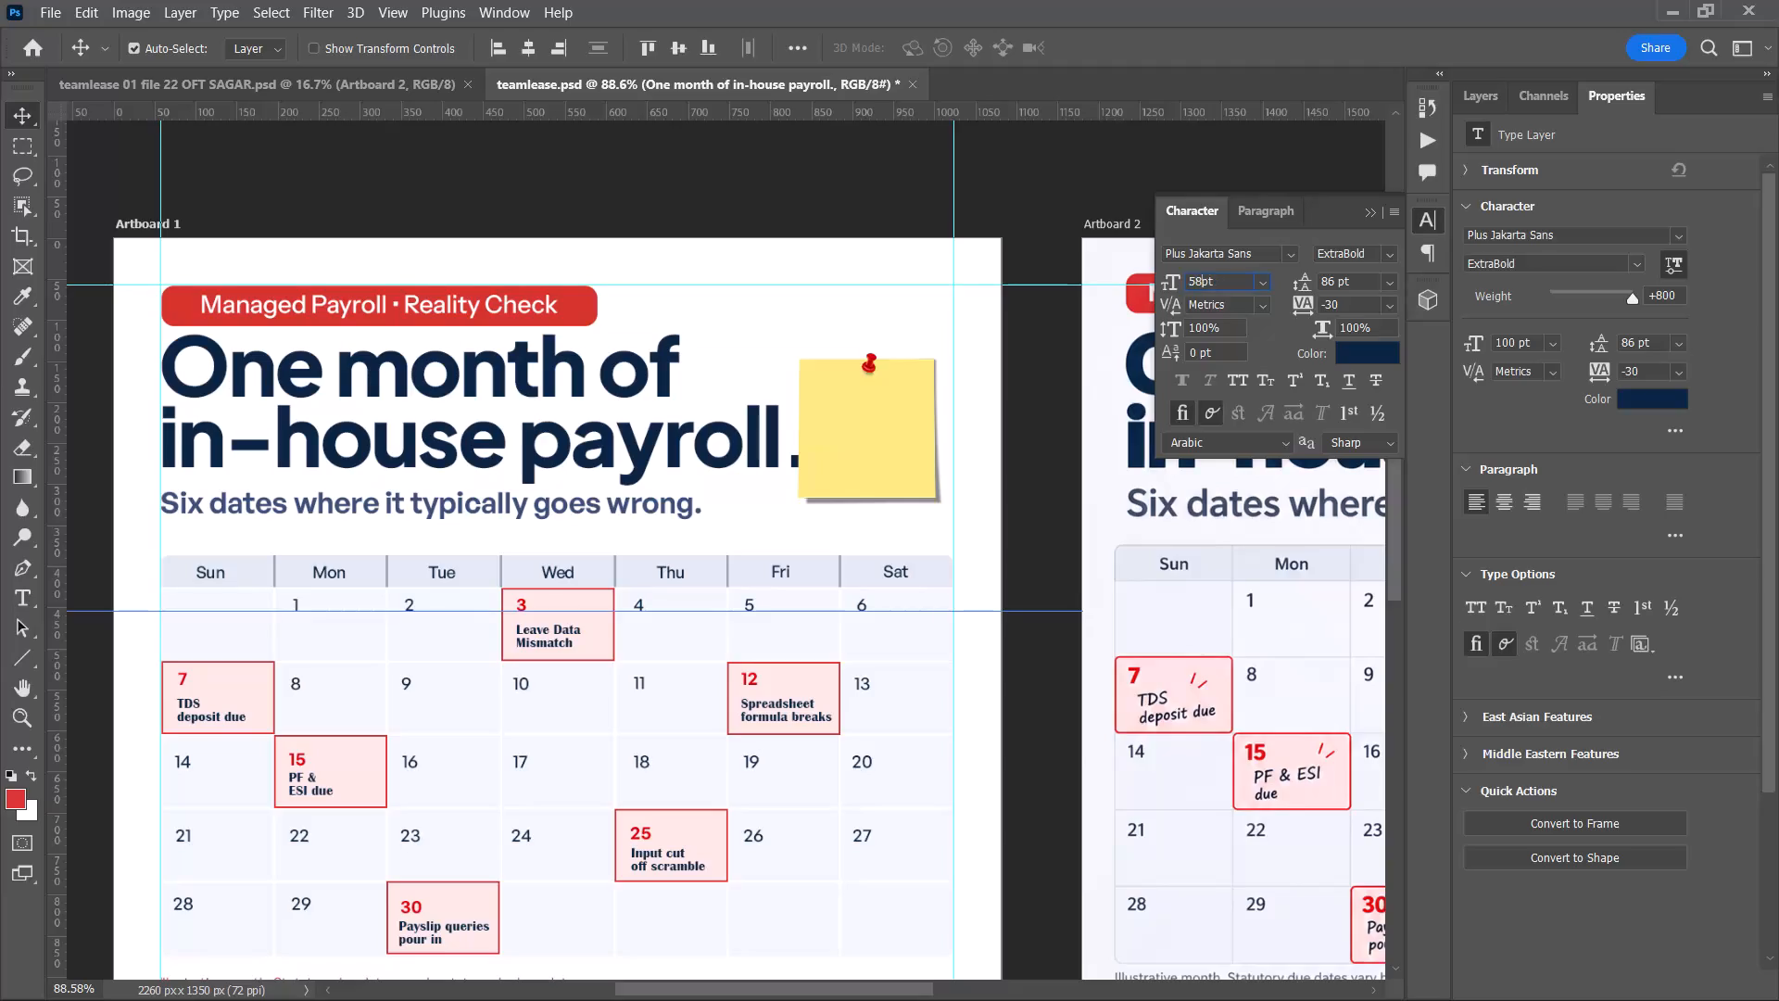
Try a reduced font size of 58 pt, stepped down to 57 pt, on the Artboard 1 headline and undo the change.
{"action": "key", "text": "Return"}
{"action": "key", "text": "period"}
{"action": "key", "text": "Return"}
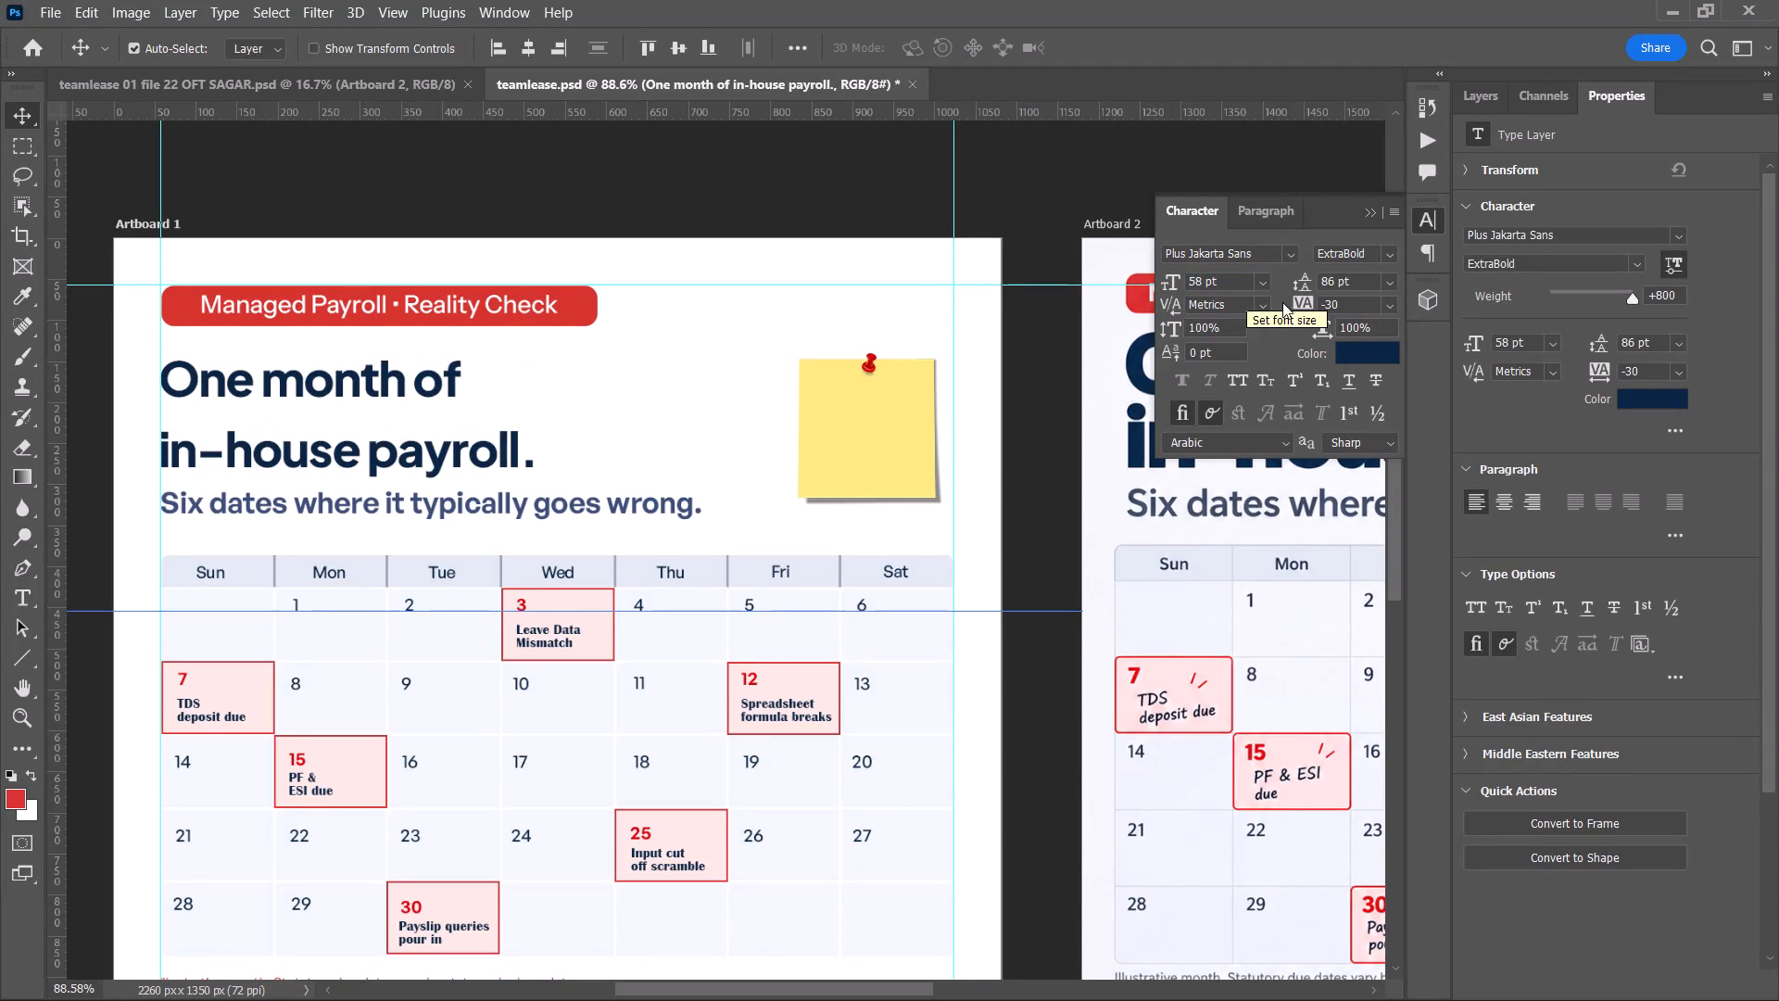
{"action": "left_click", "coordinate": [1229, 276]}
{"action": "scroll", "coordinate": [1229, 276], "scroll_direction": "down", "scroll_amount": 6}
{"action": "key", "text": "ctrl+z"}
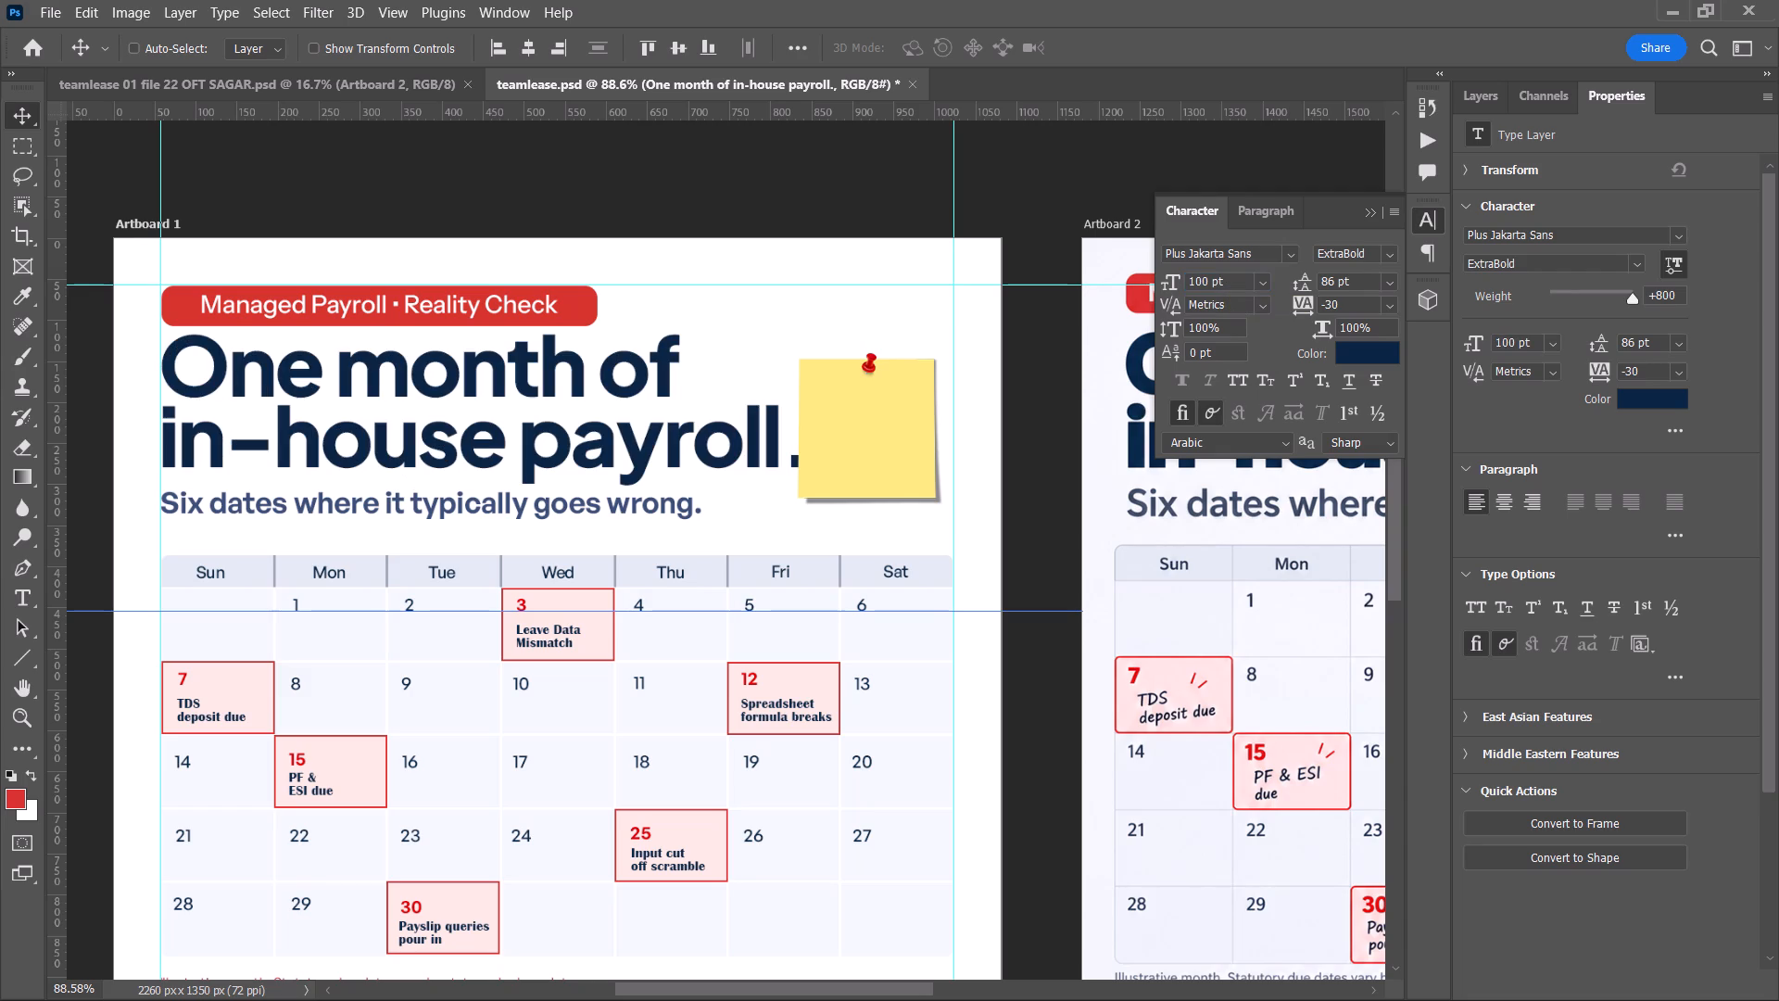
Set the font size of the "One month of in-house payroll." headline on Artboard 1 to 58 pt.
{"action": "left_click_drag", "start_coordinate": [1234, 288], "coordinate": [1137, 251]}
{"action": "left_click_drag", "start_coordinate": [1229, 281], "coordinate": [1159, 285]}
{"action": "type", "text": "58"}
{"action": "key", "text": "Return"}
Tighten the leading of the two-line headline on Artboard 1 to 55 pt.
{"action": "left_click", "coordinate": [1341, 284]}
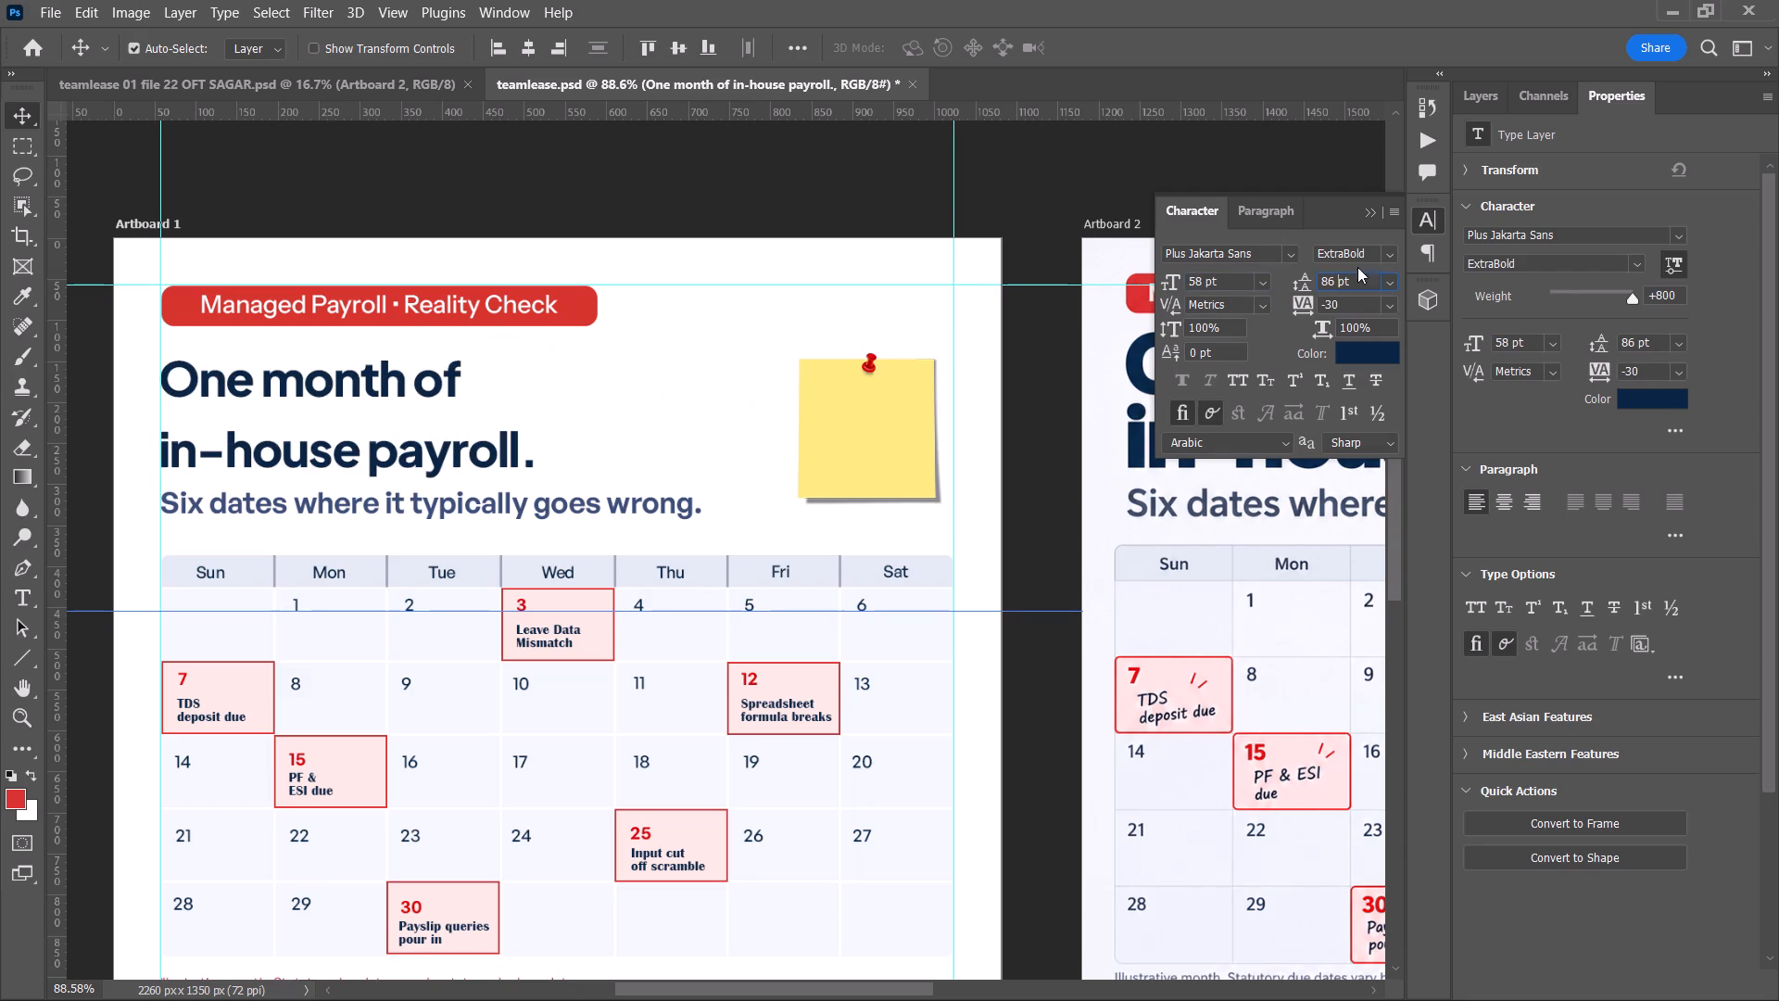
{"action": "scroll", "coordinate": [1367, 259], "scroll_direction": "down", "scroll_amount": 15}
{"action": "scroll", "coordinate": [1347, 274], "scroll_direction": "down", "scroll_amount": 6}
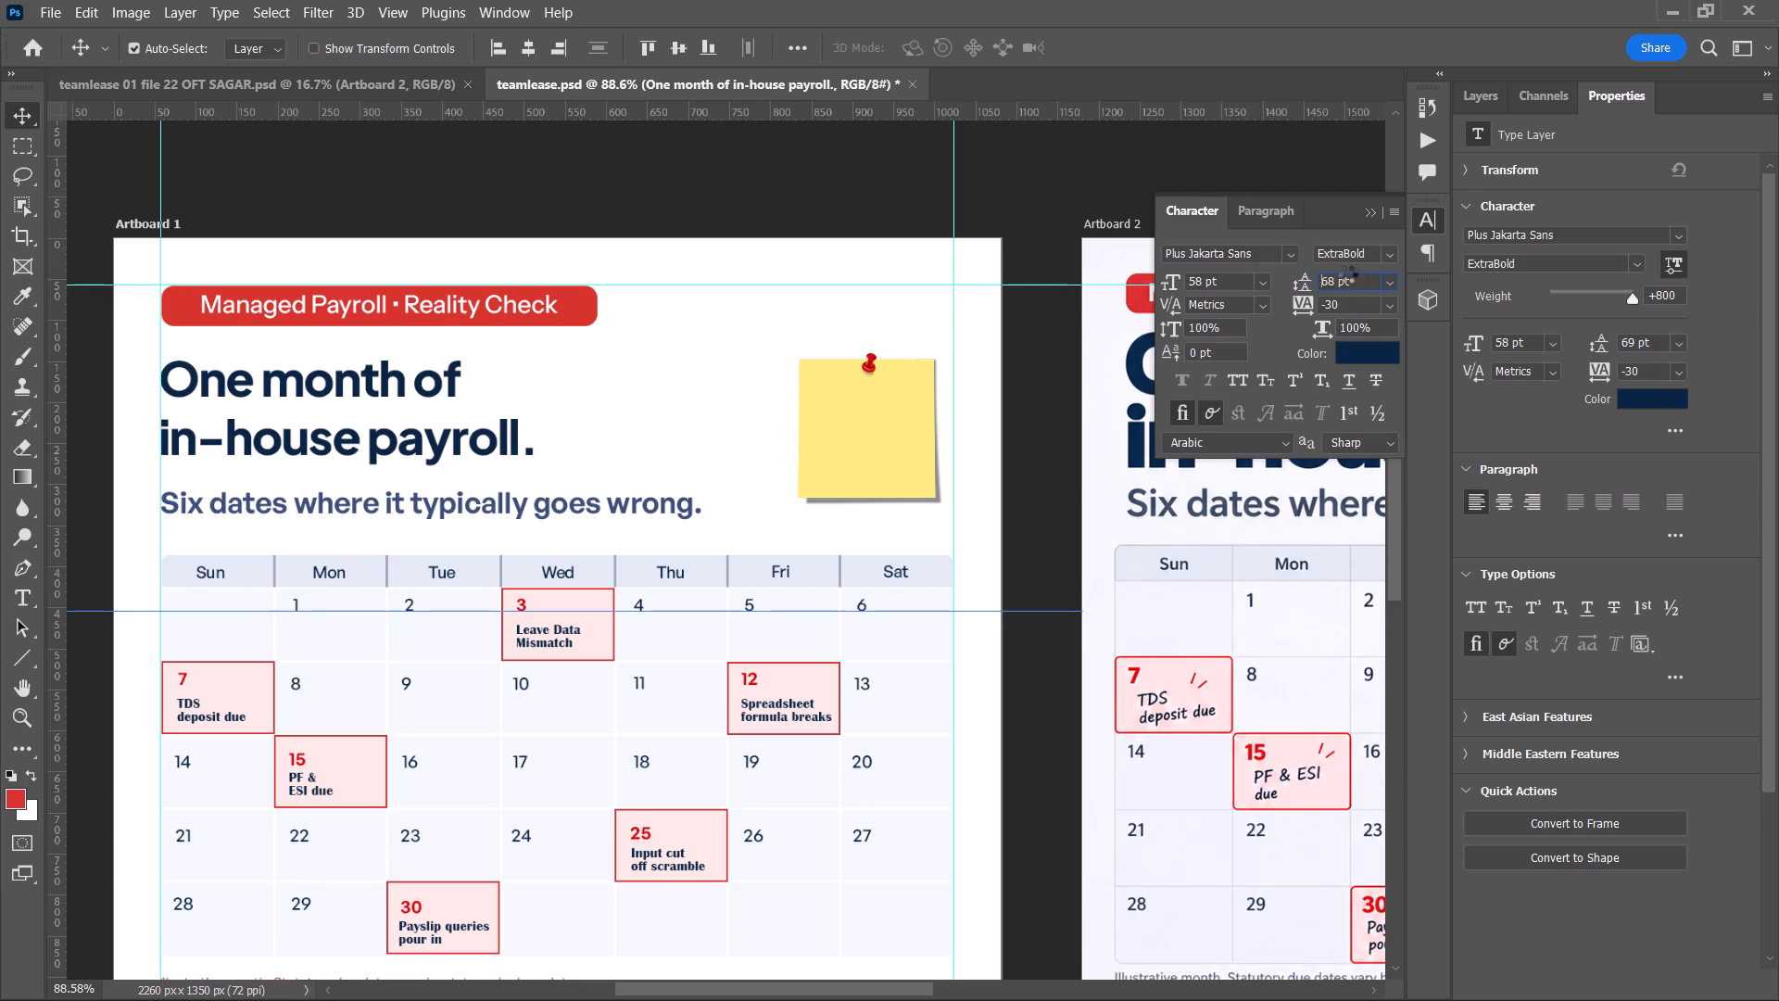
{"action": "scroll", "coordinate": [1347, 274], "scroll_direction": "down", "scroll_amount": 4}
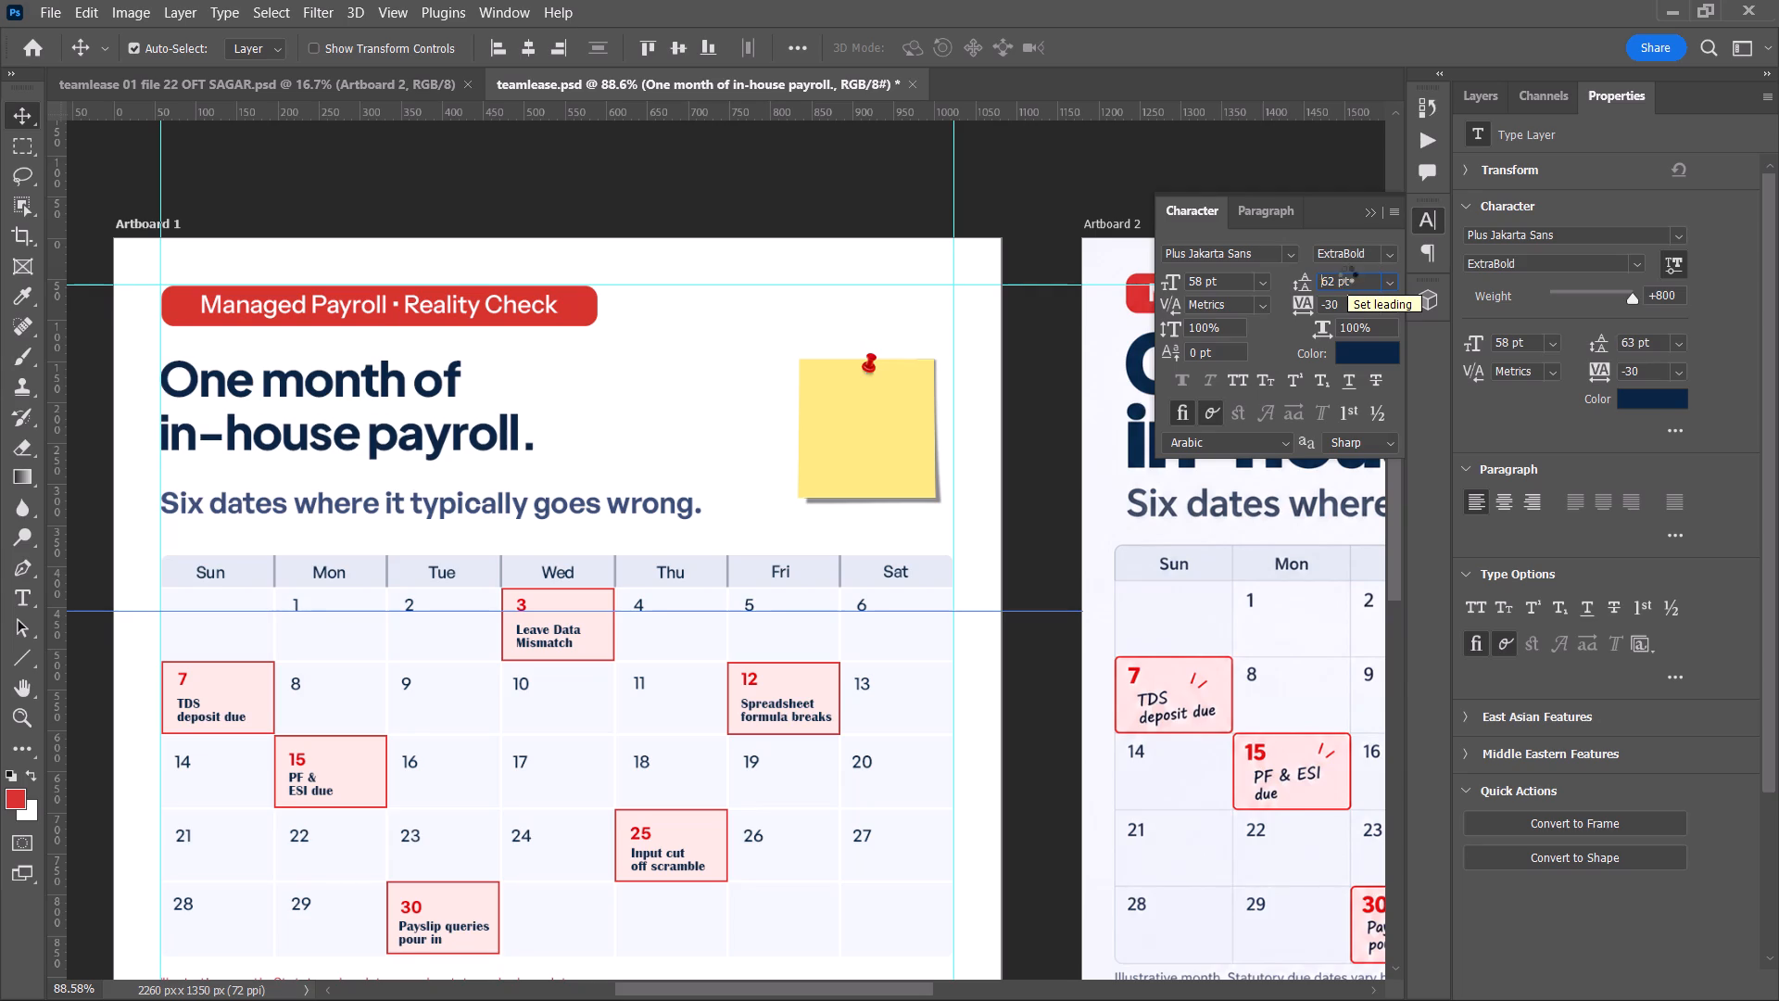
{"action": "scroll", "coordinate": [1347, 274], "scroll_direction": "down", "scroll_amount": 3}
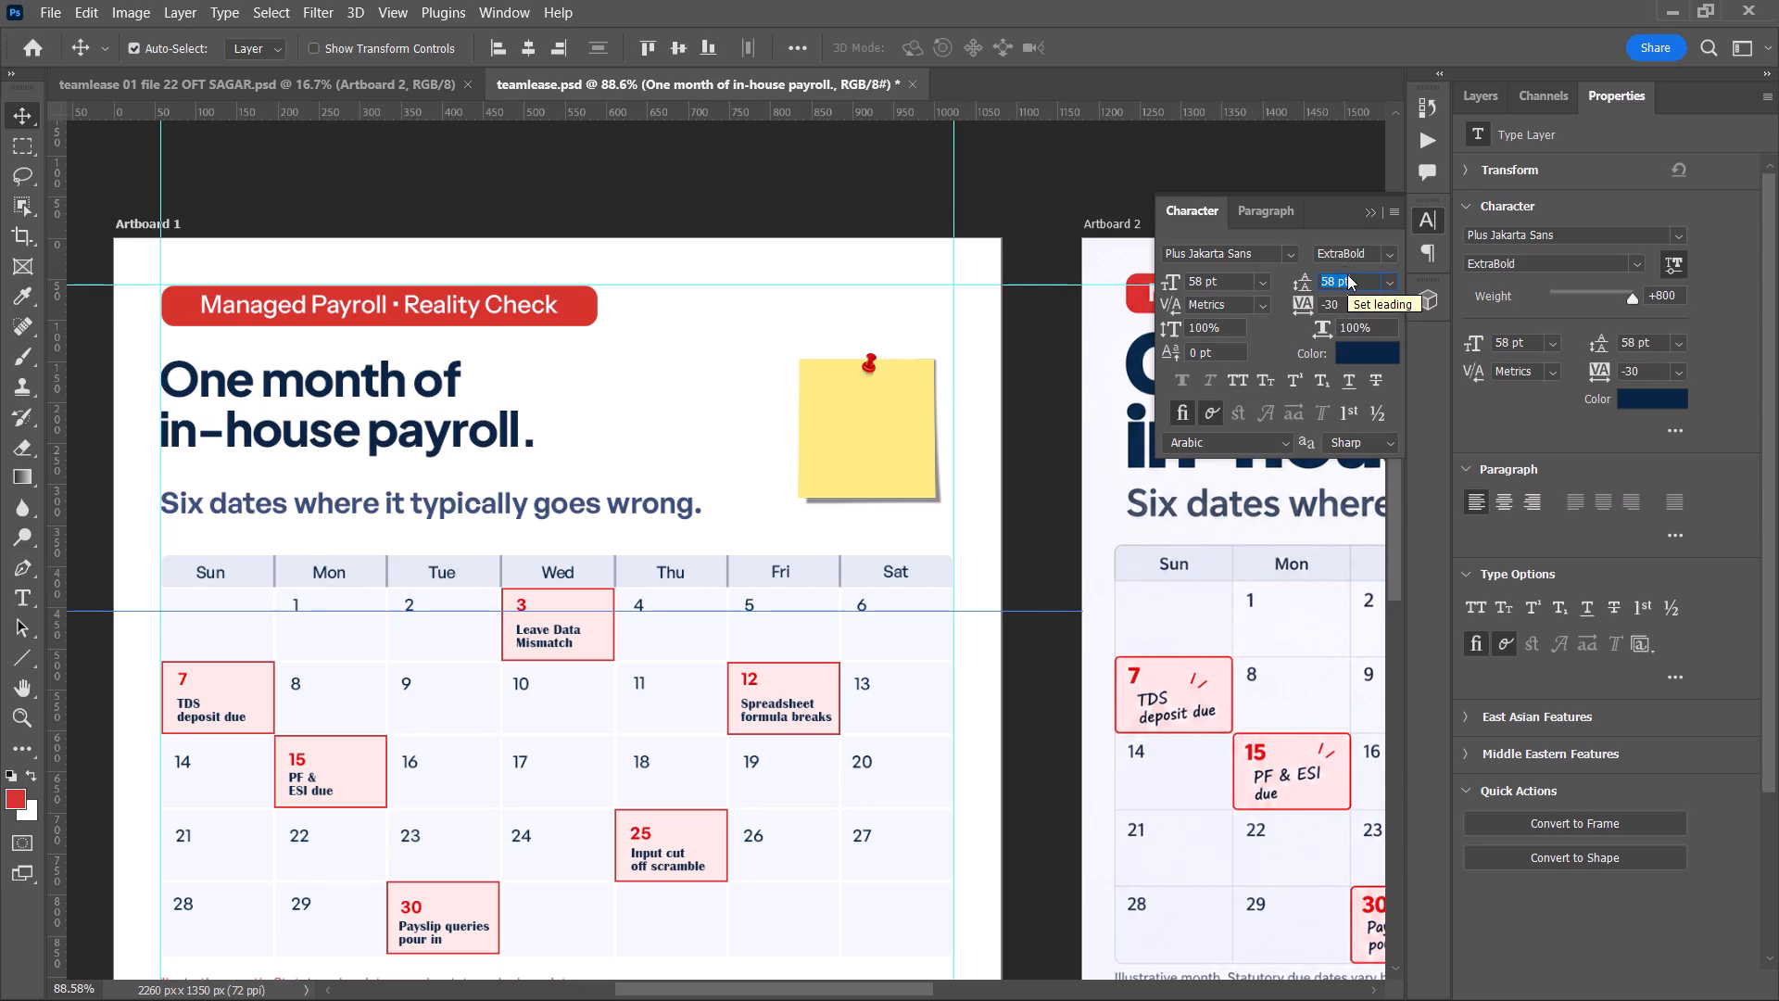
{"action": "scroll", "coordinate": [1347, 274], "scroll_direction": "down", "scroll_amount": 1}
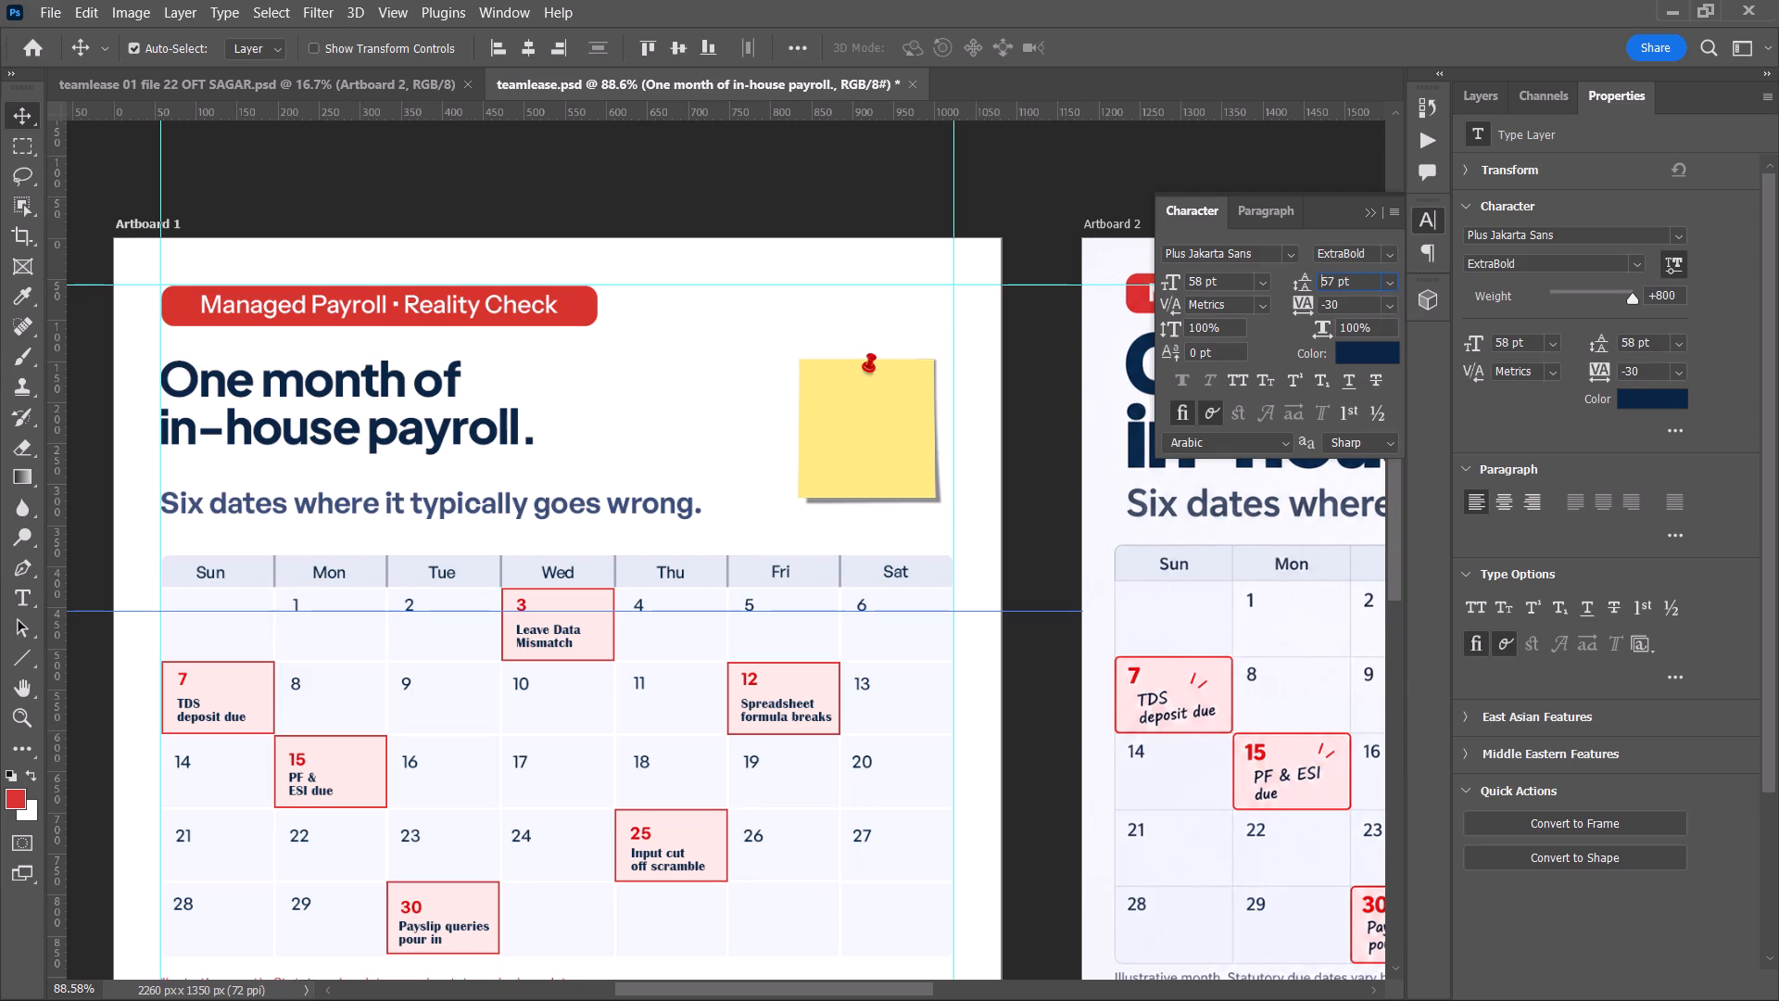
{"action": "scroll", "coordinate": [1347, 274], "scroll_direction": "down", "scroll_amount": 1}
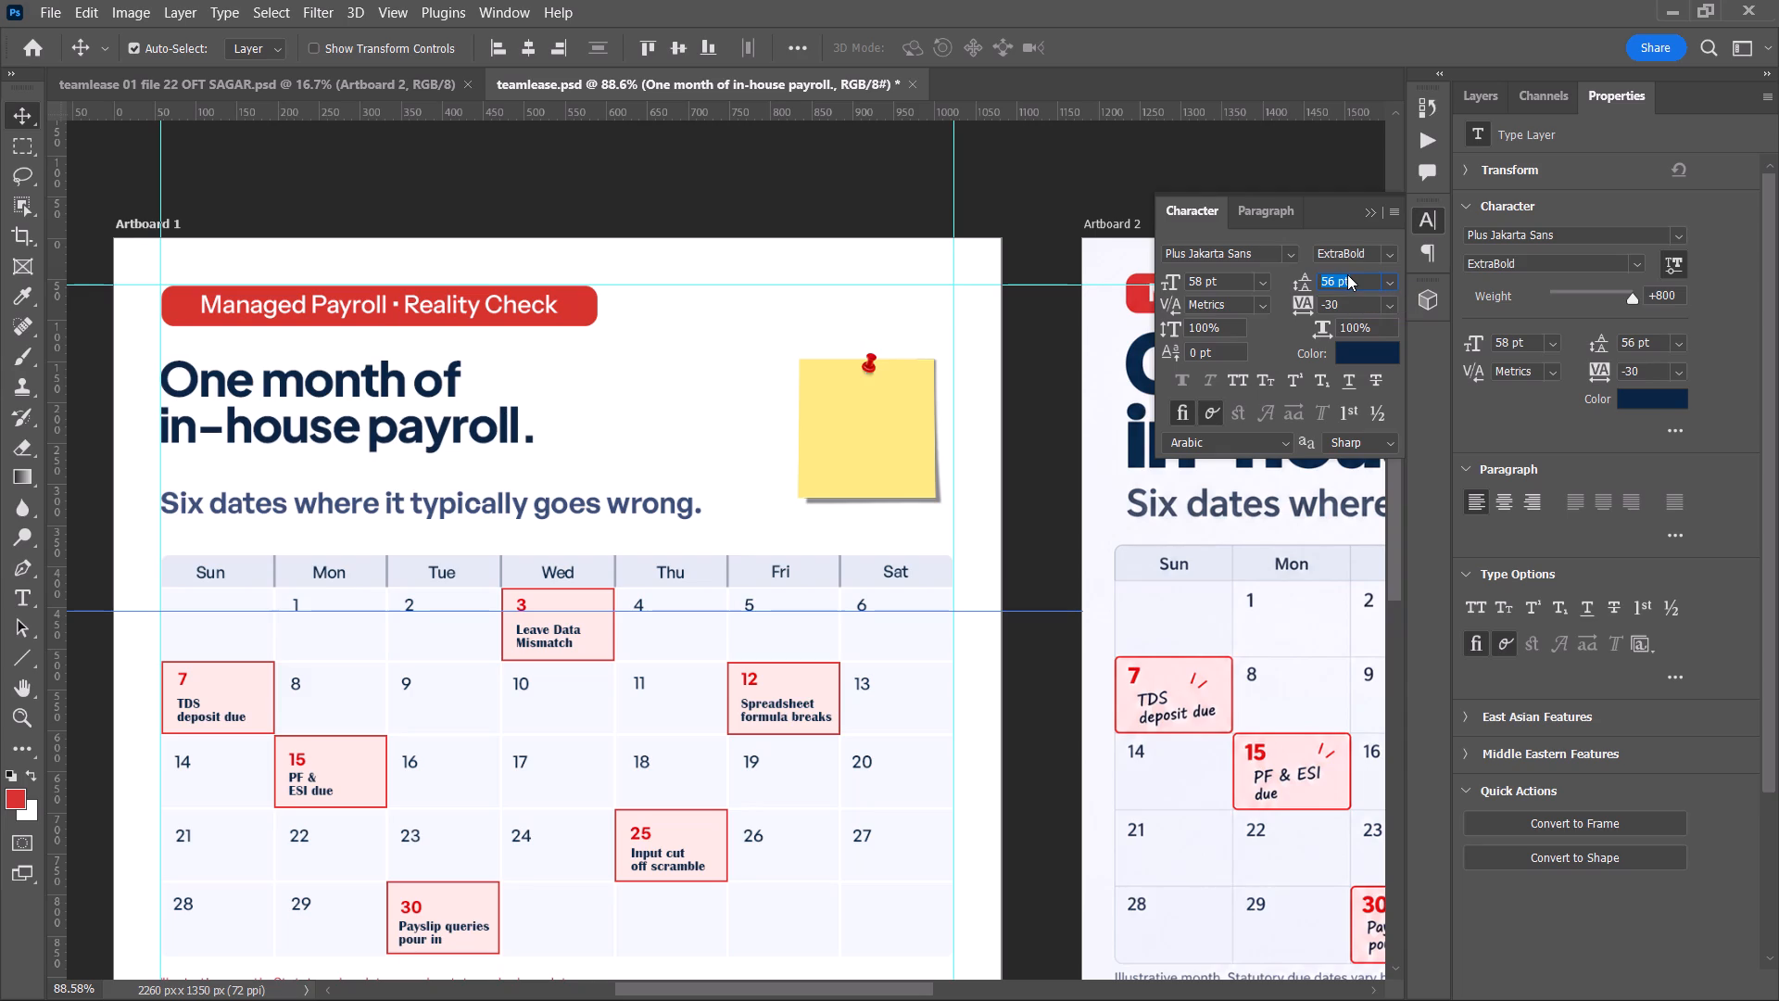
{"action": "scroll", "coordinate": [1347, 274], "scroll_direction": "down", "scroll_amount": 1}
{"action": "left_click", "coordinate": [526, 185]}
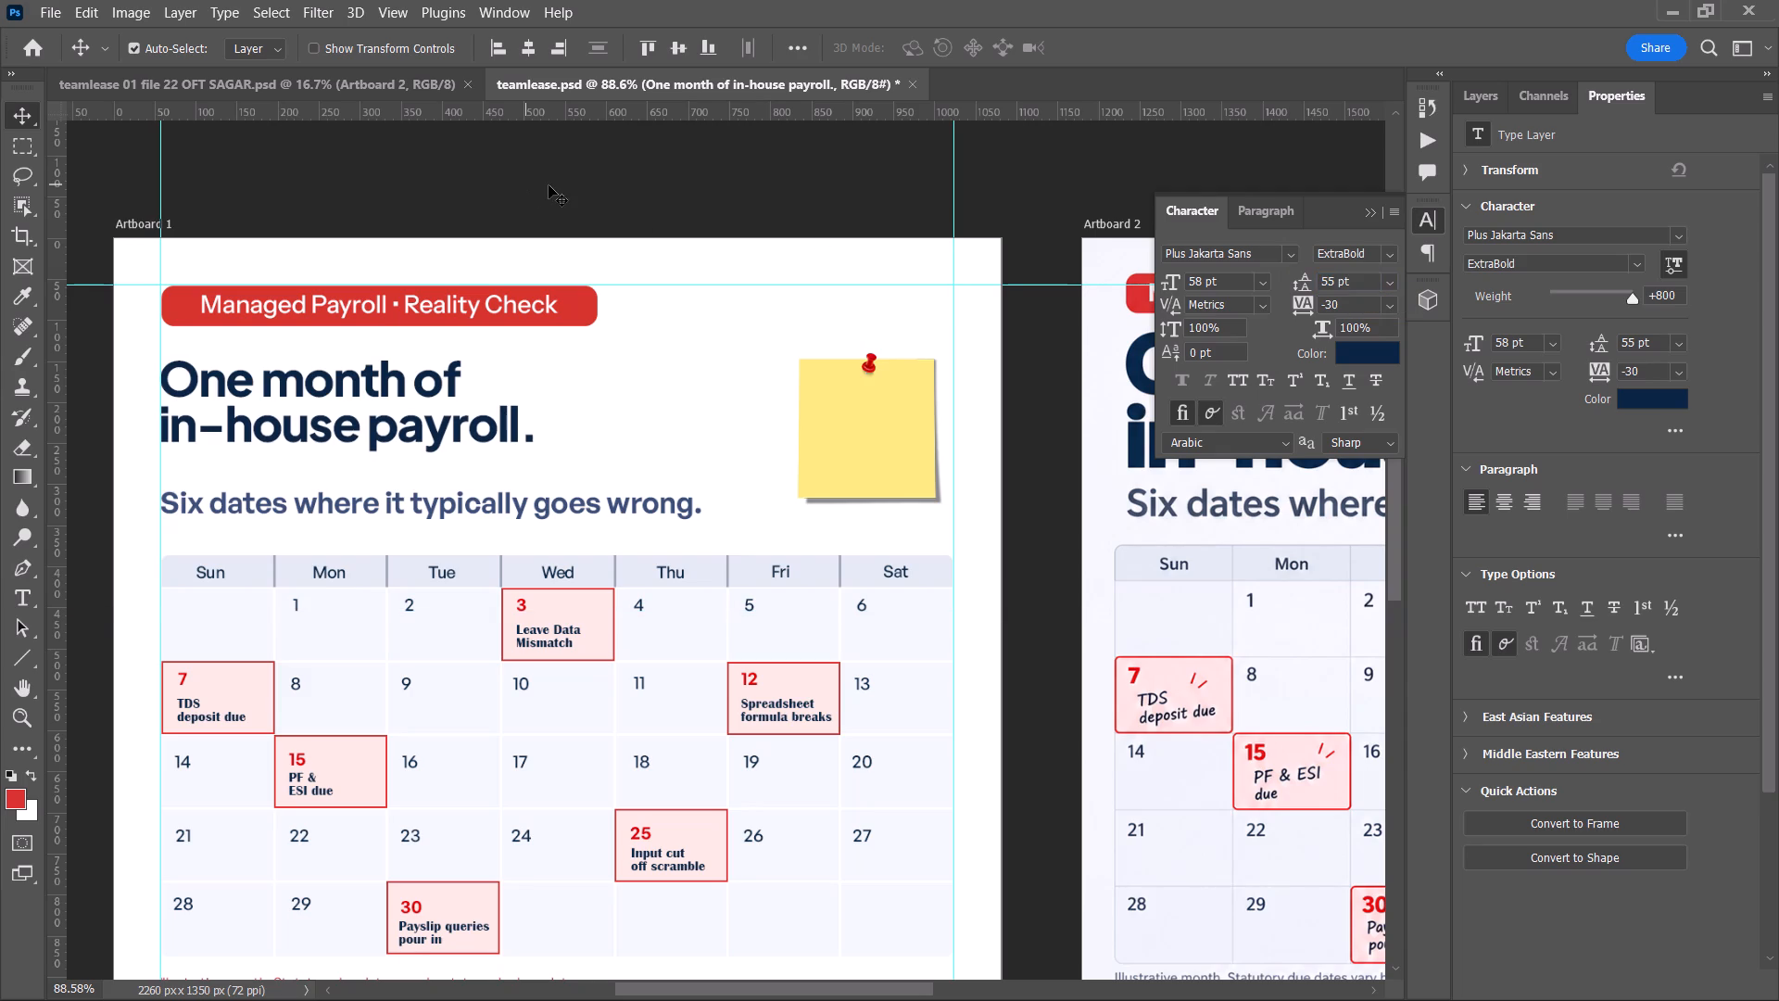
Move the headline slightly up, closer to the red "Managed Payroll • Reality Check" label.
{"action": "left_click_drag", "start_coordinate": [188, 390], "coordinate": [188, 381]}
{"action": "left_click", "coordinate": [624, 196]}
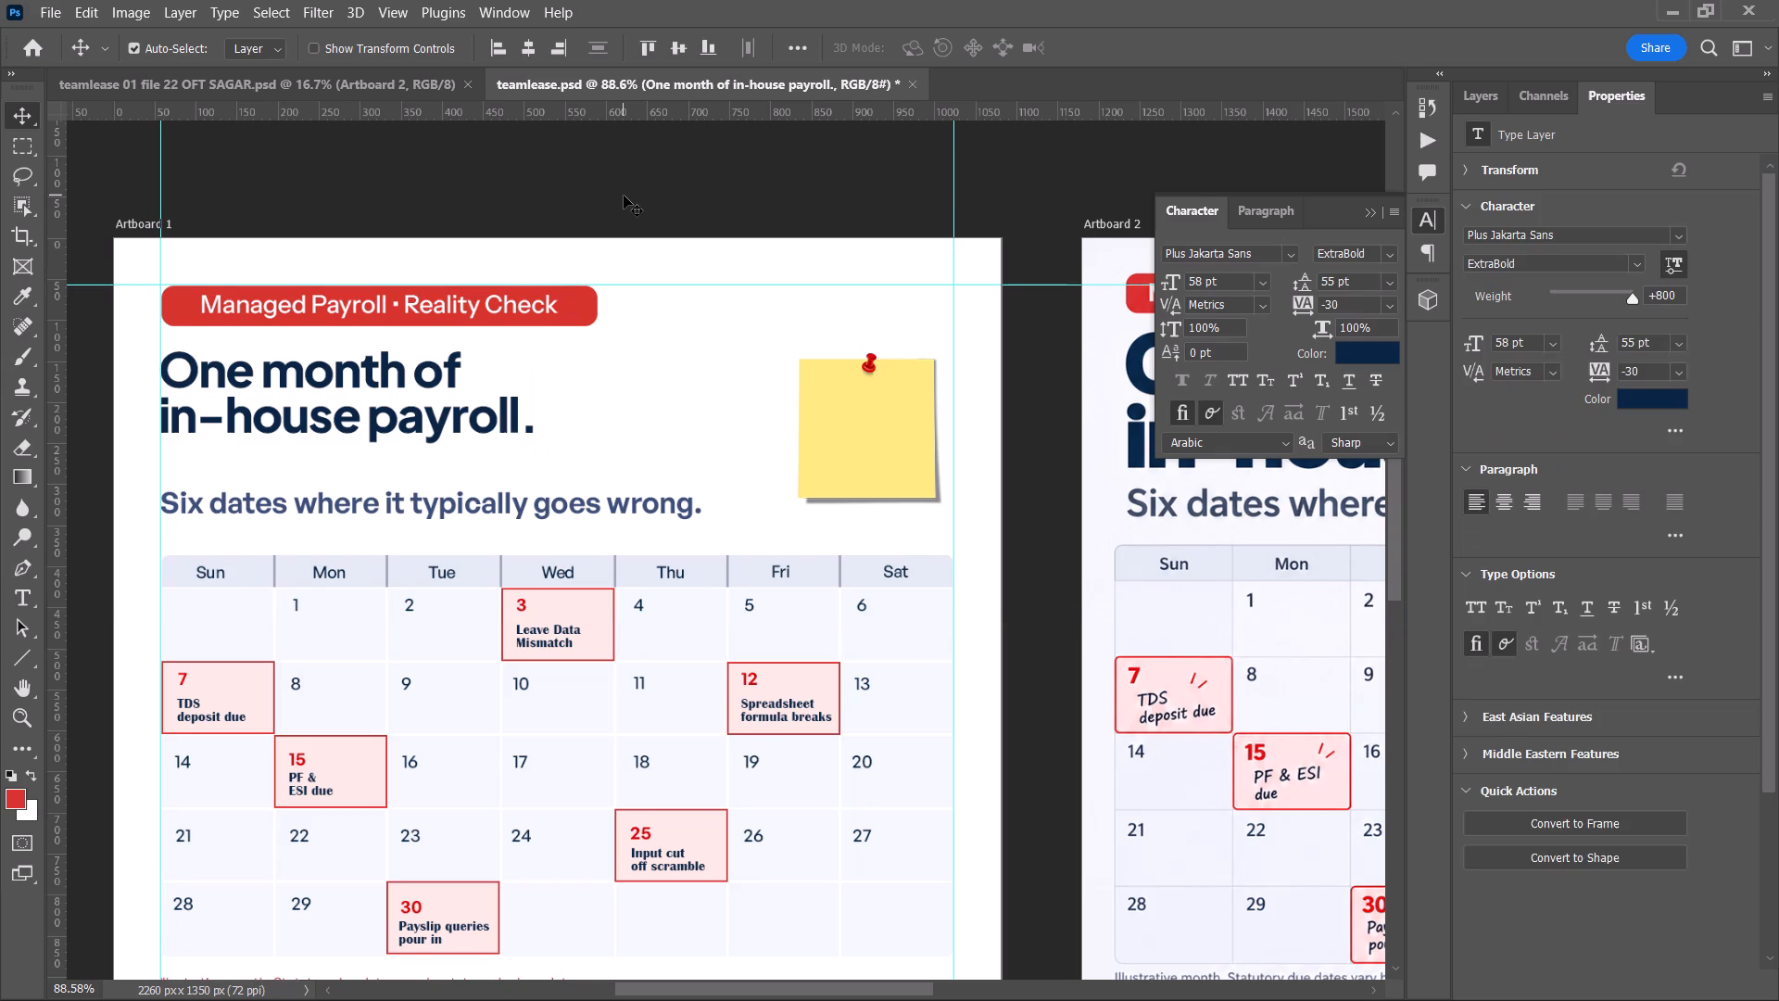
Set the font size of the "Six dates where it typically goes wrong." subheading on Artboard 1 to 23 pt.
{"action": "left_click", "coordinate": [495, 509]}
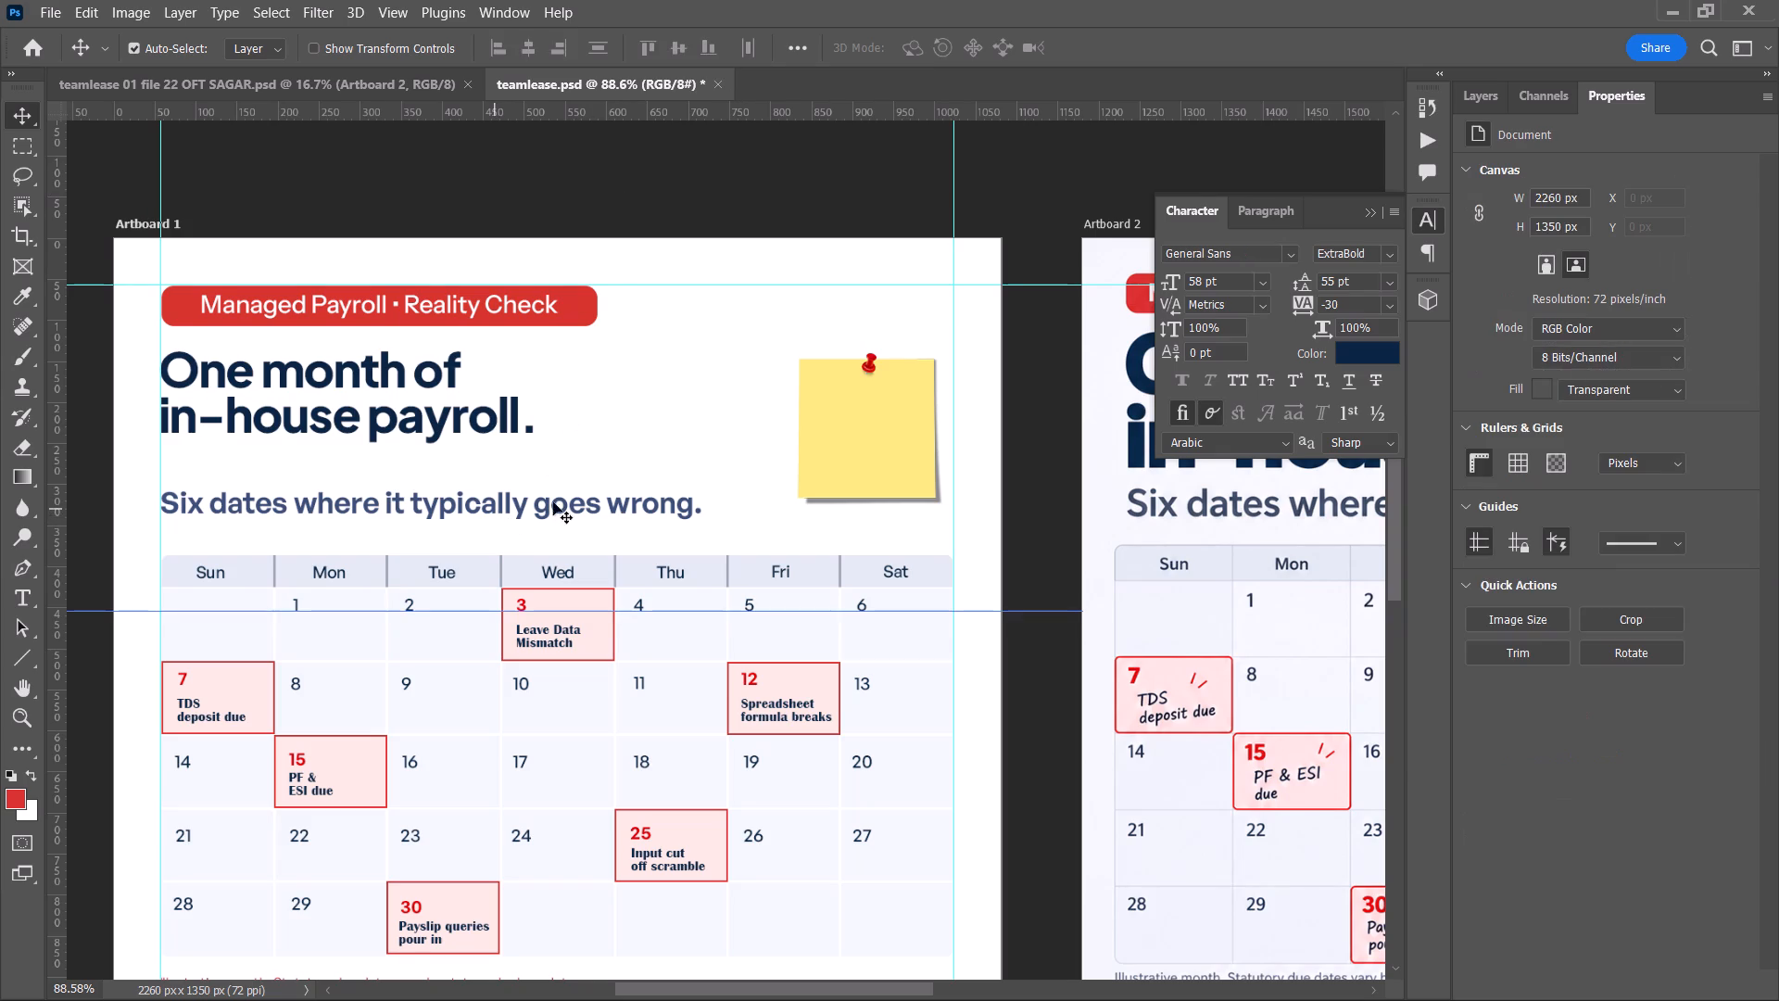
{"action": "left_click_drag", "start_coordinate": [1205, 280], "coordinate": [1157, 280]}
{"action": "type", "text": "23"}
{"action": "key", "text": "Return"}
Move the subheading up so it sits directly beneath the headline on Artboard 1.
{"action": "left_click_drag", "start_coordinate": [244, 502], "coordinate": [246, 455]}
Select the headline and subheading on Artboard 1 together and move them down 20 px, away from the red label.
{"action": "scroll", "coordinate": [246, 455], "scroll_direction": "down", "scroll_amount": 2, "text": "alt"}
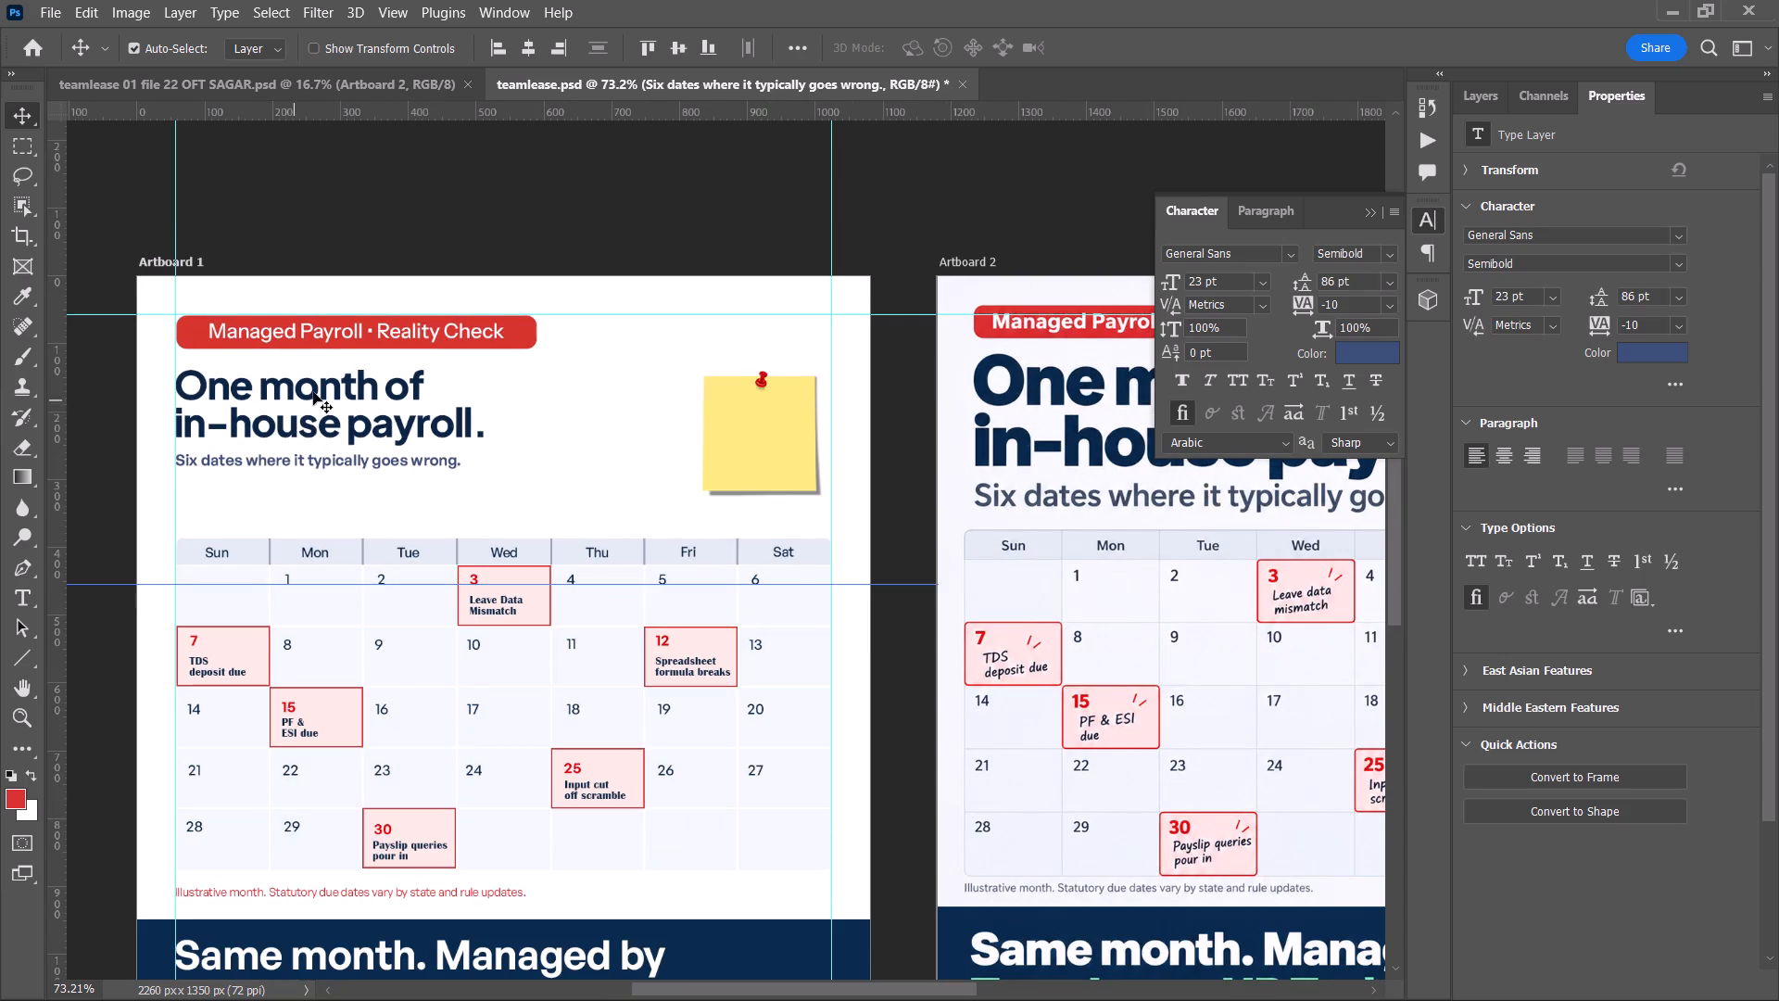
{"action": "key", "text": "space"}
{"action": "key", "text": "space"}
{"action": "key", "text": "space"}
{"action": "key", "text": "space"}
{"action": "key", "text": "space"}
{"action": "key", "text": "space"}
{"action": "key", "text": "space"}
{"action": "key", "text": "space"}
{"action": "key", "text": "space"}
{"action": "key", "text": "space"}
{"action": "key", "text": "space"}
{"action": "left_click_drag", "start_coordinate": [463, 443], "coordinate": [600, 462]}
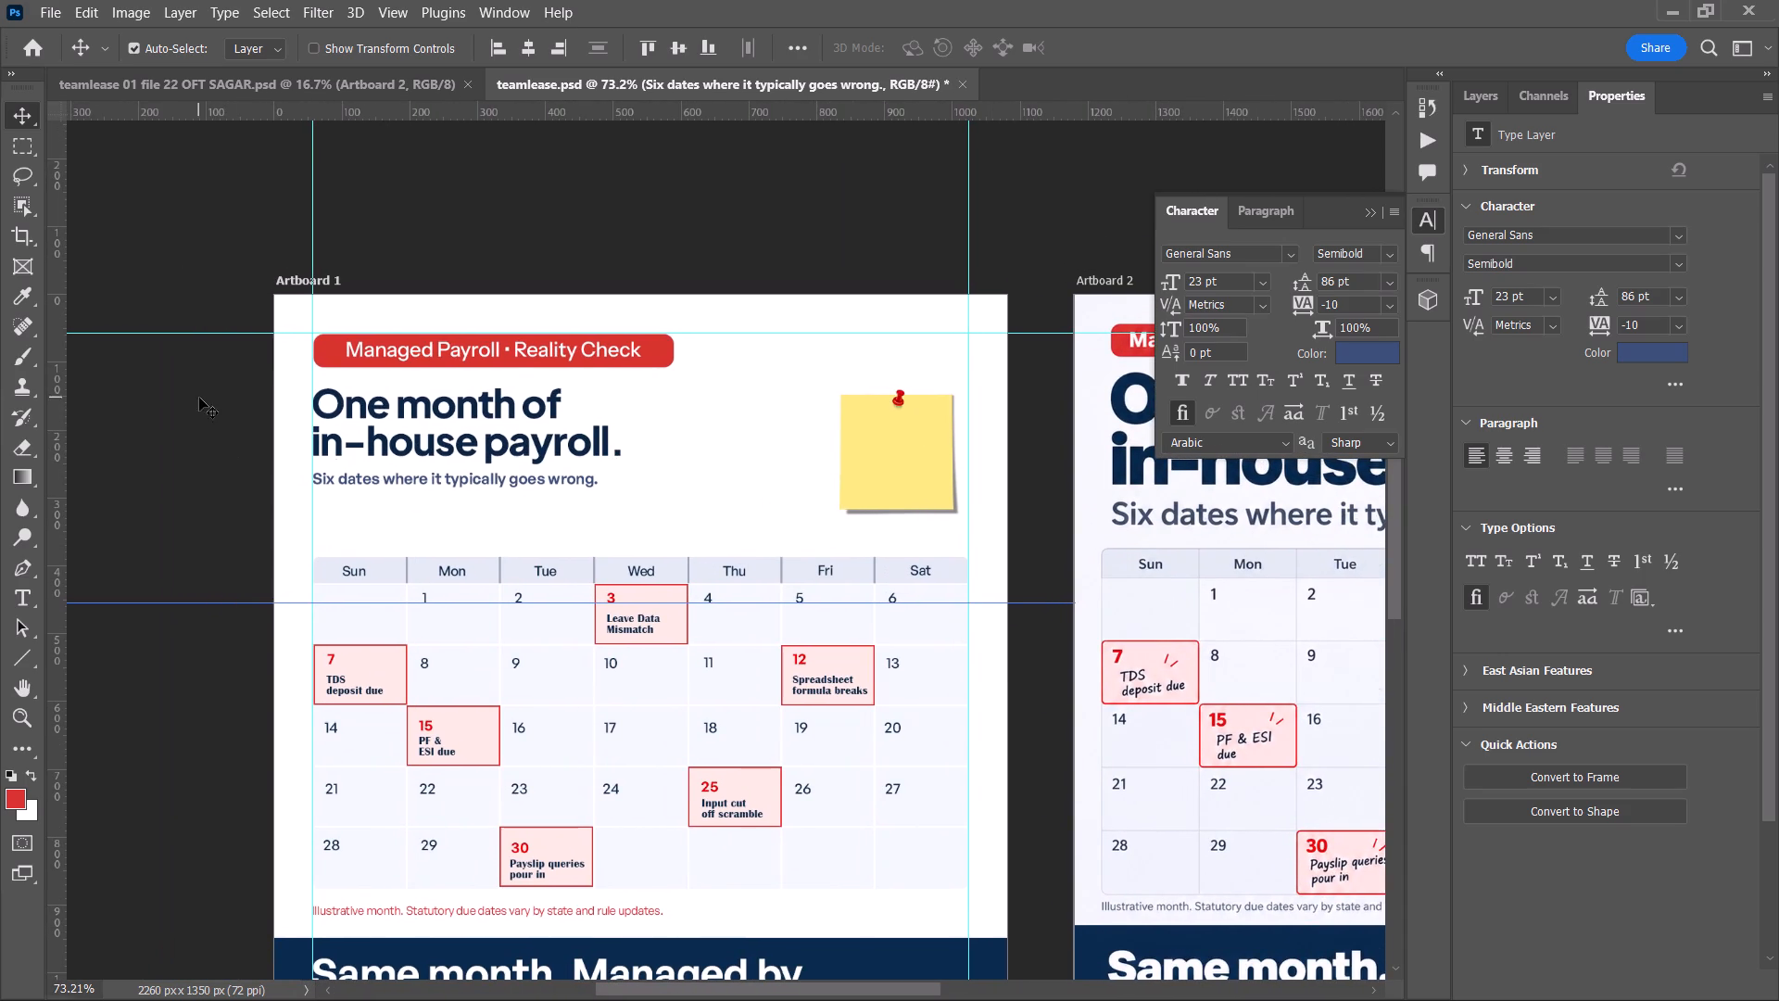
{"action": "left_click_drag", "start_coordinate": [192, 394], "coordinate": [453, 484]}
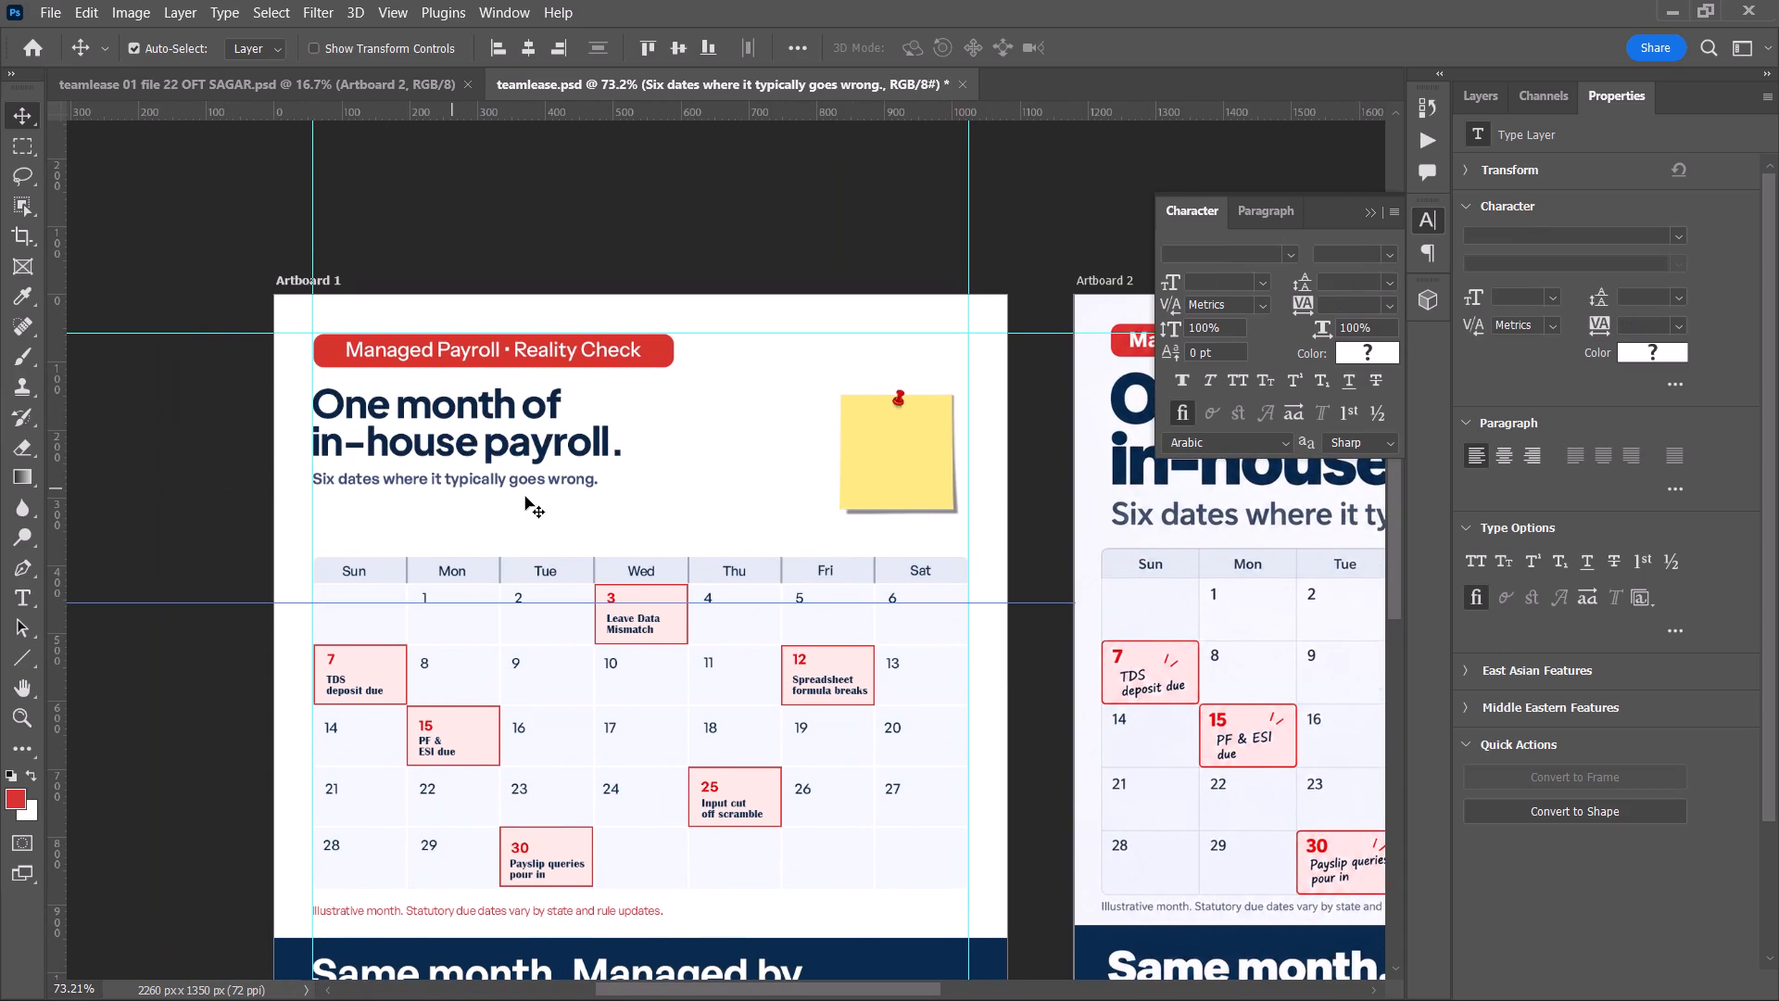
{"action": "key", "text": "shift+Down"}
{"action": "key", "text": "shift+Down"}
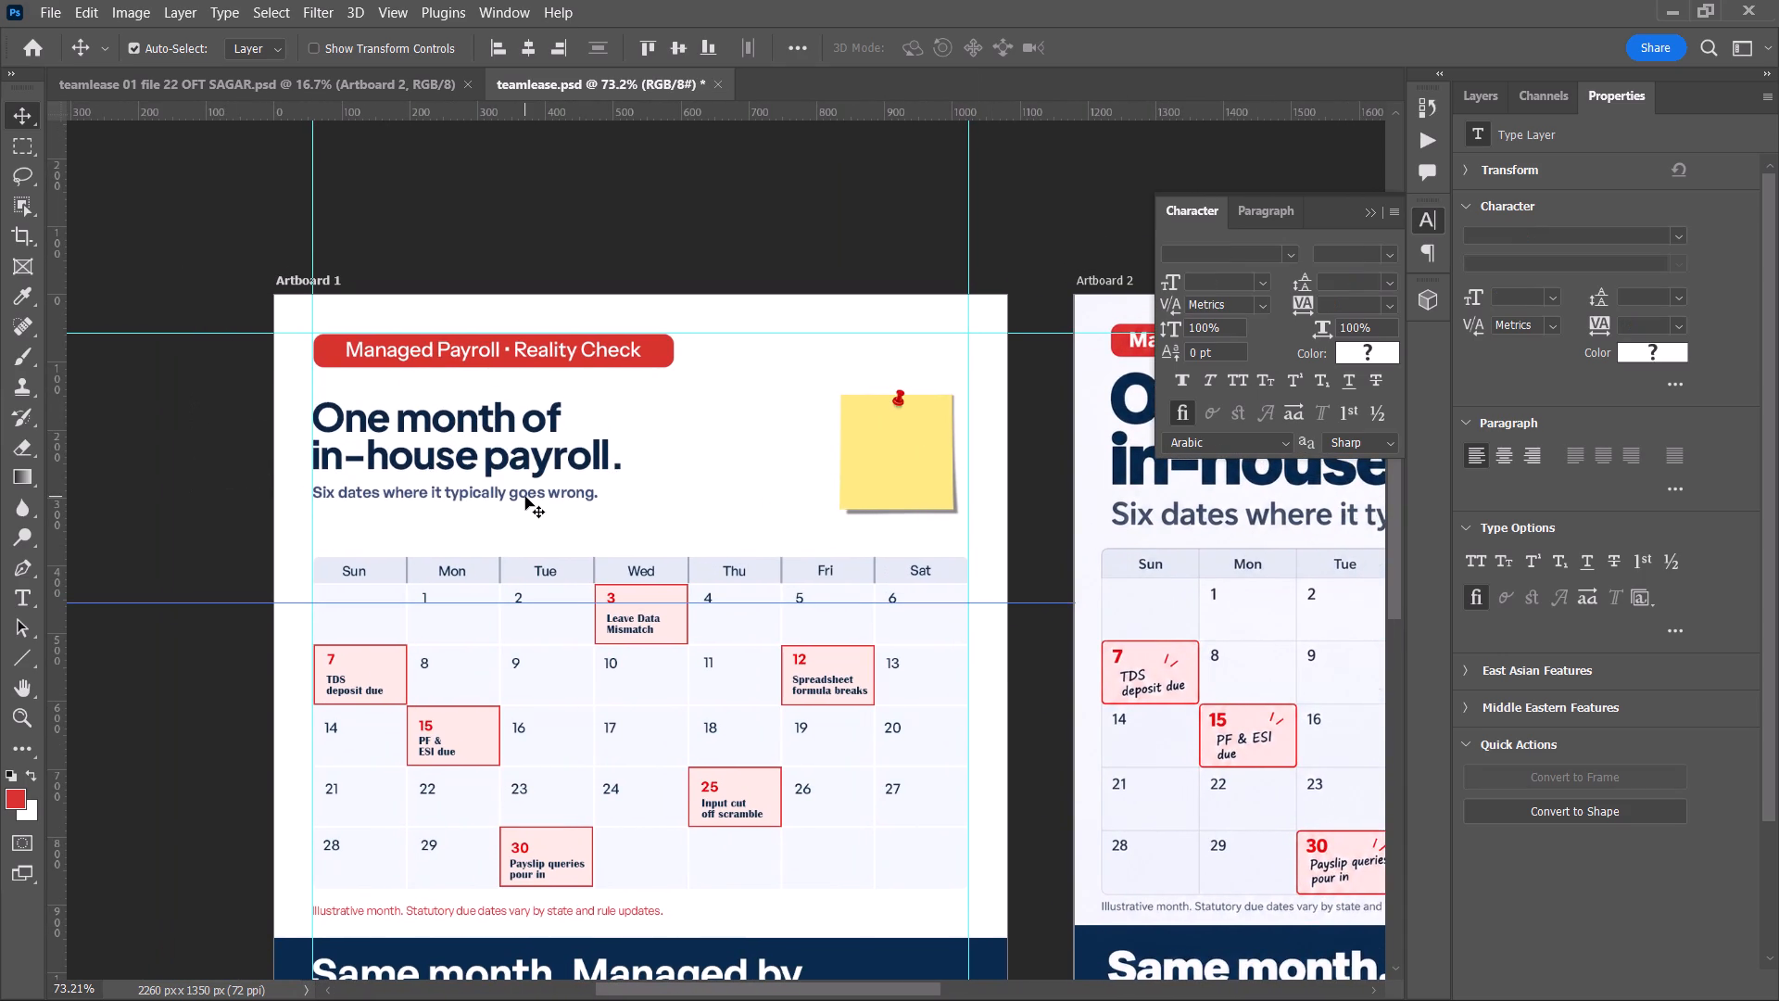
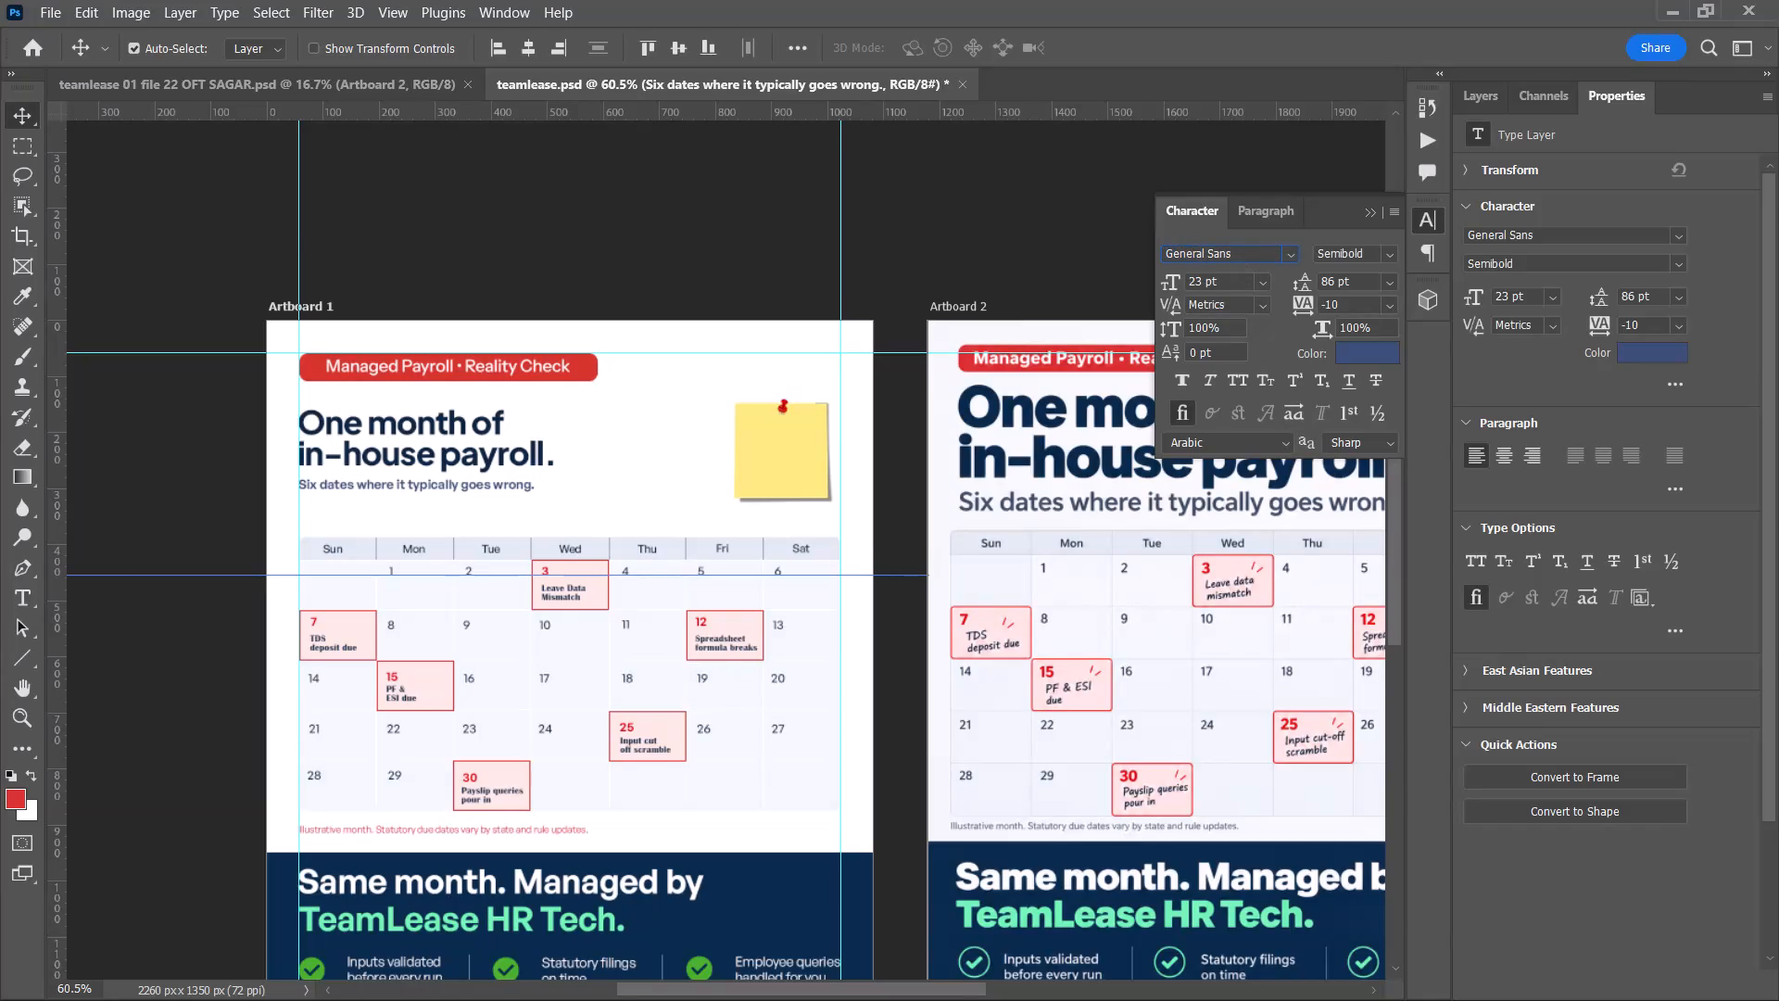
Set the "Six dates where it typically goes wrong." subheading on Artboard 1 to Plus Jakarta Sans Medium.
{"action": "left_click", "coordinate": [1294, 258]}
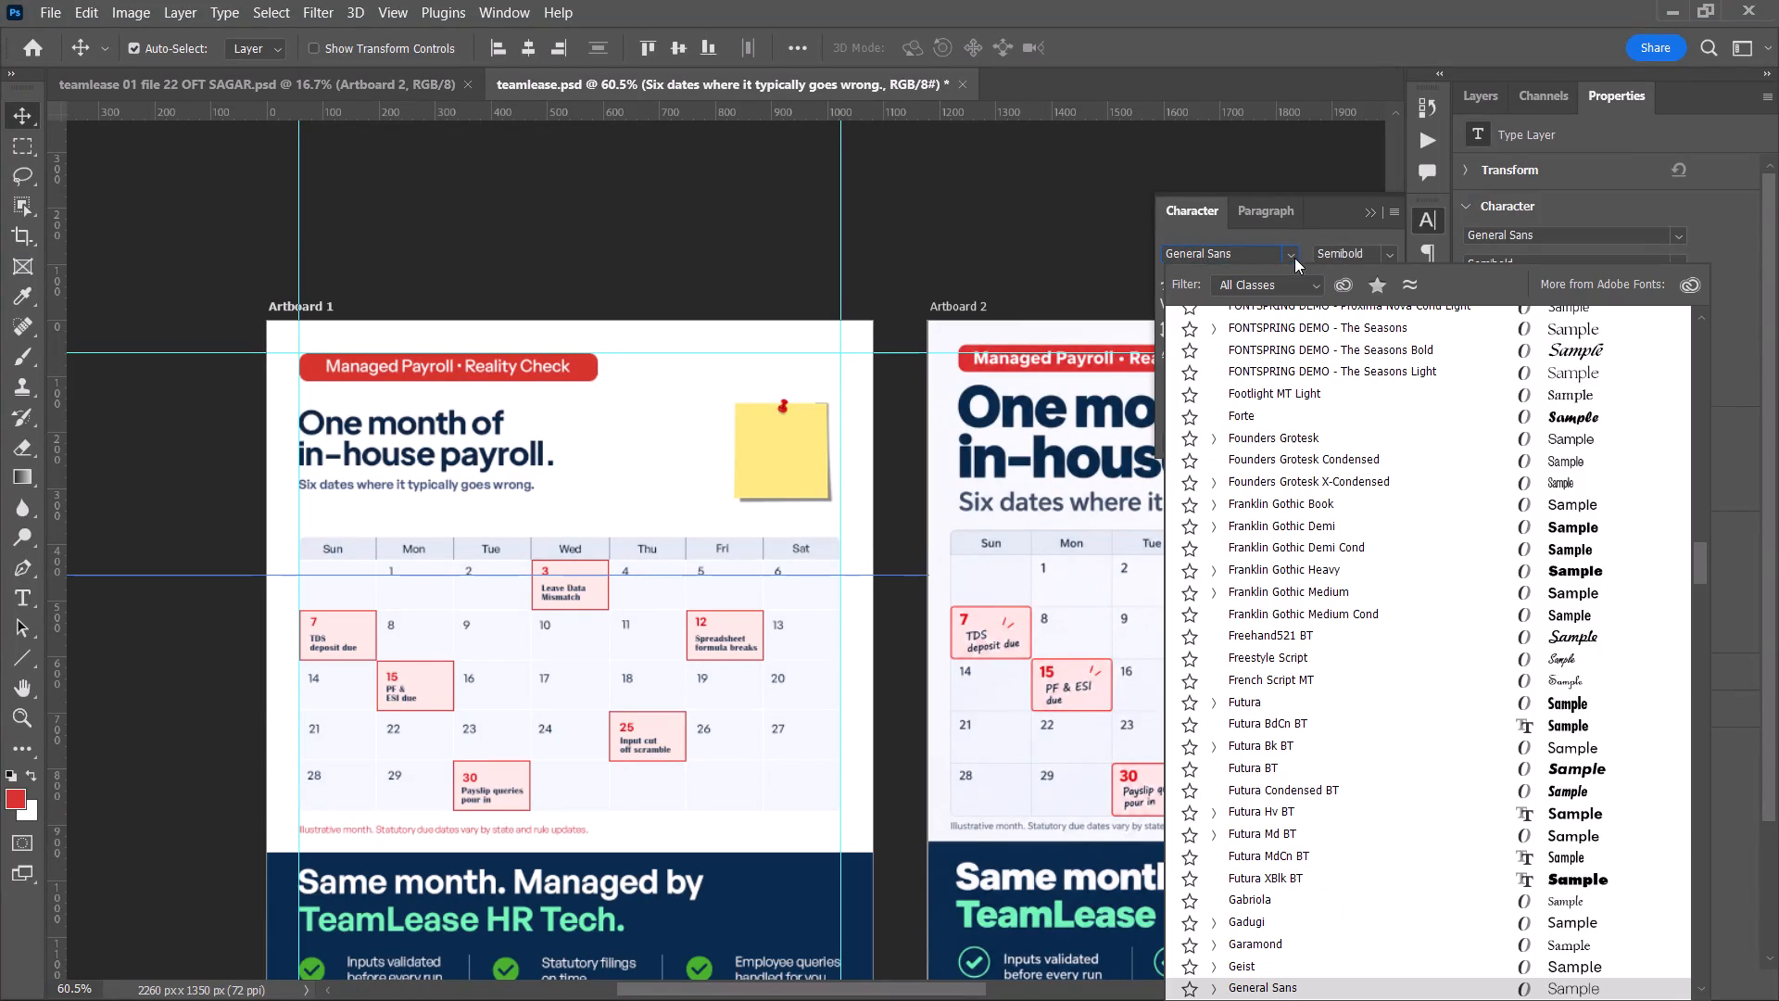
{"action": "left_click_drag", "start_coordinate": [1703, 577], "coordinate": [1669, 329]}
{"action": "left_click", "coordinate": [1561, 325]}
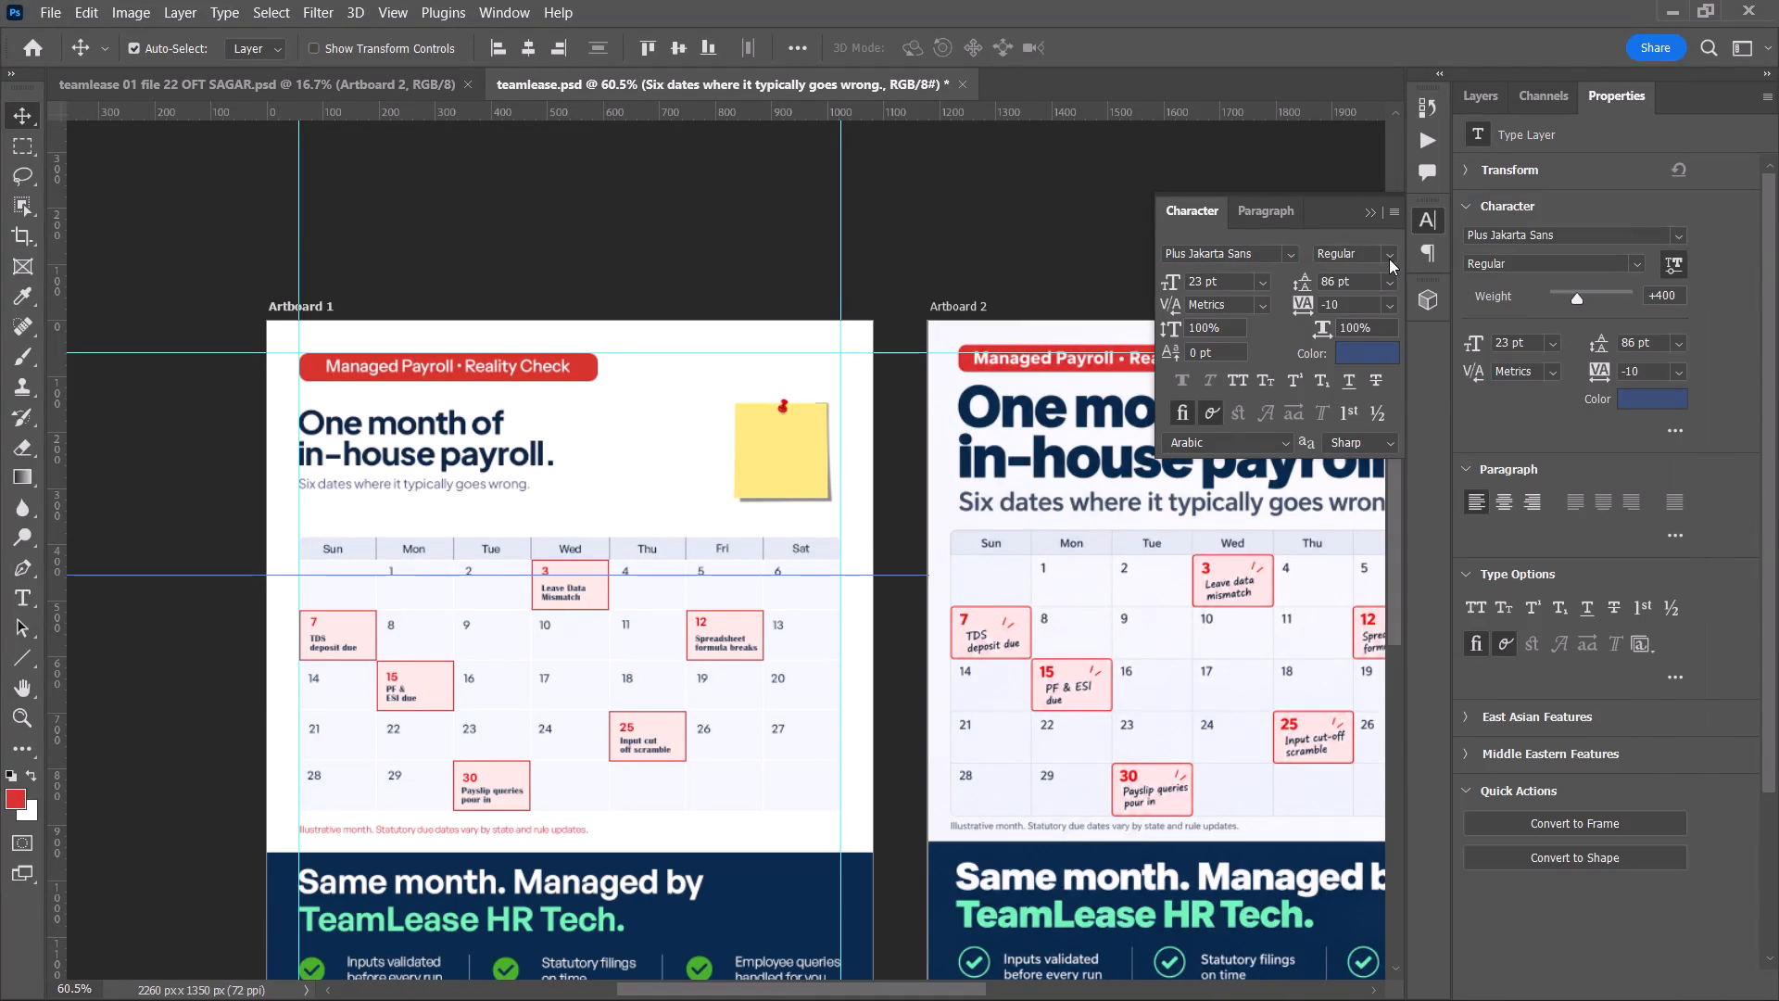
{"action": "left_click", "coordinate": [1389, 259]}
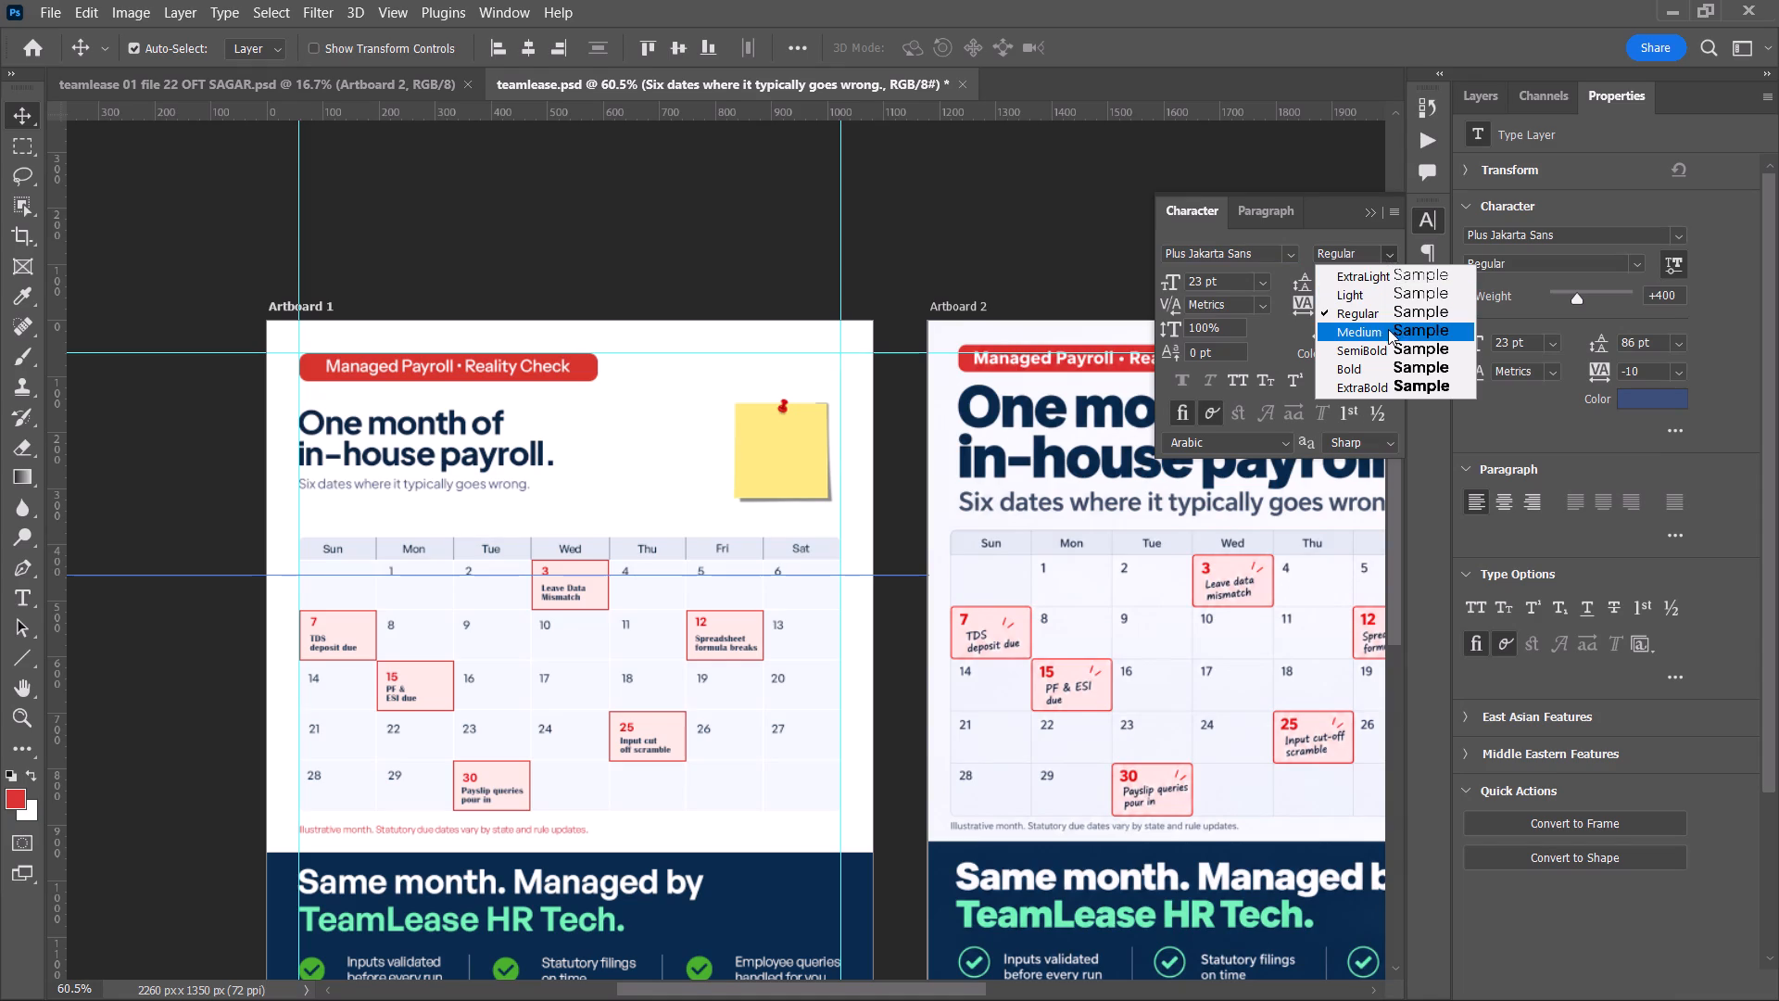
{"action": "left_click", "coordinate": [1388, 329]}
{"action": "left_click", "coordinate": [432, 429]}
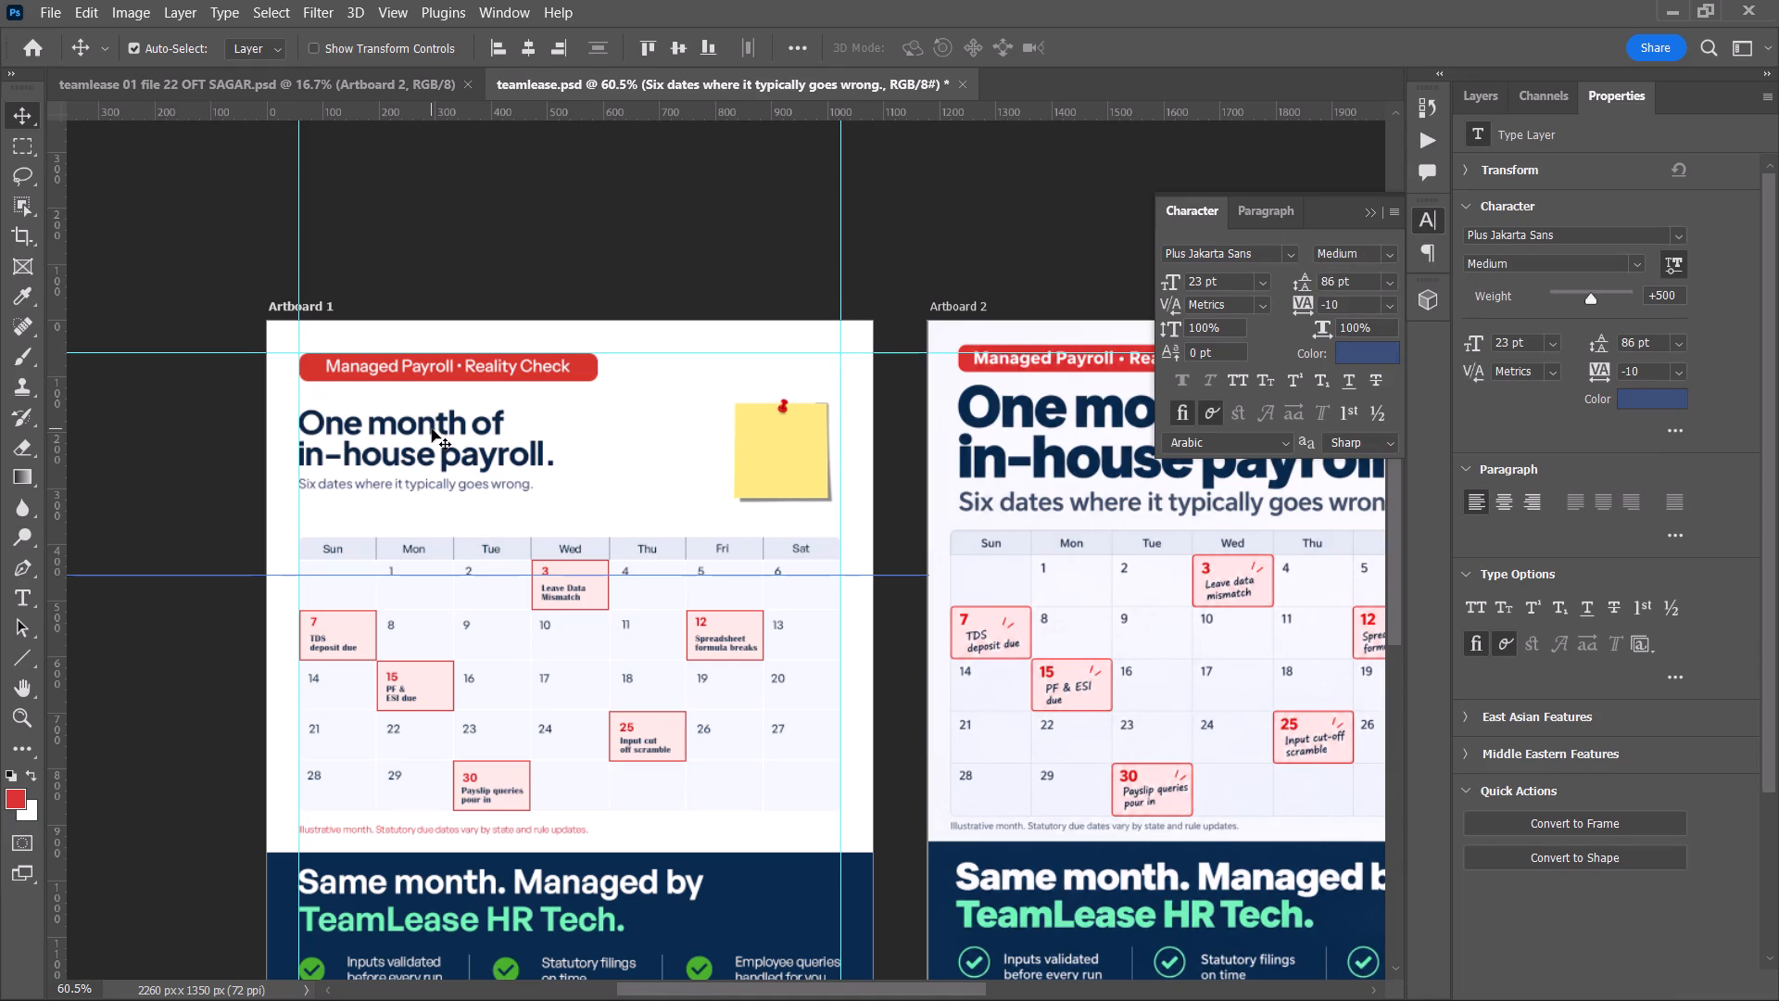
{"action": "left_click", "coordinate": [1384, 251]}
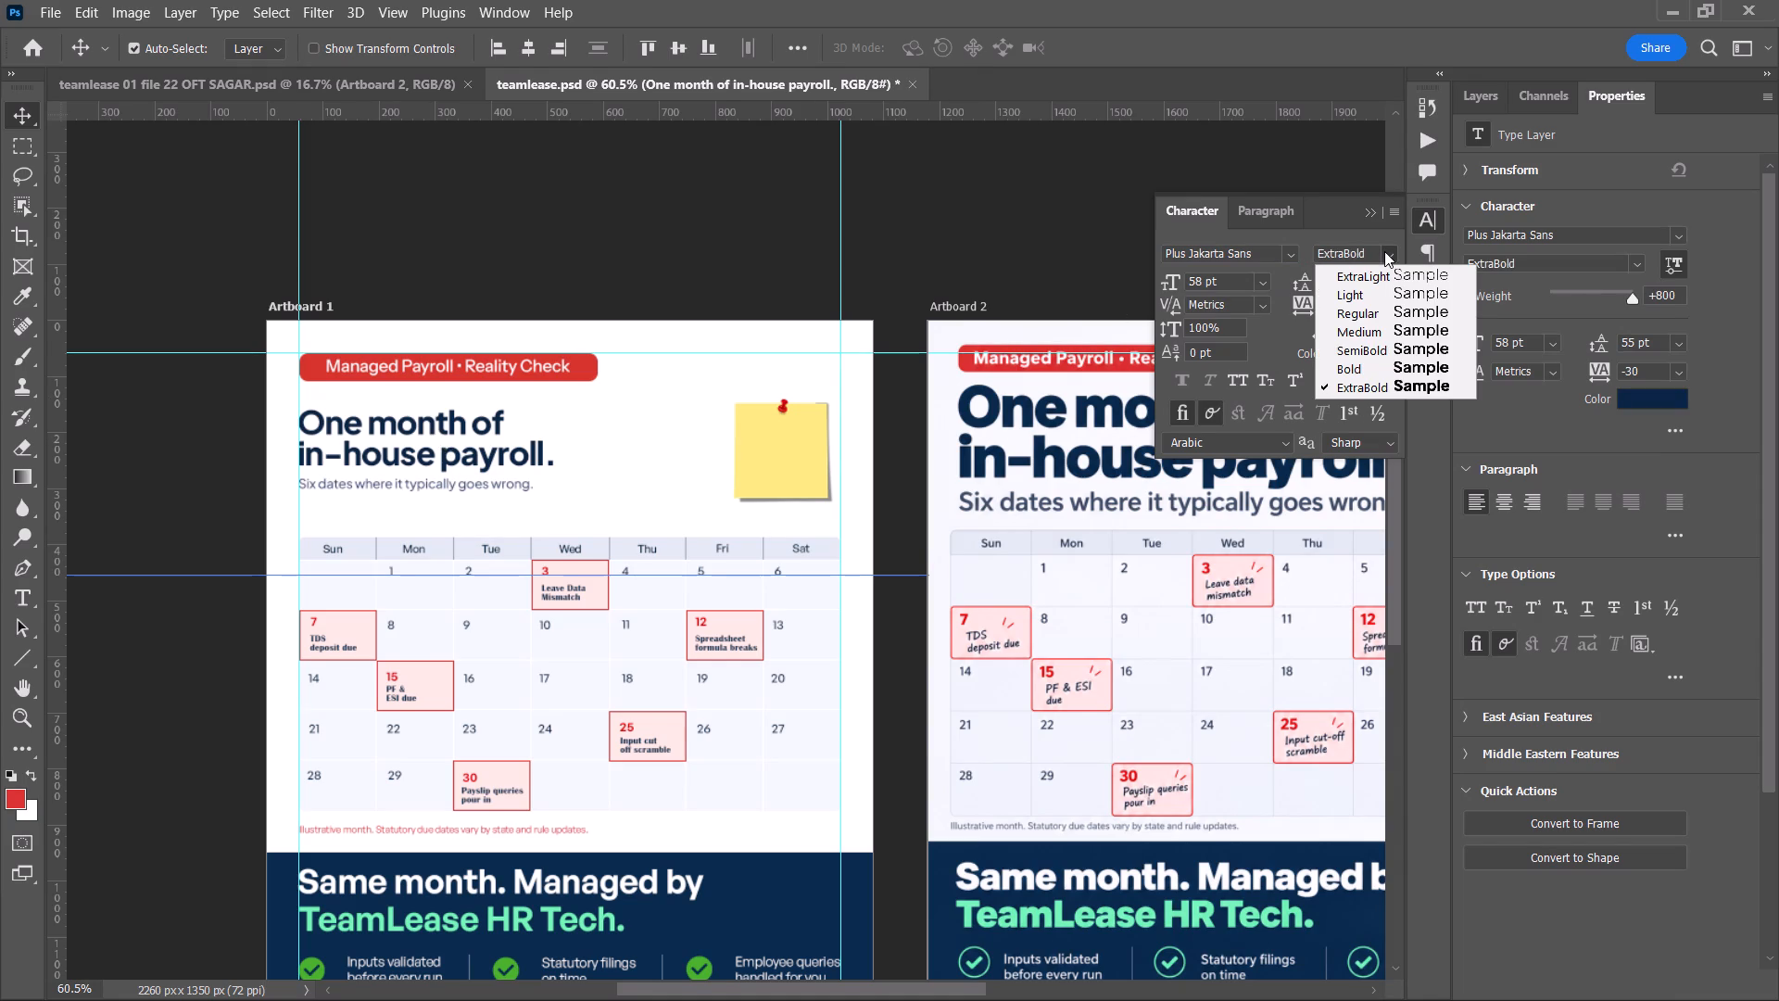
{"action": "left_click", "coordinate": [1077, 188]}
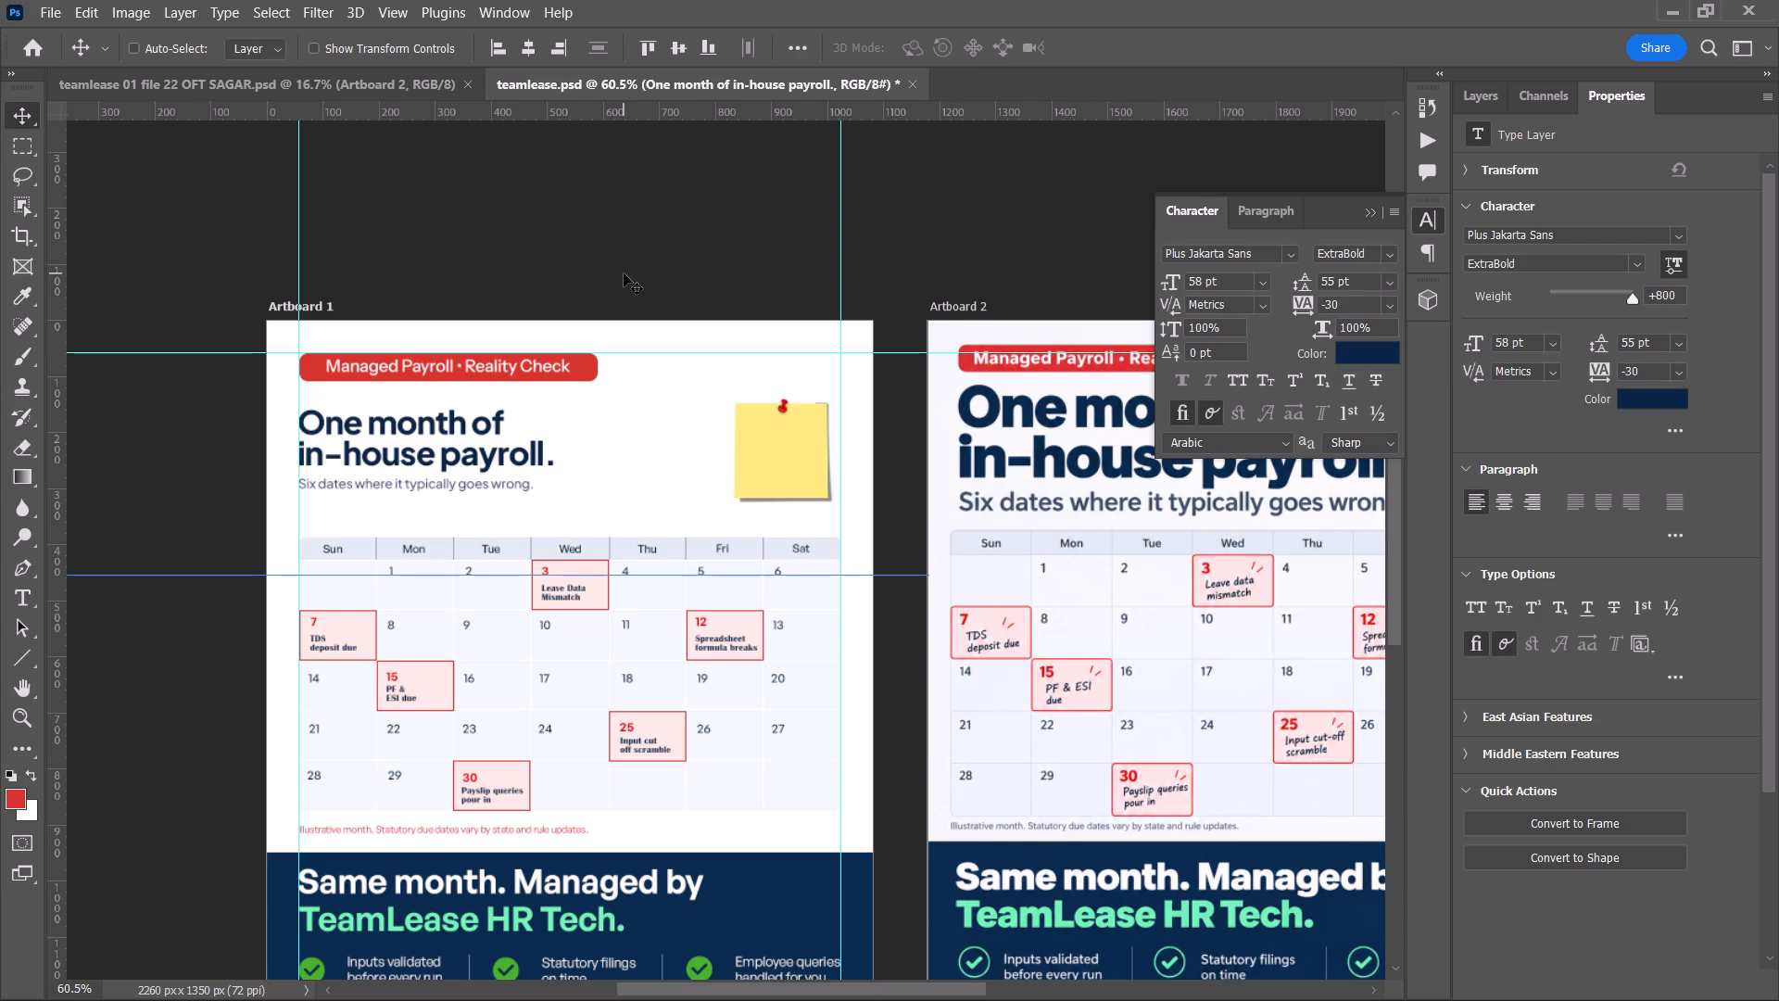
Save the teamlease.psd document.
{"action": "key", "text": "ctrl+s"}
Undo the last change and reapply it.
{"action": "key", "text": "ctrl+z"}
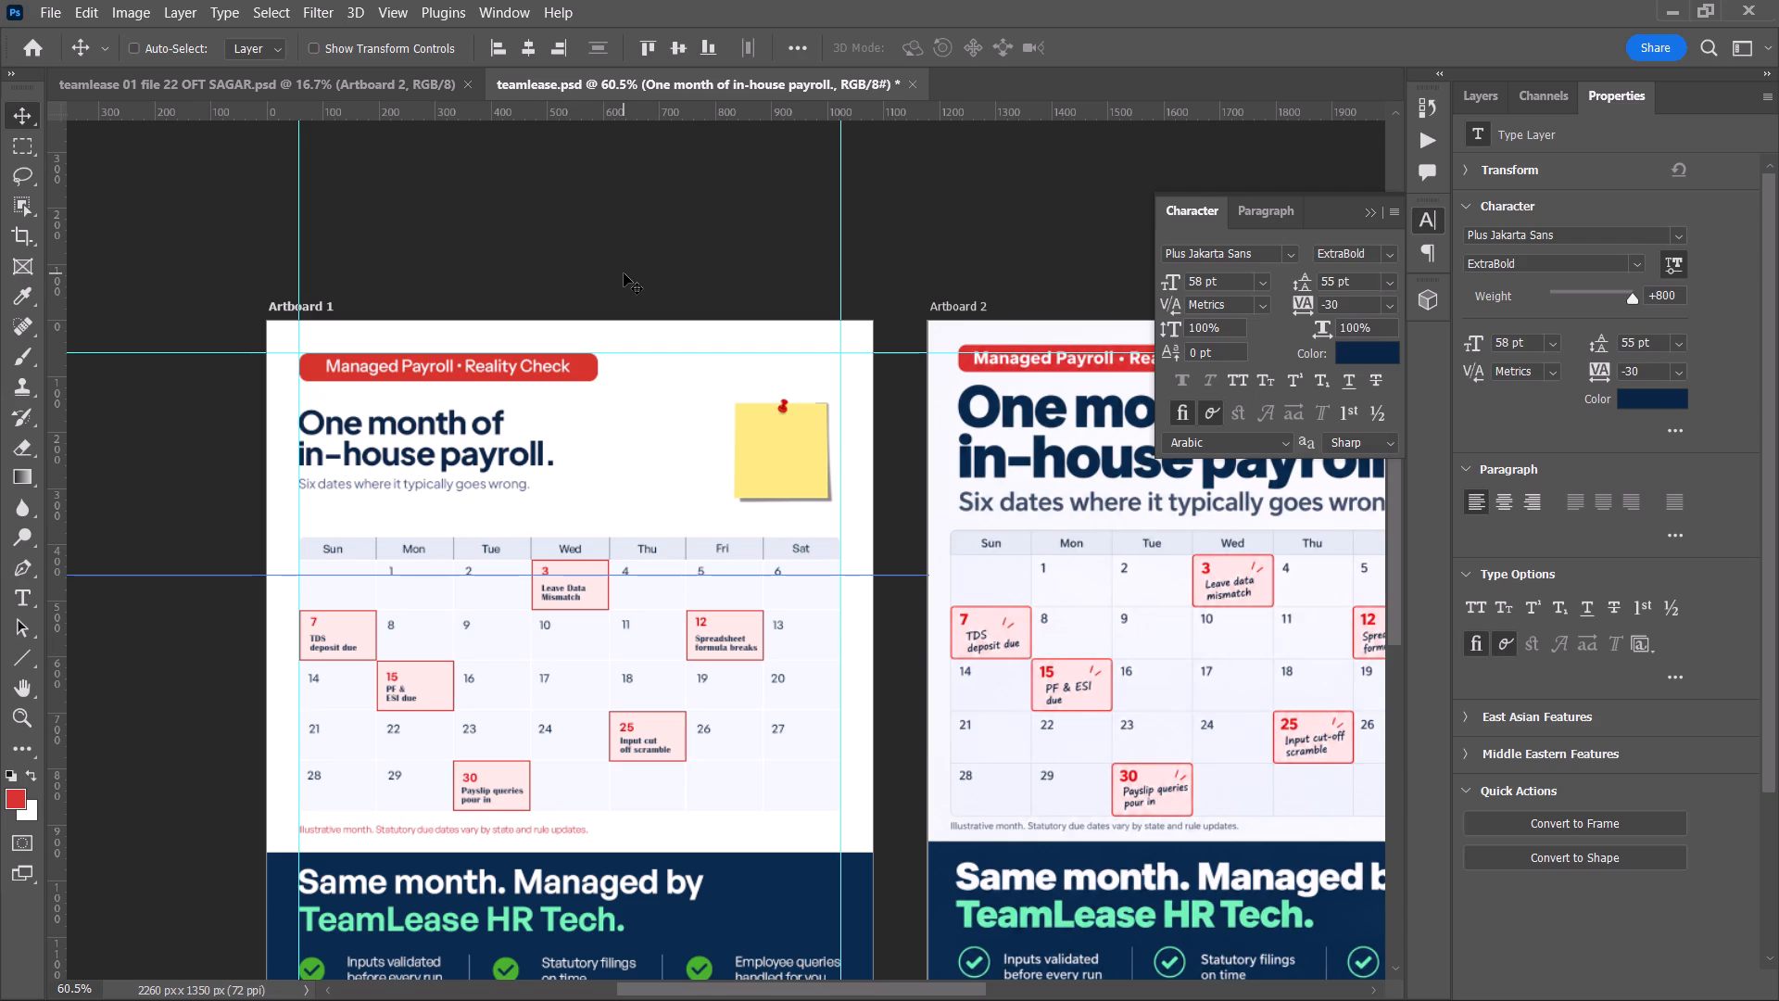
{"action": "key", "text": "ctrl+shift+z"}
Deselect the headline and inspect the "Leave Data Mismatch" note in the date 3 cell of the Artboard 1 calendar.
{"action": "left_click", "coordinate": [624, 273]}
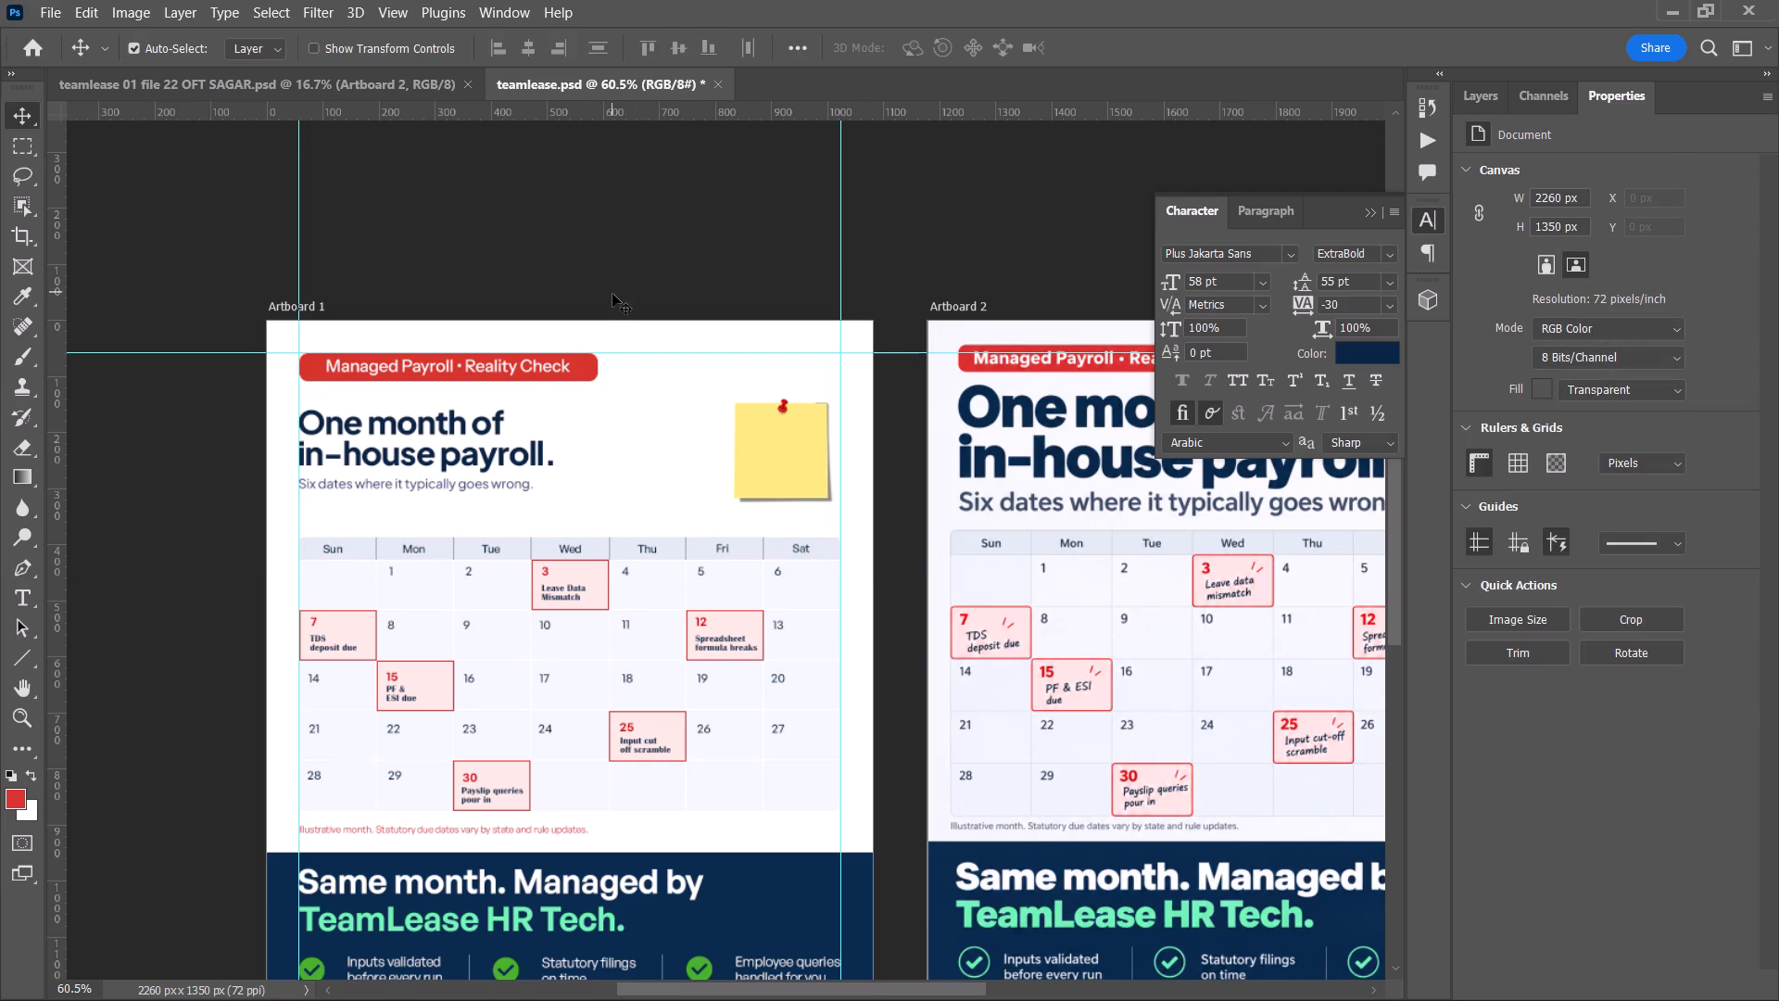
{"action": "scroll", "coordinate": [615, 298], "scroll_direction": "up", "scroll_amount": 1, "text": "alt"}
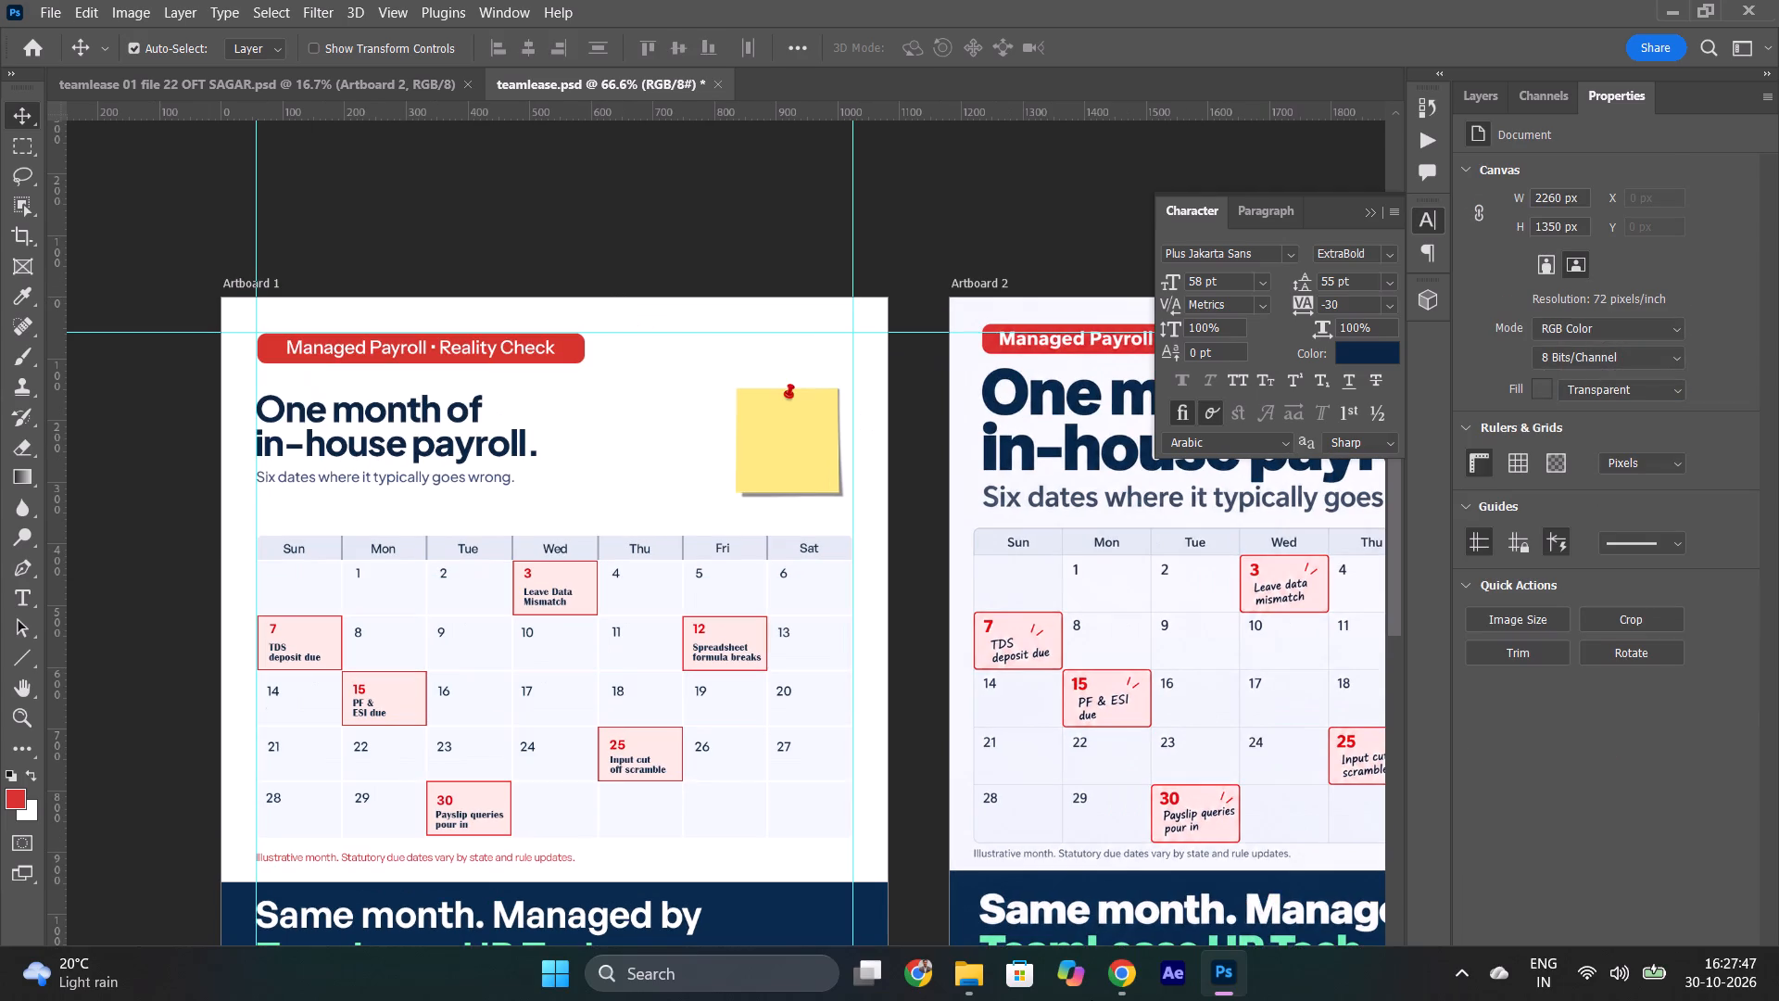
{"action": "scroll", "coordinate": [390, 523], "scroll_direction": "up", "scroll_amount": 2, "text": "alt"}
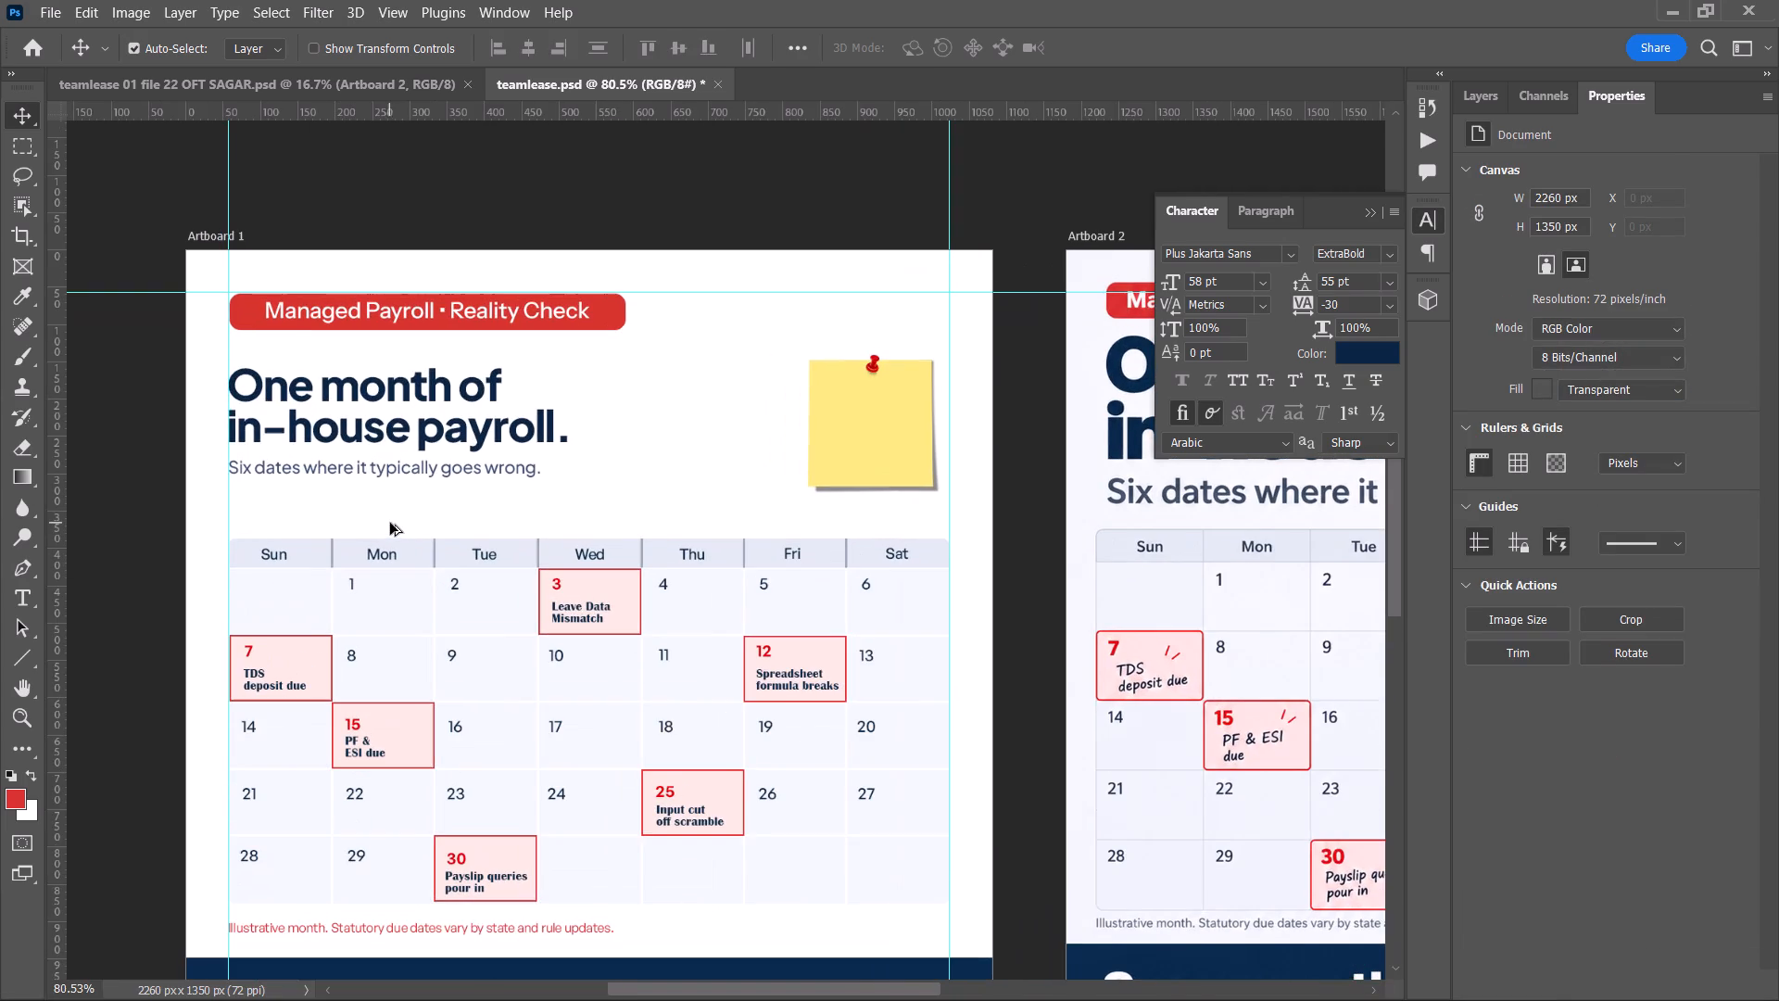
{"action": "key", "text": "space"}
{"action": "left_click_drag", "start_coordinate": [440, 523], "coordinate": [448, 548]}
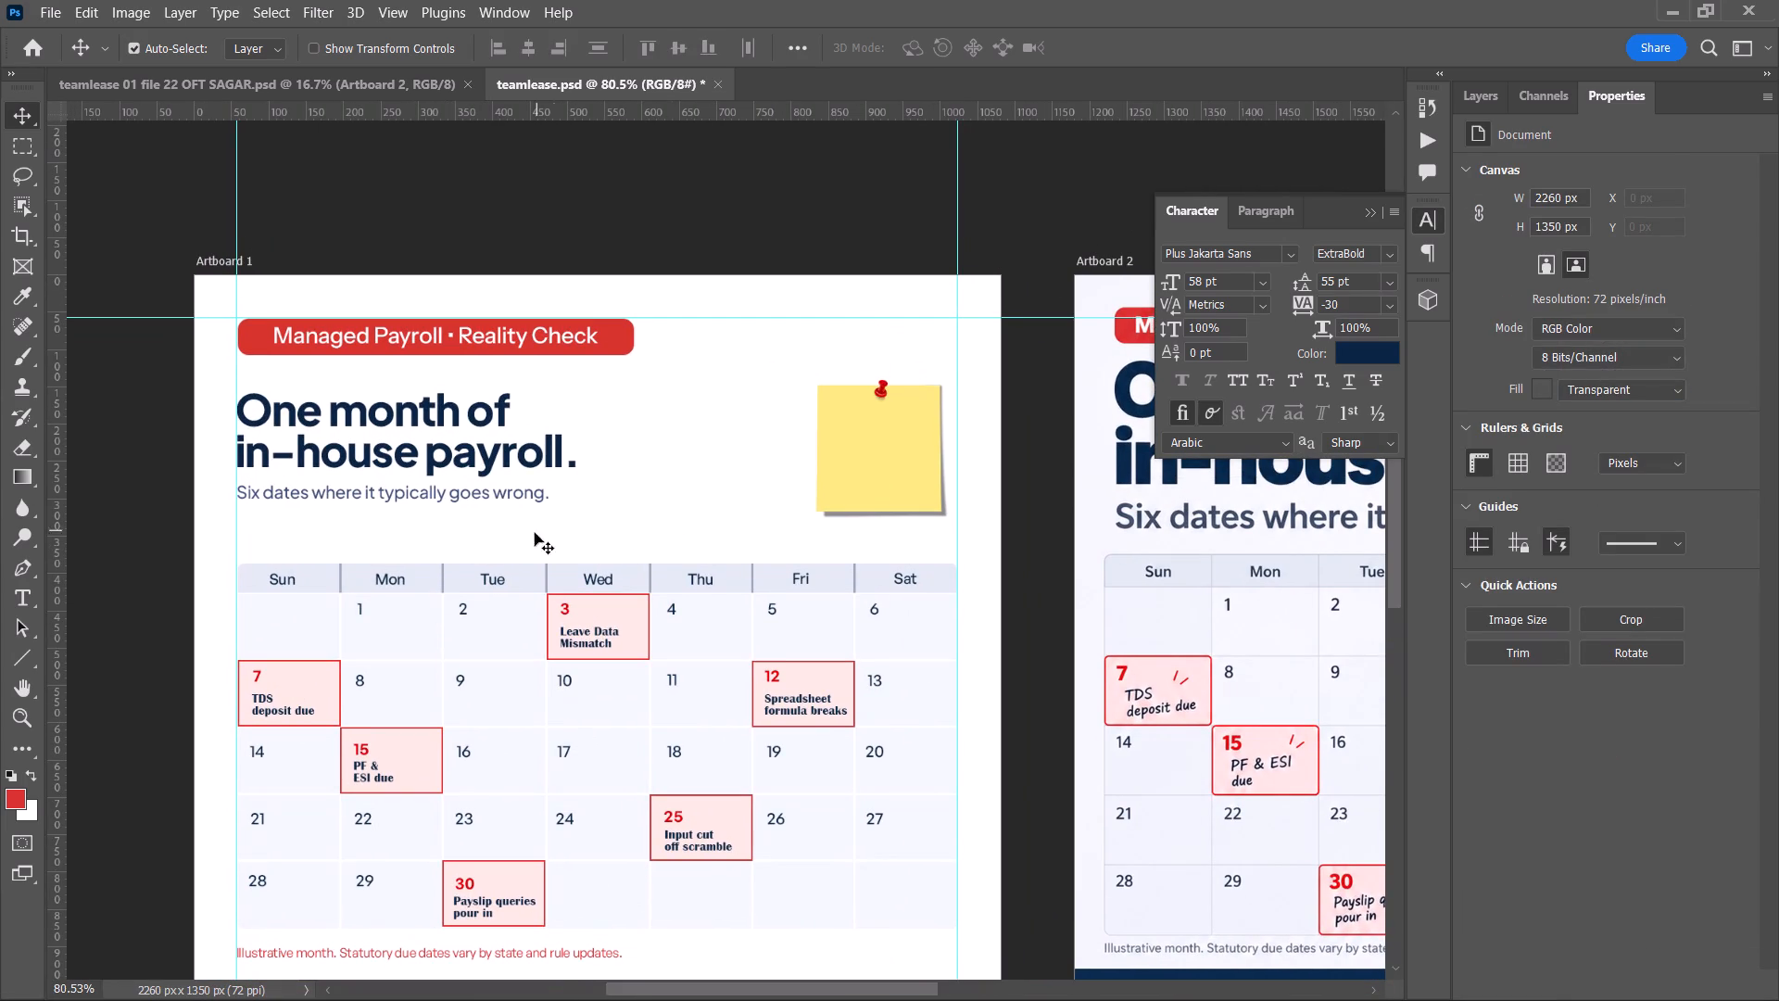
{"action": "scroll", "coordinate": [577, 654], "scroll_direction": "up", "scroll_amount": 8, "text": "alt"}
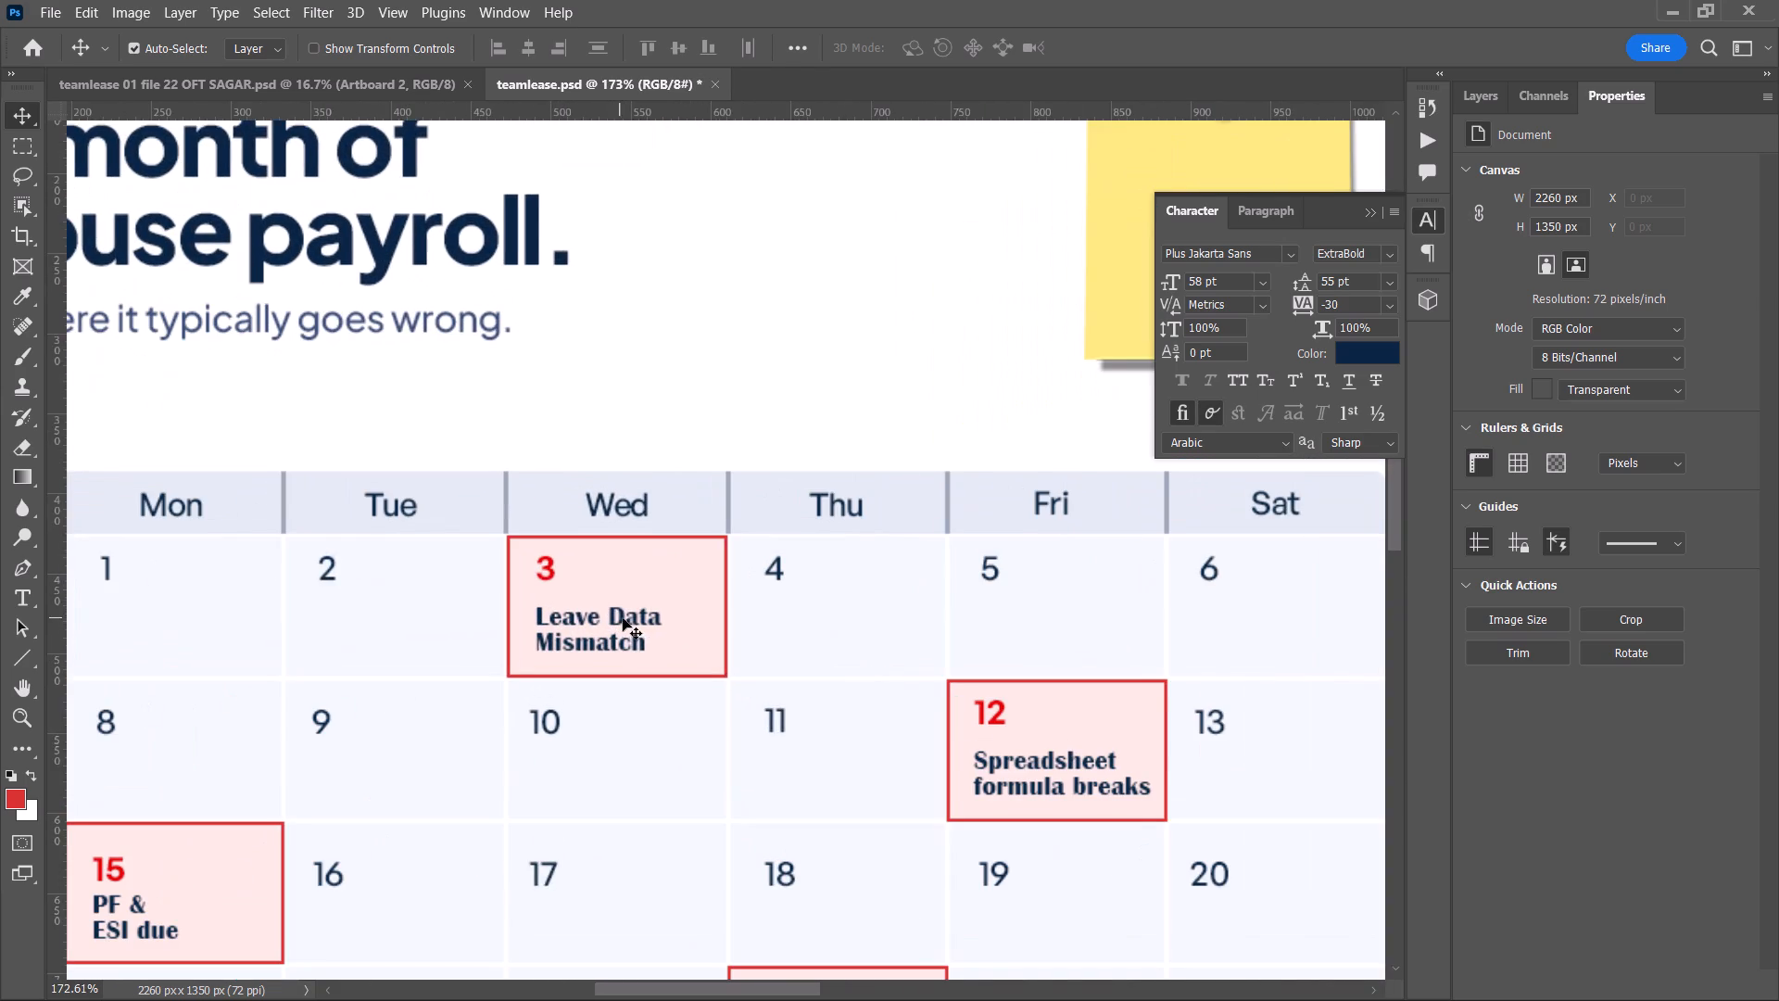
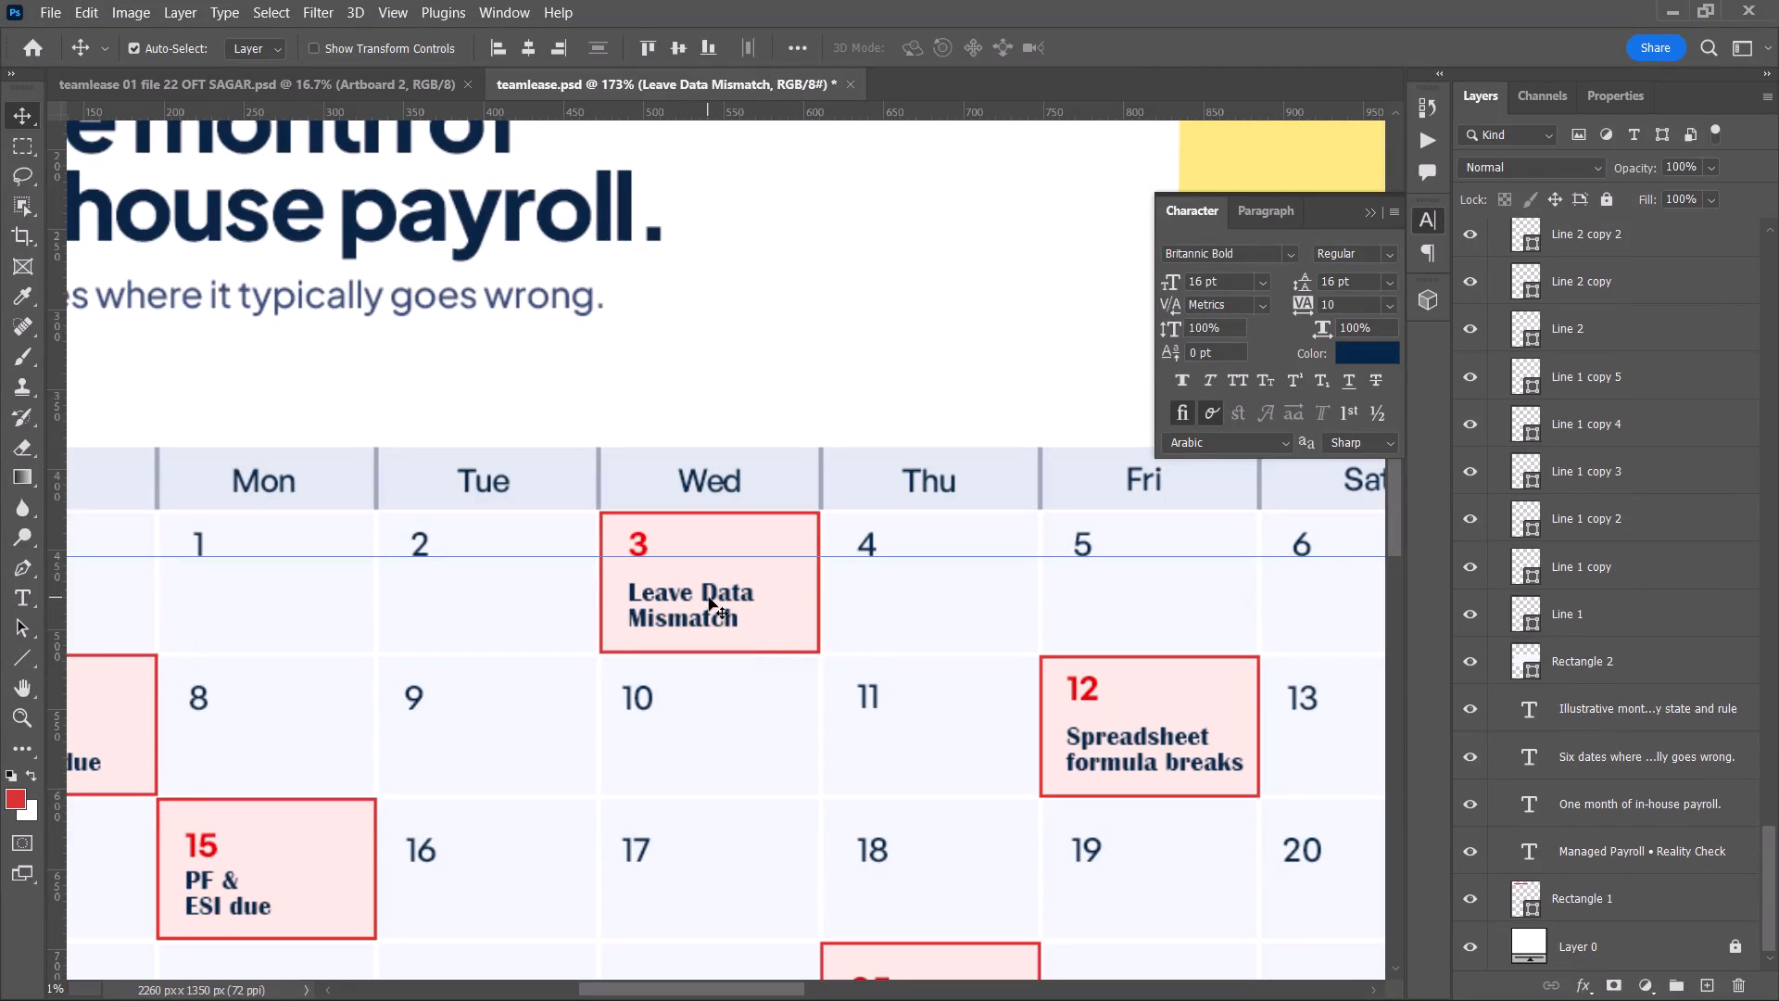
Set the six red-cell note texts on Artboard 1, from "Leave Data Mismatch" to "Spreadsheet formula breaks", to Plus Jakarta Sans Medium.
{"action": "scroll", "coordinate": [1521, 610], "scroll_direction": "up", "scroll_amount": 4}
{"action": "scroll", "coordinate": [1523, 610], "scroll_direction": "down", "scroll_amount": 12}
{"action": "scroll", "coordinate": [1523, 610], "scroll_direction": "up", "scroll_amount": 9}
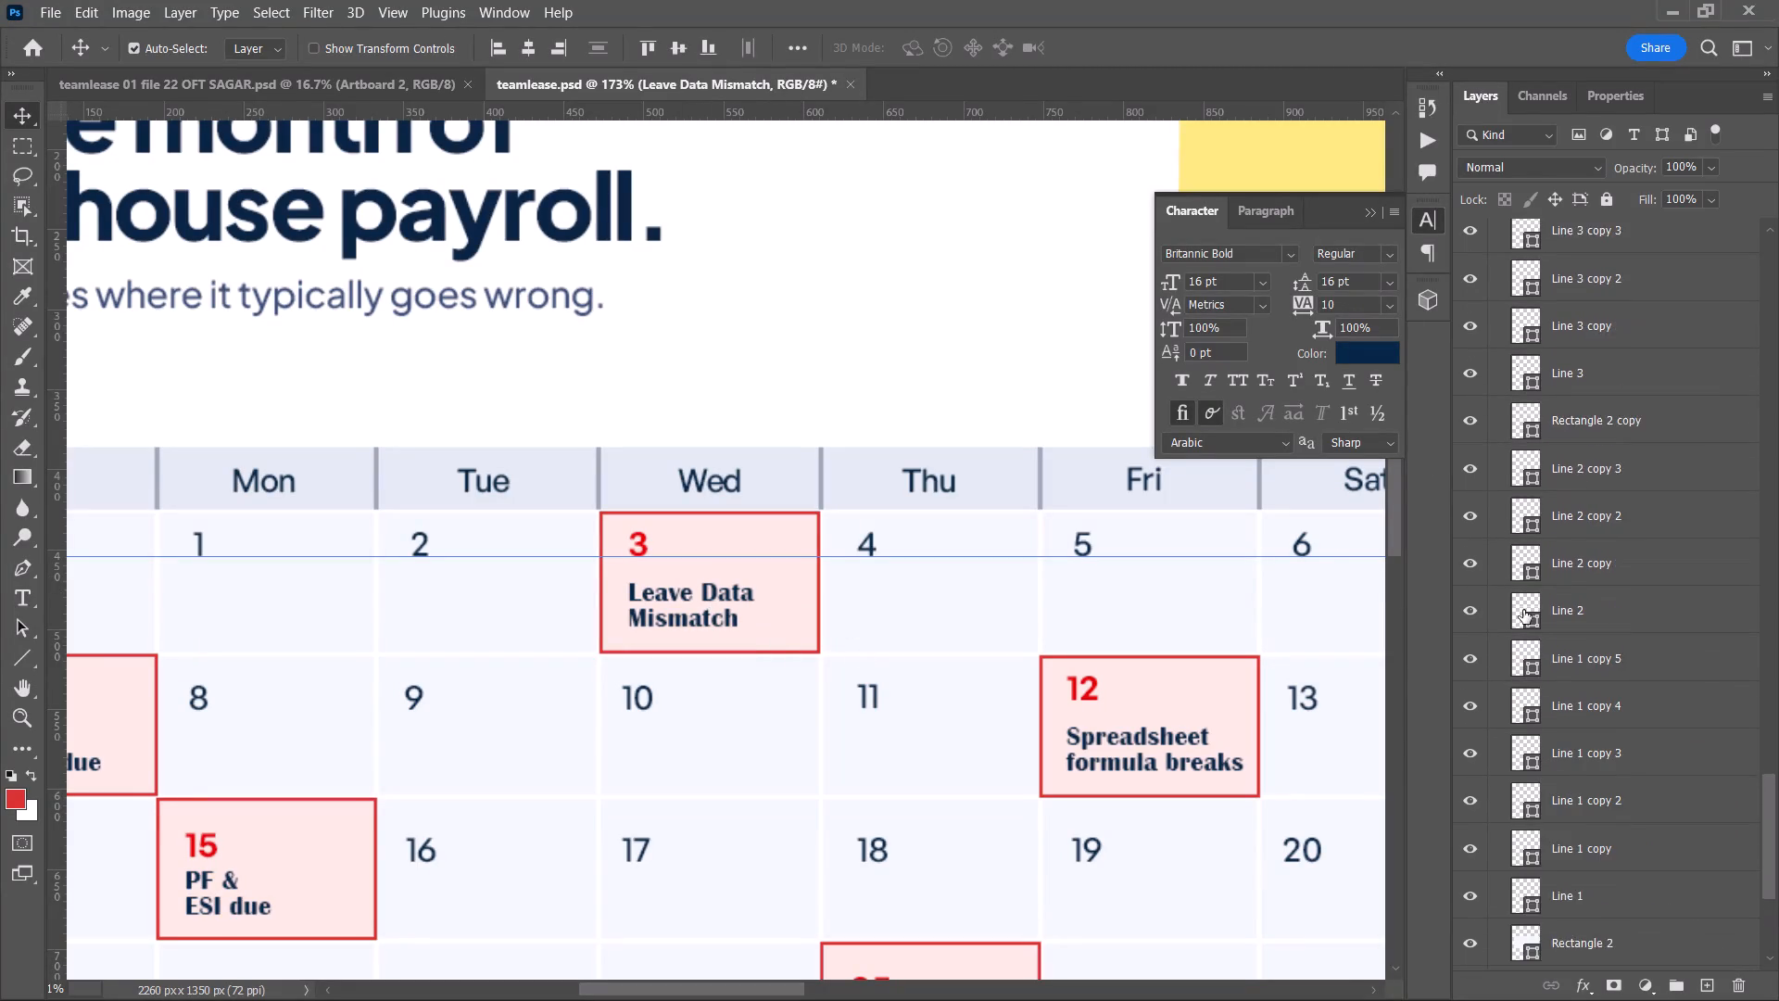
{"action": "scroll", "coordinate": [1523, 610], "scroll_direction": "up", "scroll_amount": 20}
{"action": "scroll", "coordinate": [1523, 610], "scroll_direction": "up", "scroll_amount": 20}
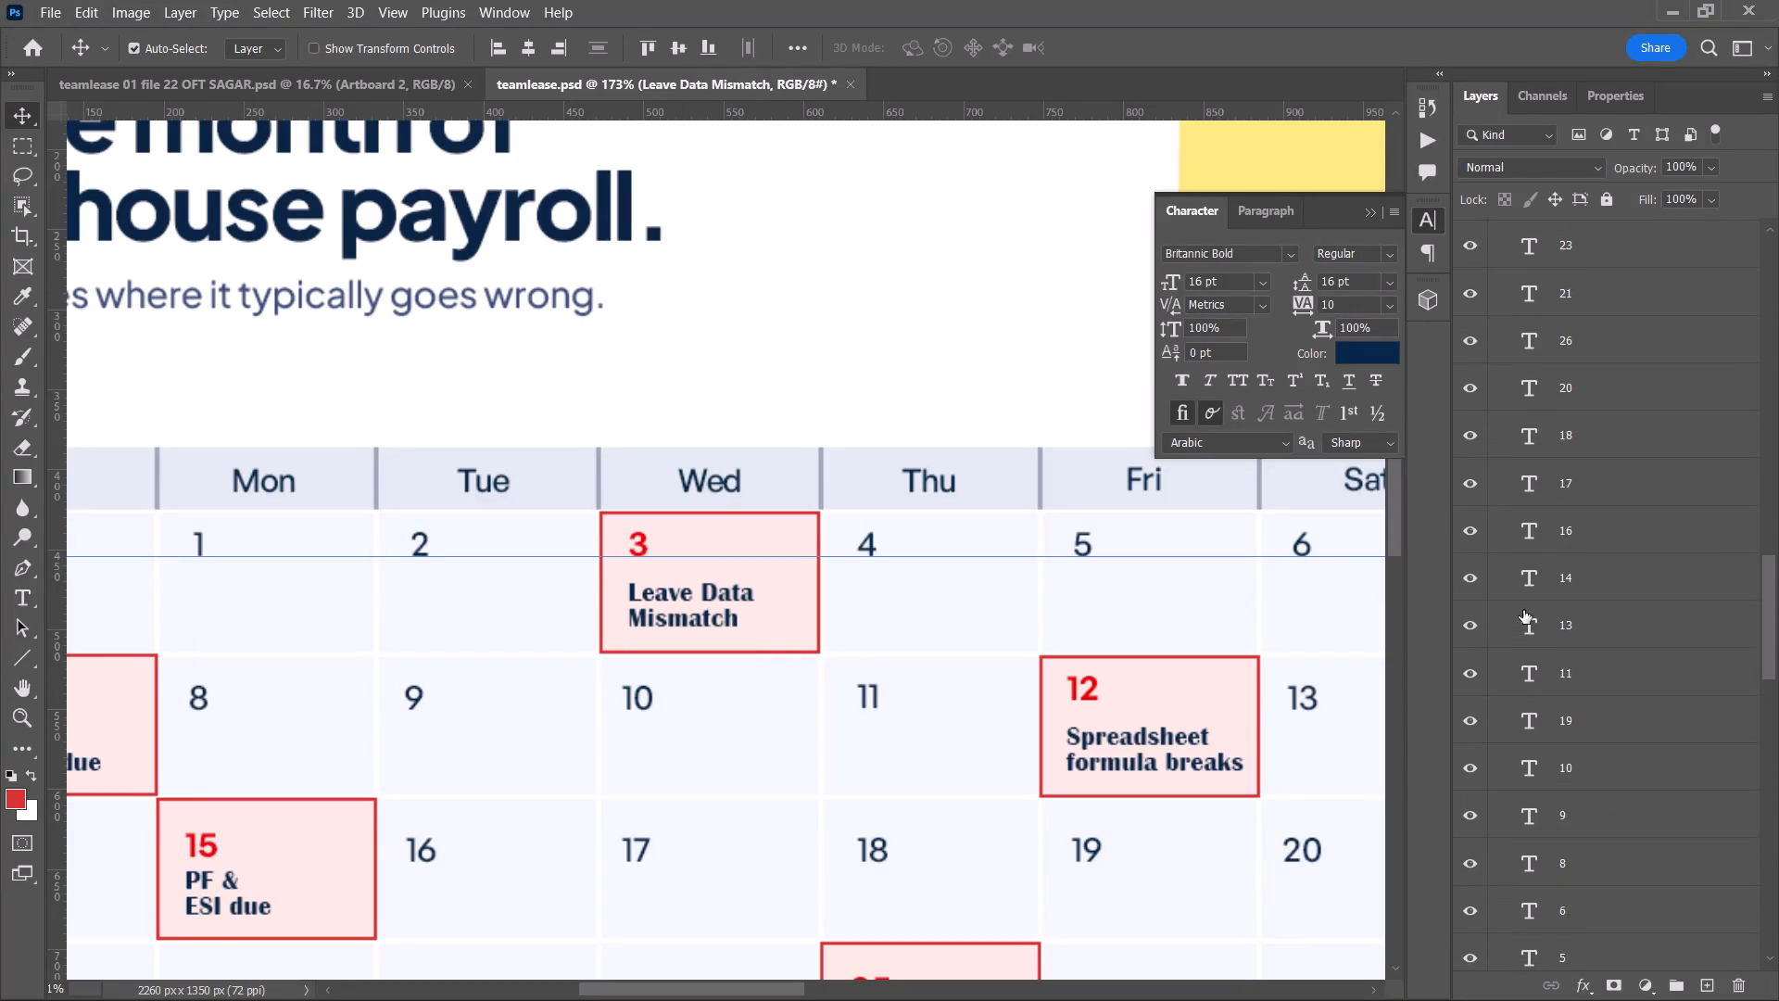
{"action": "scroll", "coordinate": [1523, 610], "scroll_direction": "up", "scroll_amount": 7}
{"action": "scroll", "coordinate": [799, 653], "scroll_direction": "down", "scroll_amount": 11, "text": "alt"}
{"action": "scroll", "coordinate": [1629, 566], "scroll_direction": "up", "scroll_amount": 11}
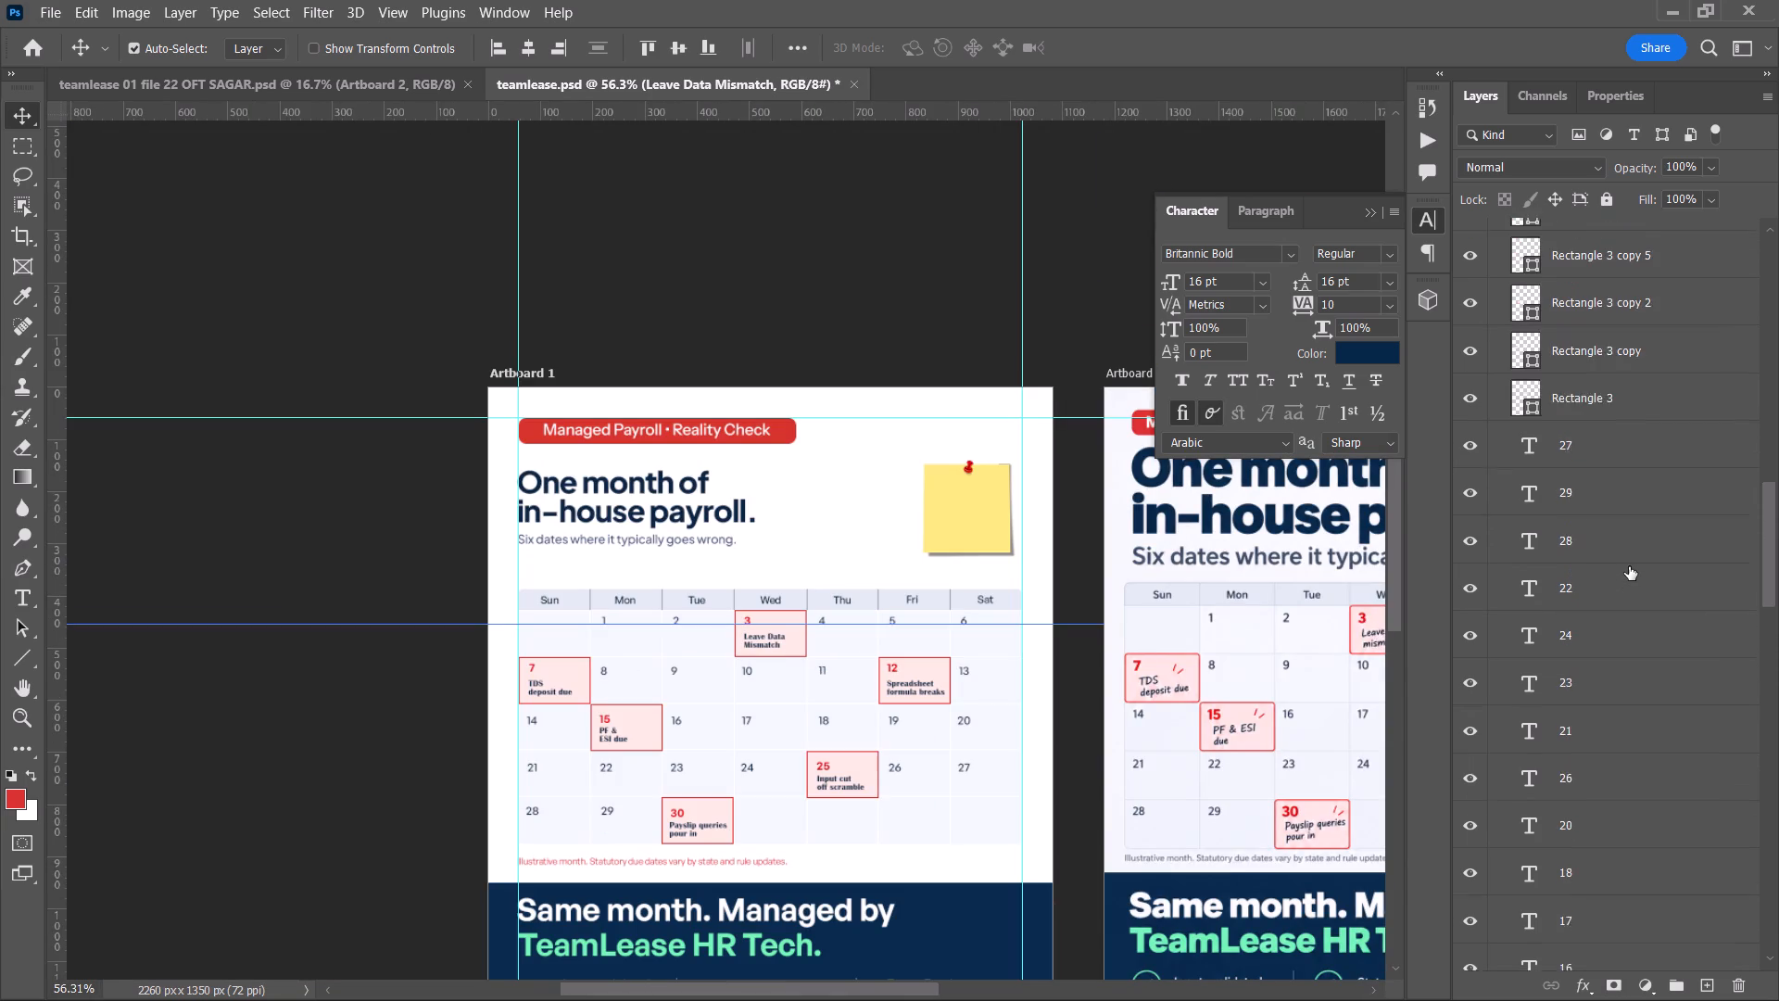
{"action": "scroll", "coordinate": [1629, 566], "scroll_direction": "up", "scroll_amount": 1}
{"action": "scroll", "coordinate": [1629, 566], "scroll_direction": "up", "scroll_amount": 20}
{"action": "scroll", "coordinate": [1629, 566], "scroll_direction": "up", "scroll_amount": 8}
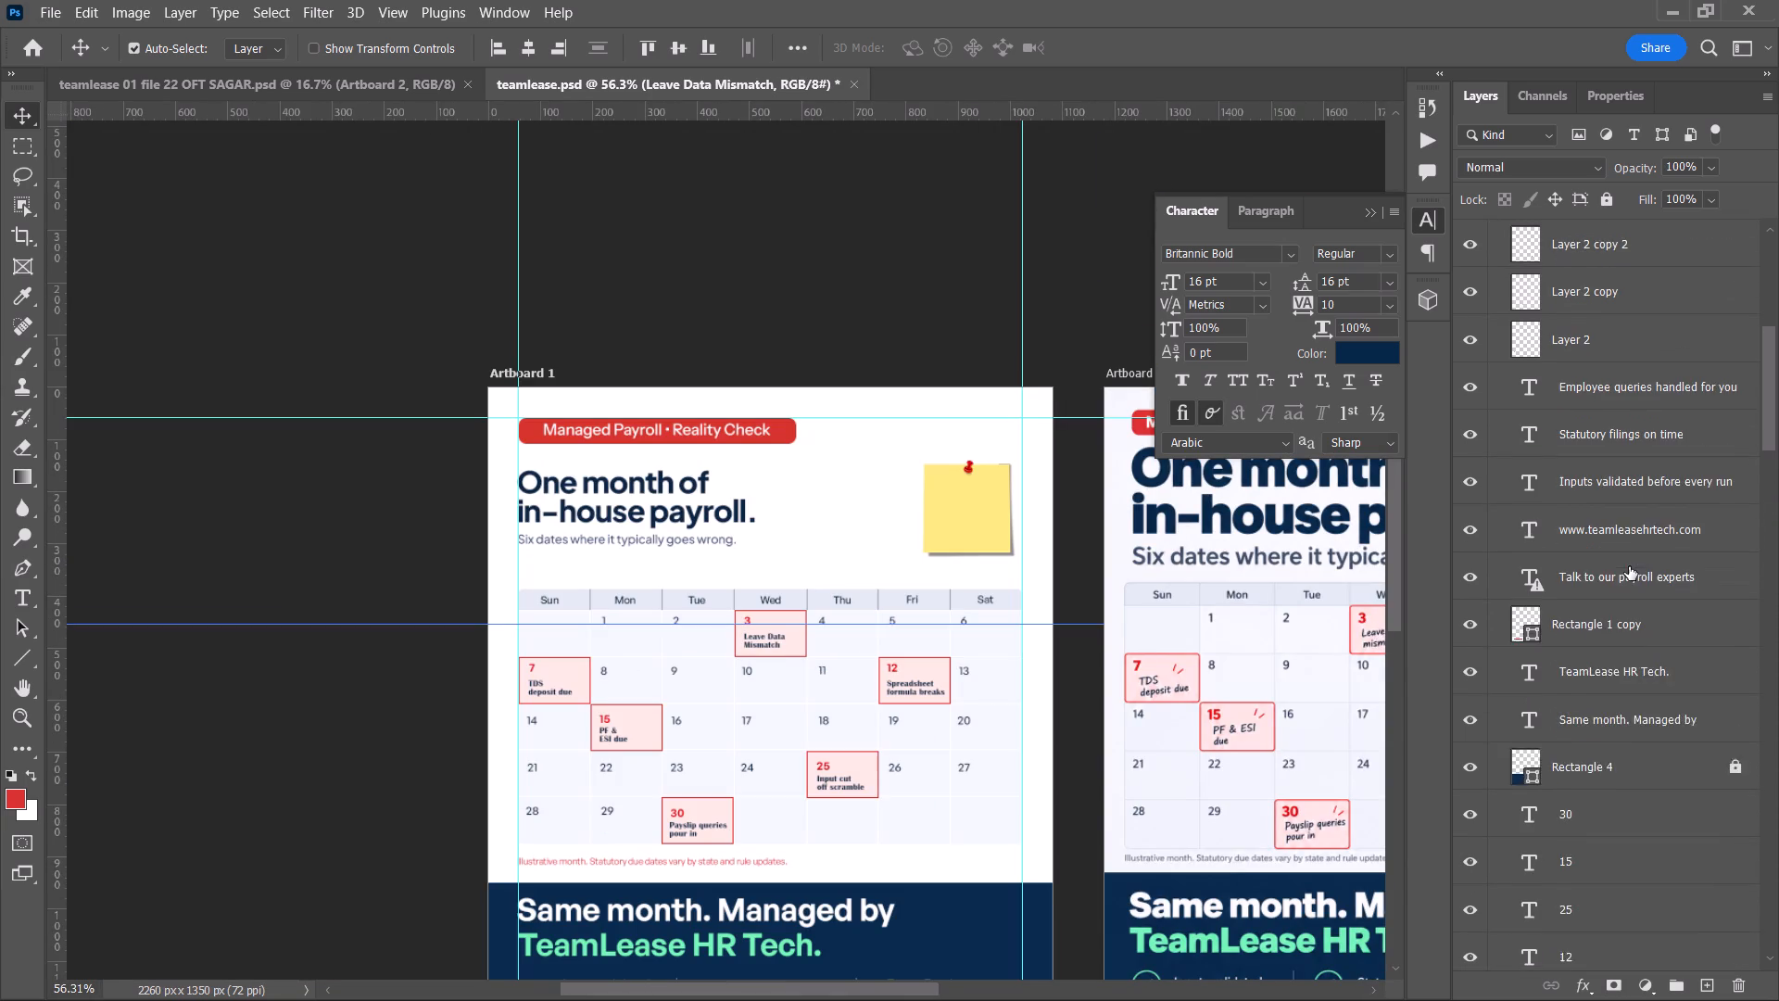
{"action": "scroll", "coordinate": [1629, 566], "scroll_direction": "up", "scroll_amount": 16}
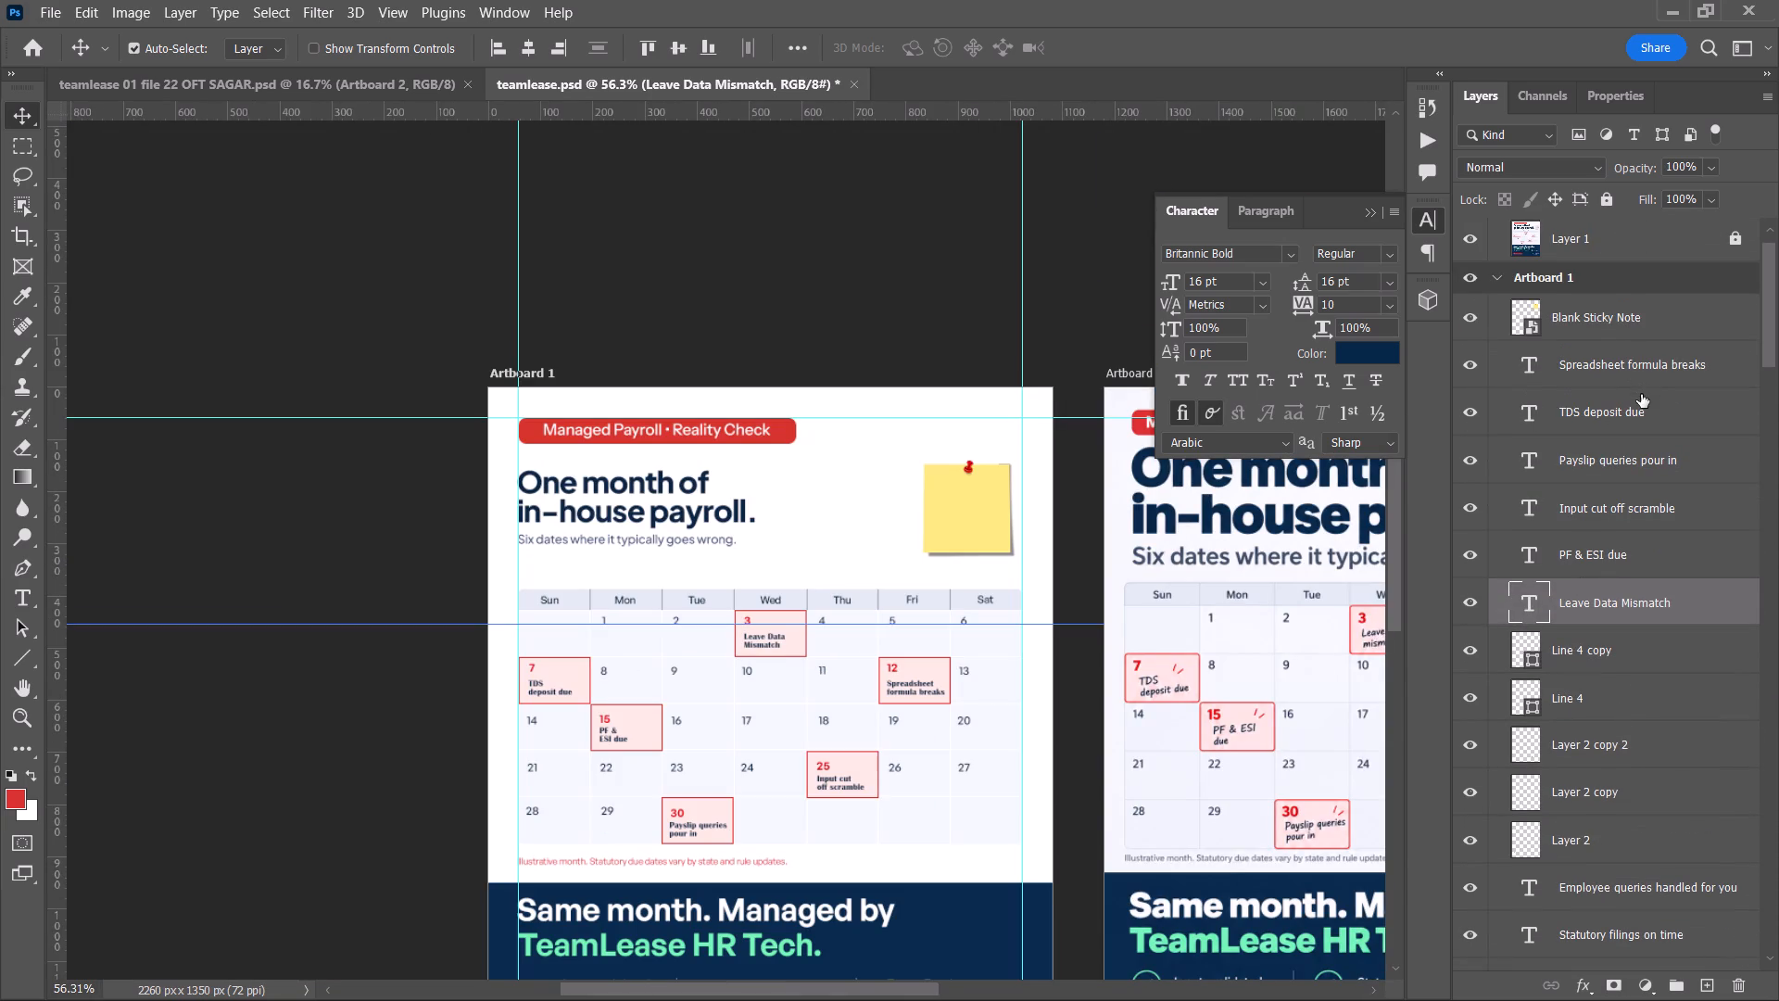
{"action": "left_click", "coordinate": [1644, 377], "text": "shift"}
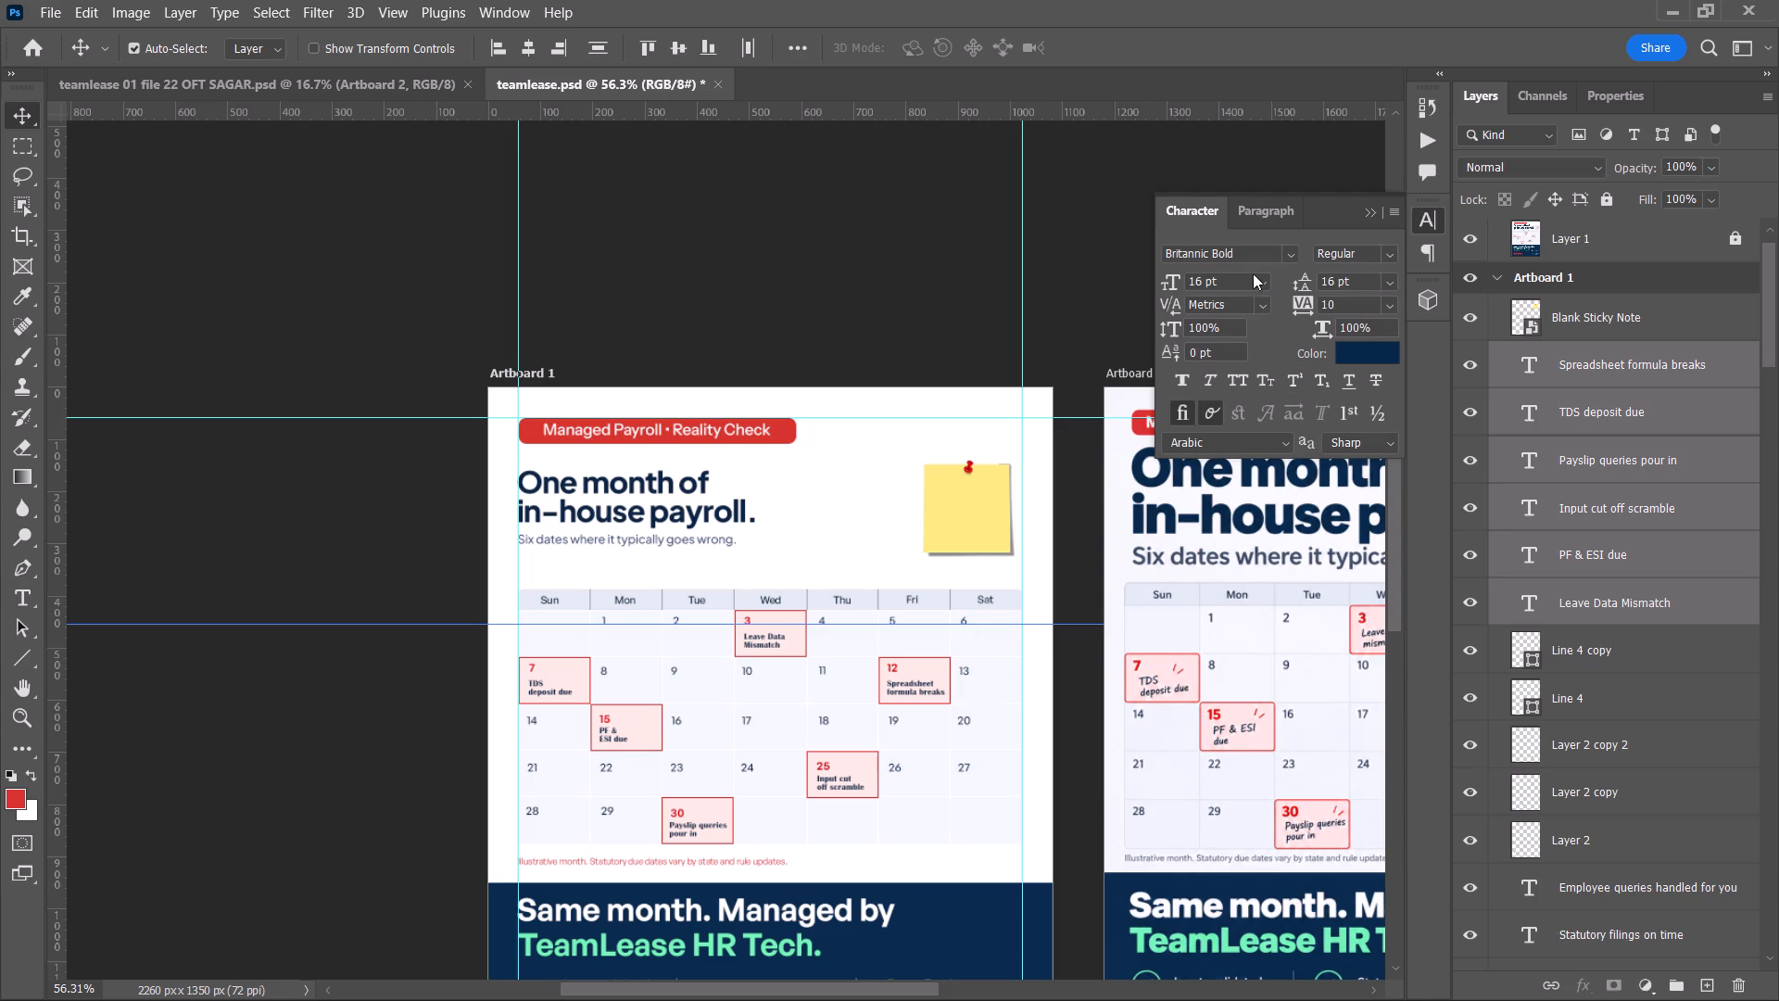
{"action": "left_click", "coordinate": [1289, 253]}
{"action": "left_click", "coordinate": [1290, 314]}
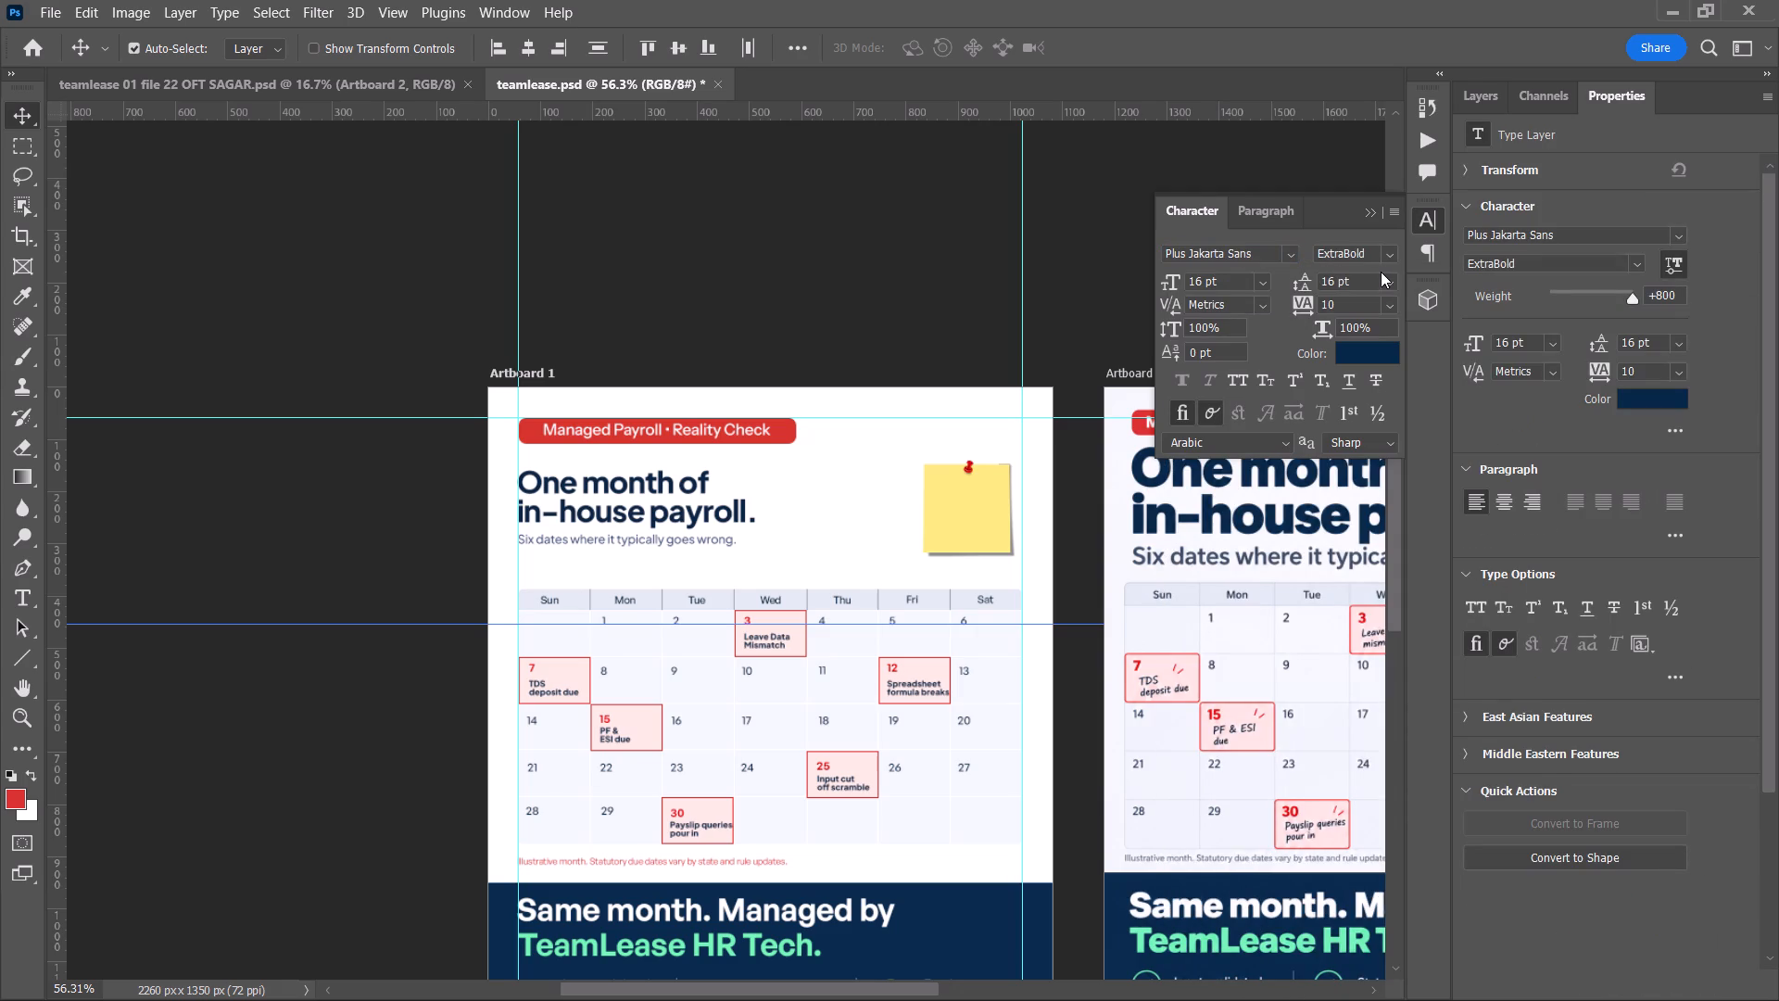
{"action": "left_click", "coordinate": [1381, 249]}
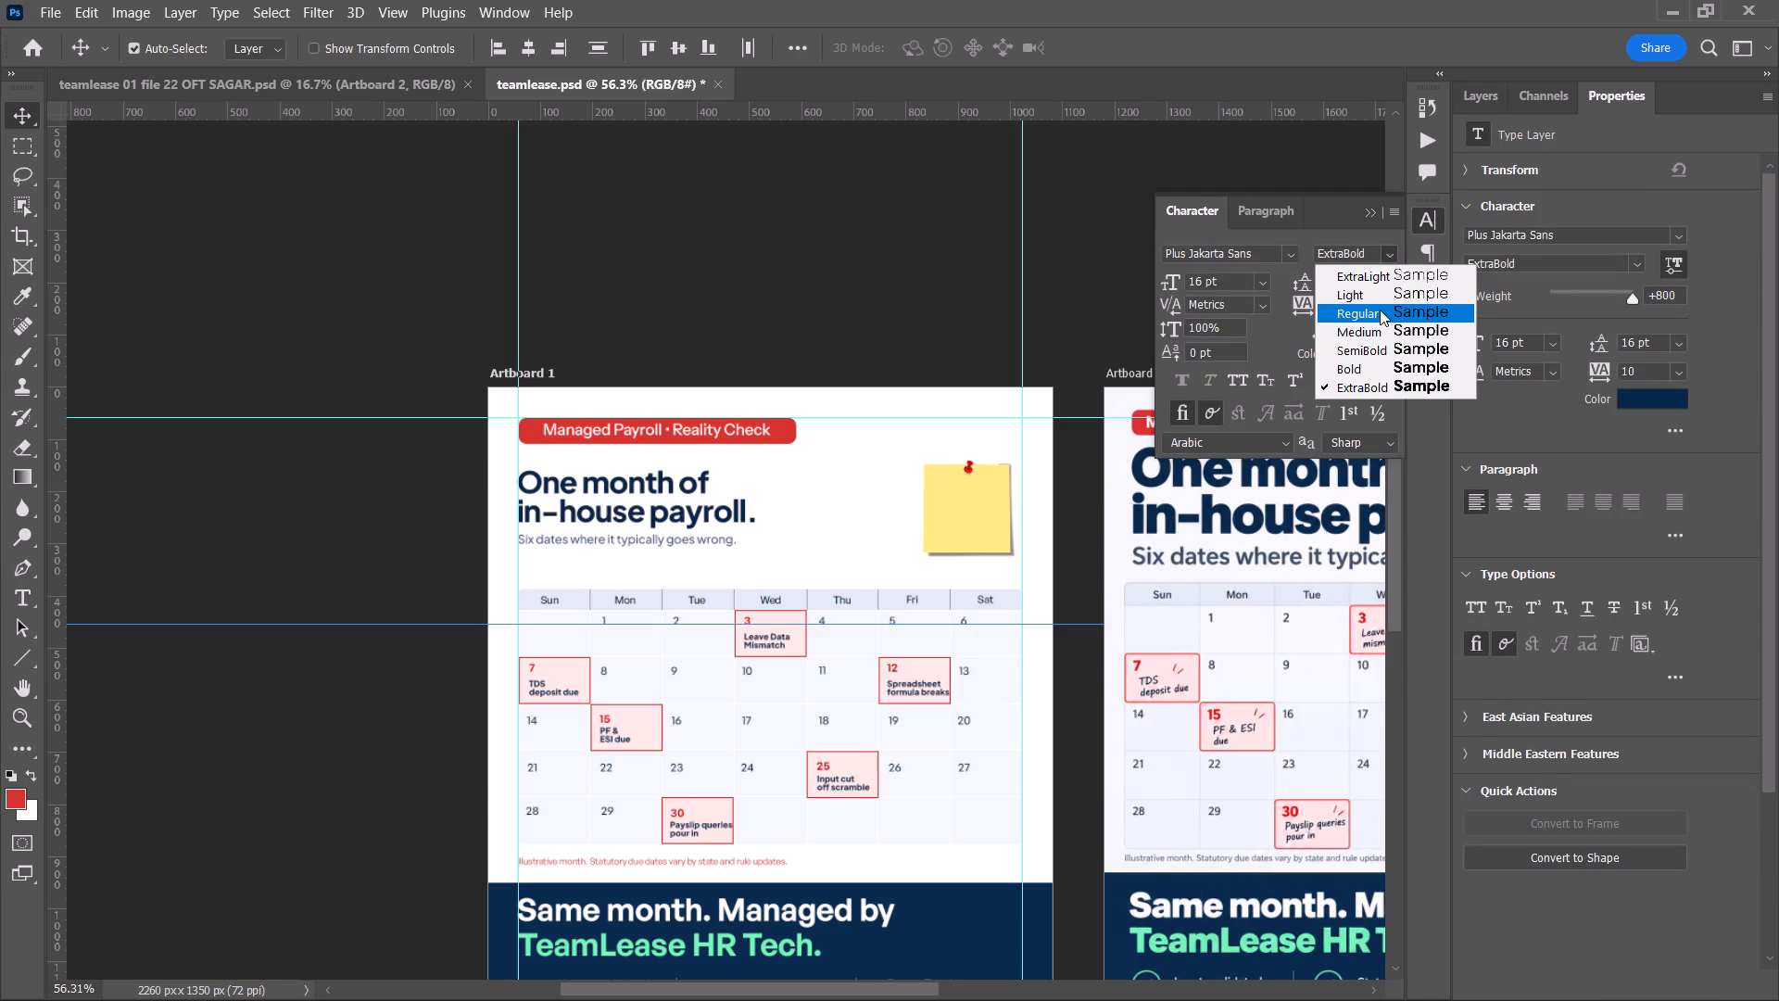
{"action": "left_click", "coordinate": [1382, 329]}
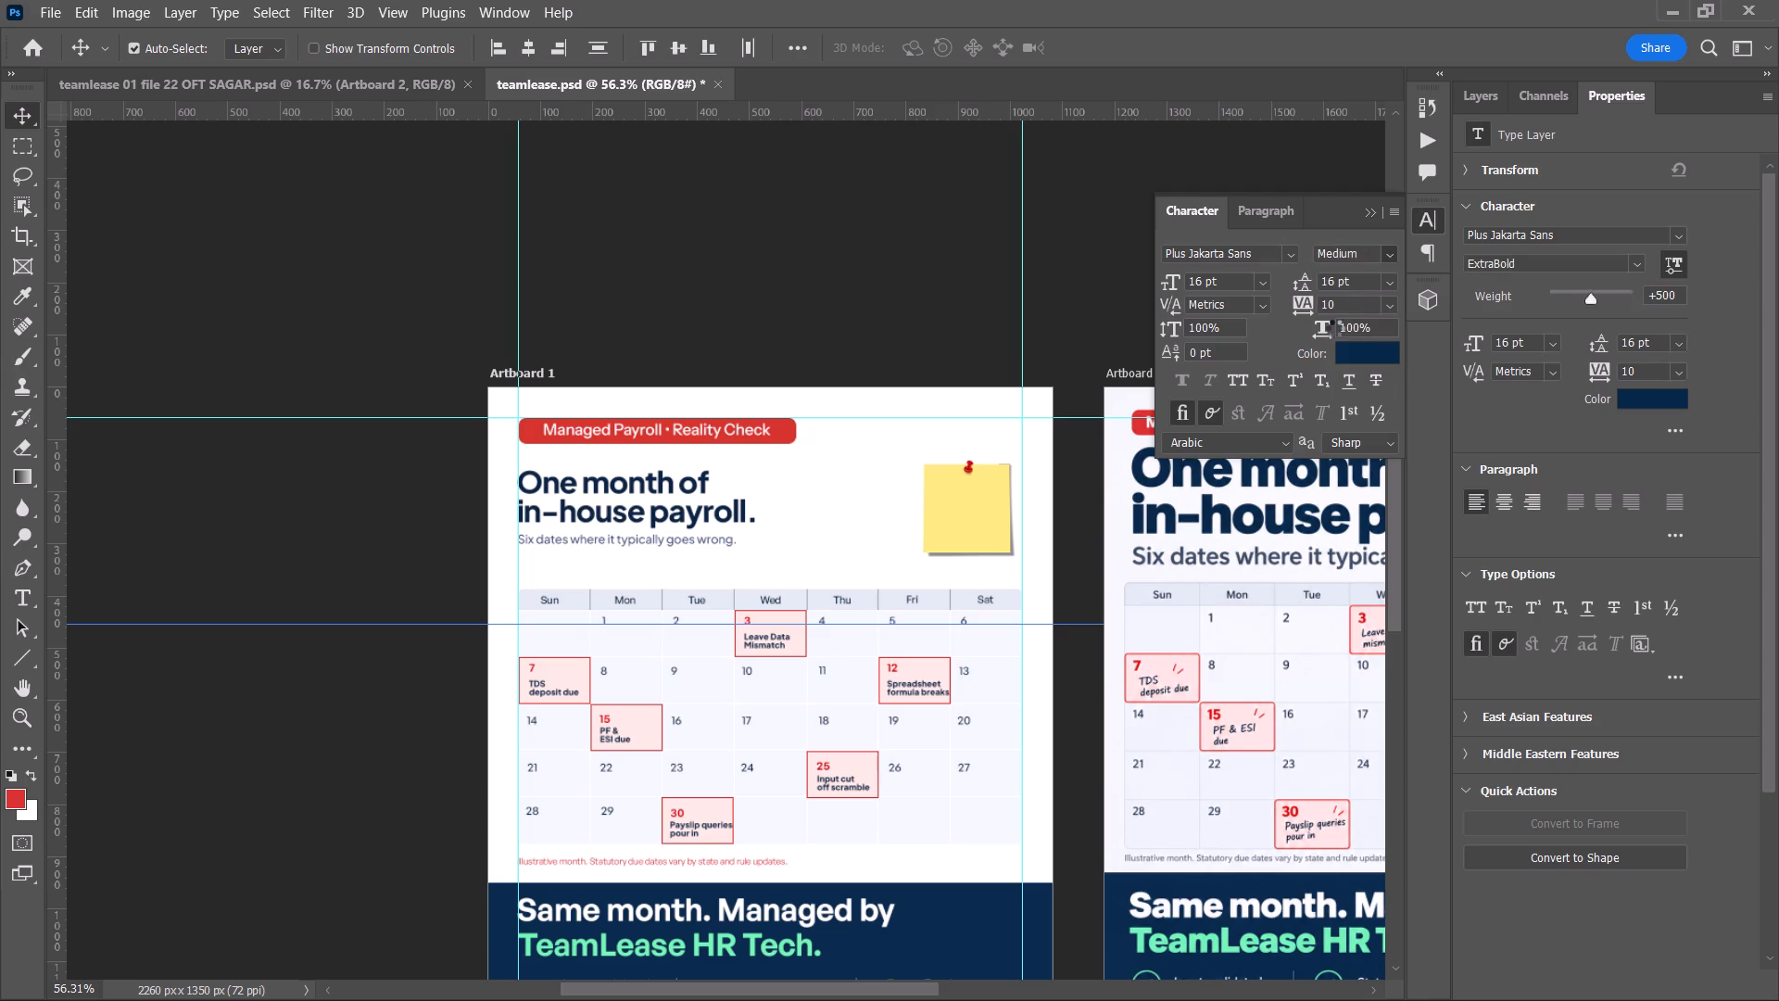
{"action": "scroll", "coordinate": [780, 331], "scroll_direction": "up", "scroll_amount": 5, "text": "alt"}
{"action": "scroll", "coordinate": [780, 331], "scroll_direction": "down", "scroll_amount": 5}
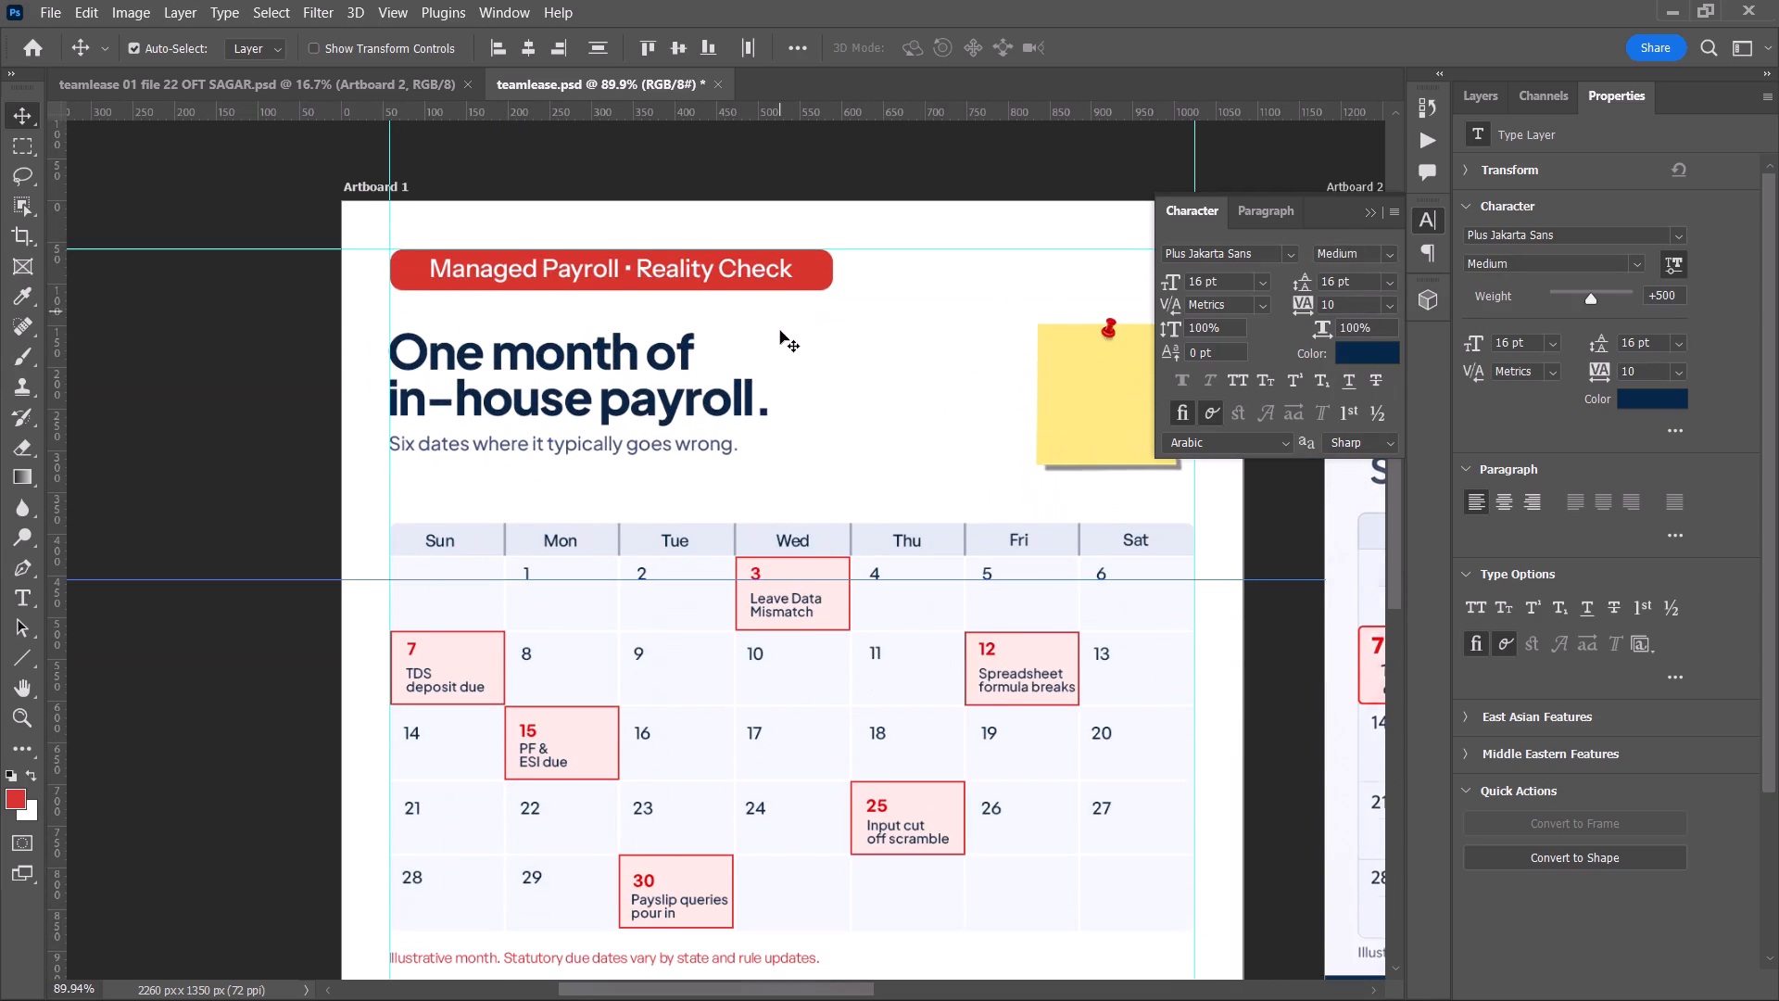
{"action": "scroll", "coordinate": [780, 331], "scroll_direction": "down", "scroll_amount": 1}
{"action": "left_click", "coordinate": [799, 174]}
Save the teamlease.psd document.
{"action": "key", "text": "space"}
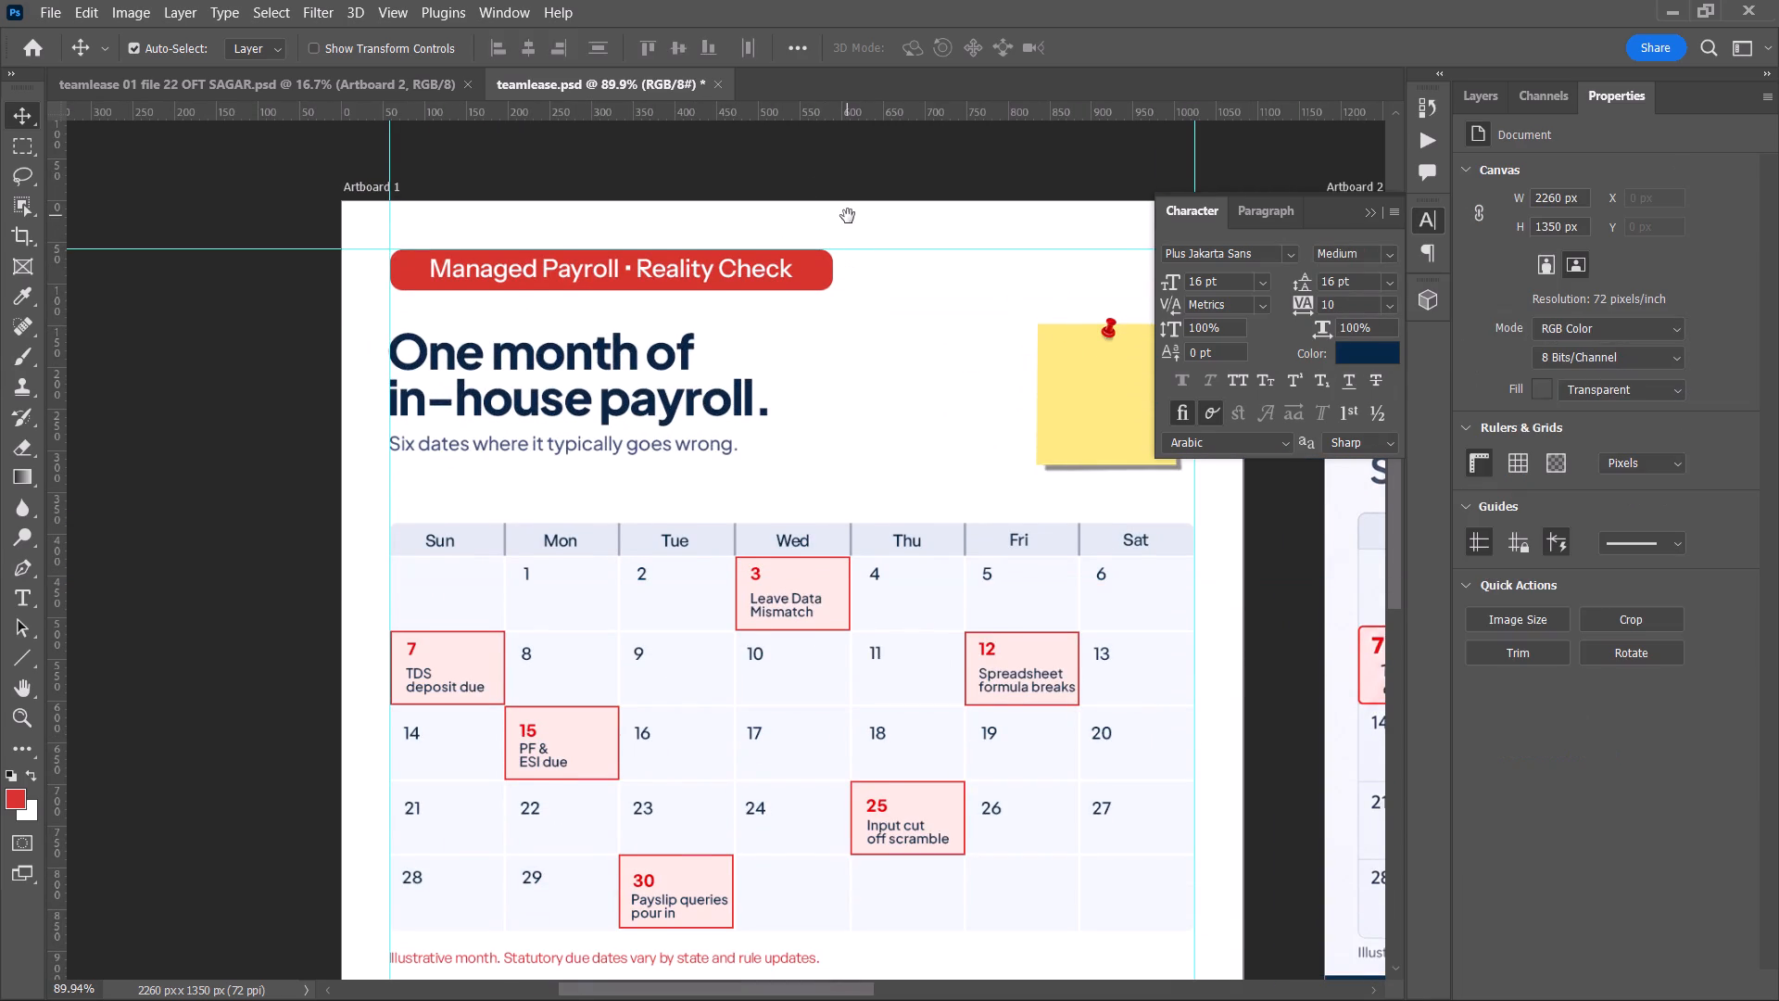
{"action": "left_click_drag", "start_coordinate": [848, 216], "coordinate": [768, 193]}
{"action": "key", "text": "ctrl+s"}
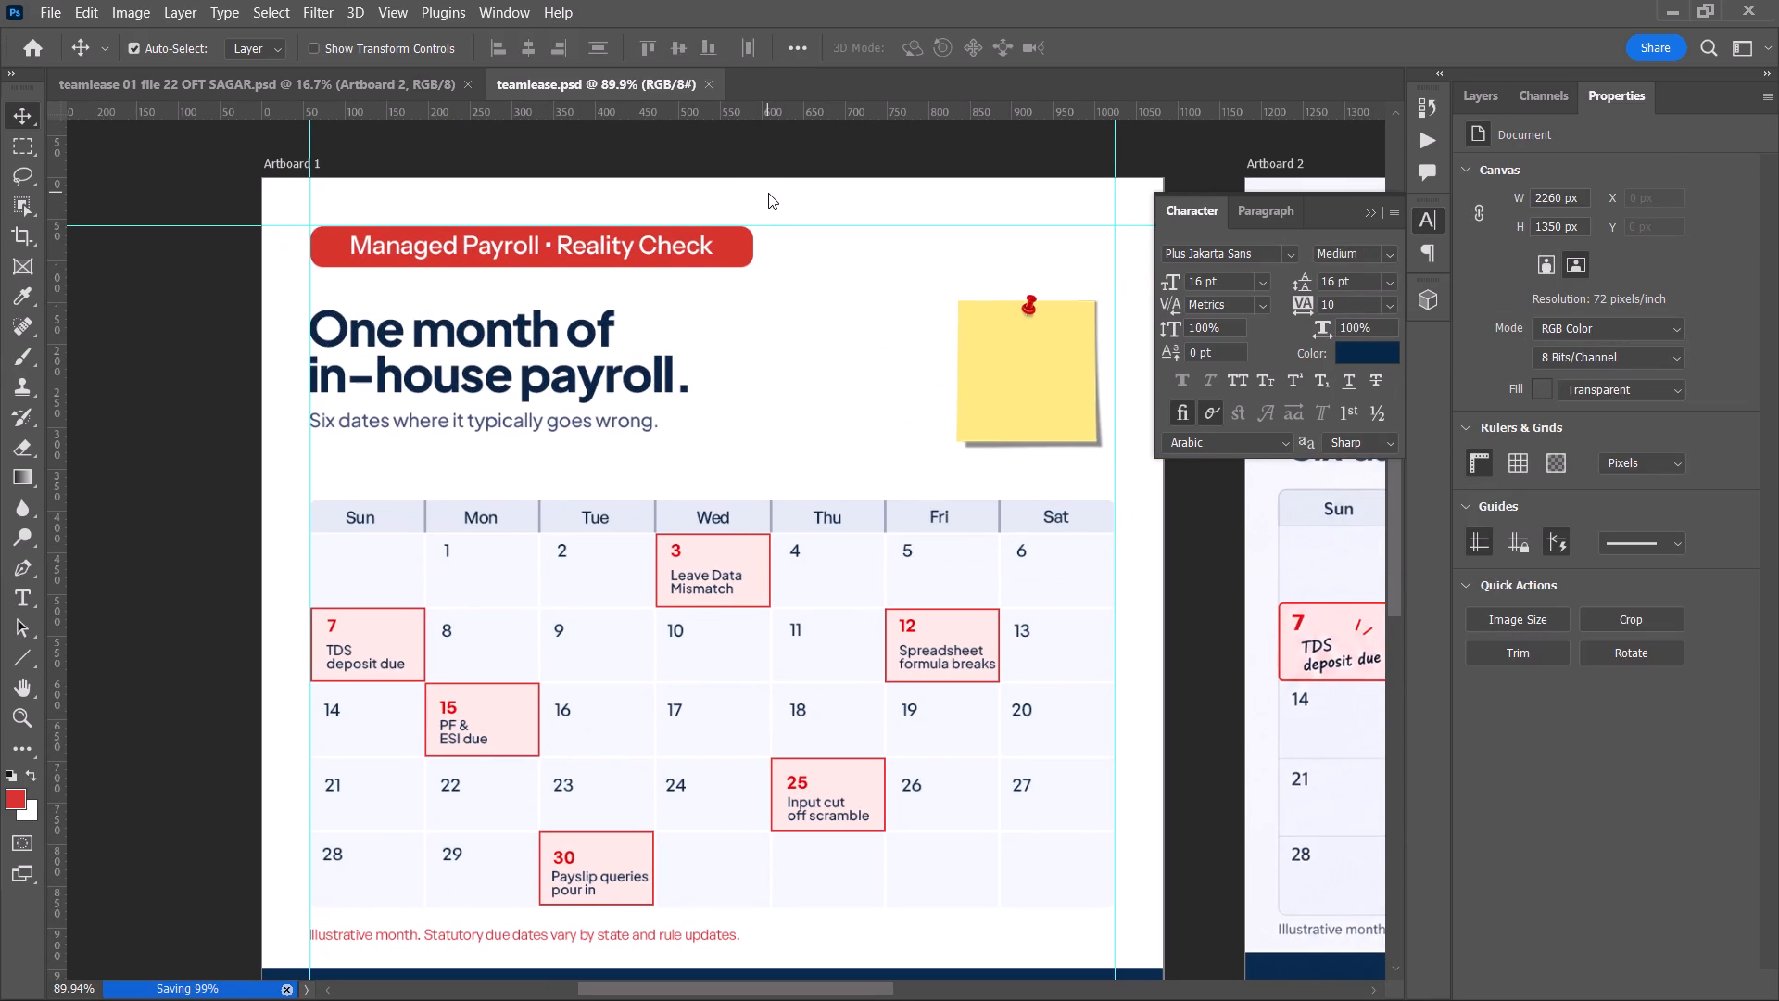
Inspect the restyled calendar notes and the font settings of the "Illustrative month" disclaimer below the calendar on Artboard 1.
{"action": "scroll", "coordinate": [734, 252], "scroll_direction": "down", "scroll_amount": 2, "text": "alt"}
{"action": "key", "text": "space"}
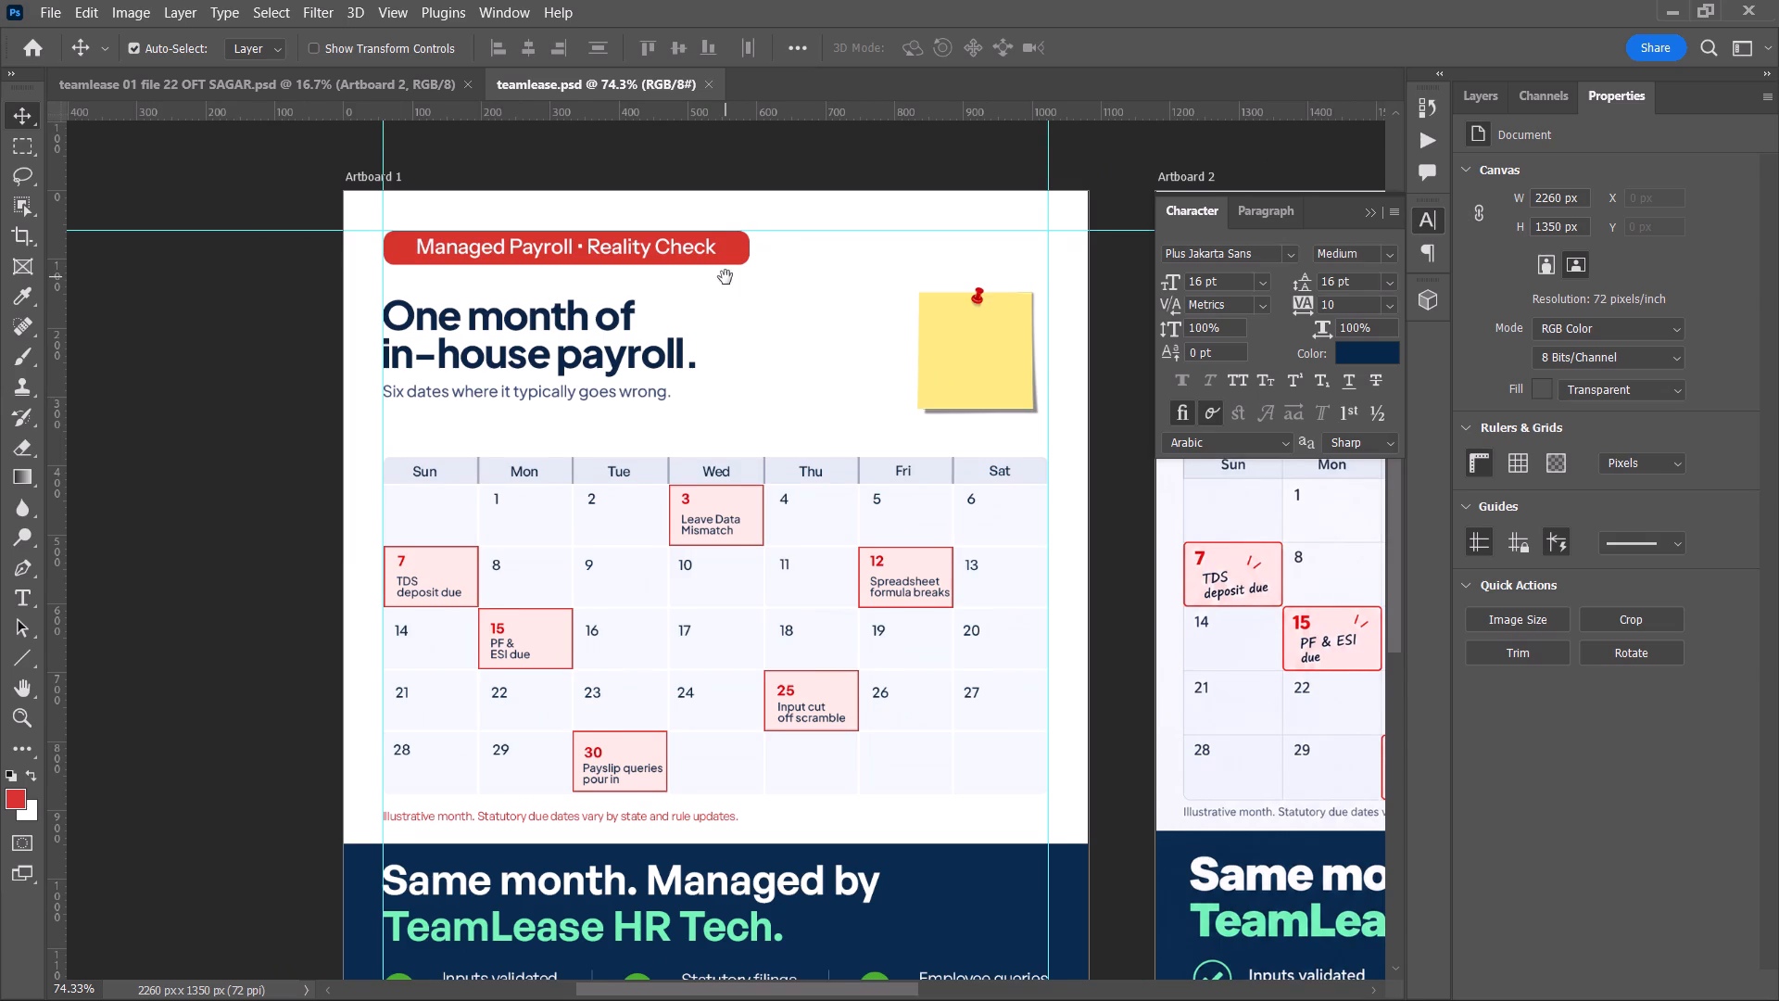
{"action": "left_click_drag", "start_coordinate": [725, 278], "coordinate": [702, 276]}
{"action": "key", "text": "space"}
{"action": "key", "text": "space"}
{"action": "key", "text": "space"}
{"action": "left_click_drag", "start_coordinate": [713, 352], "coordinate": [660, 332]}
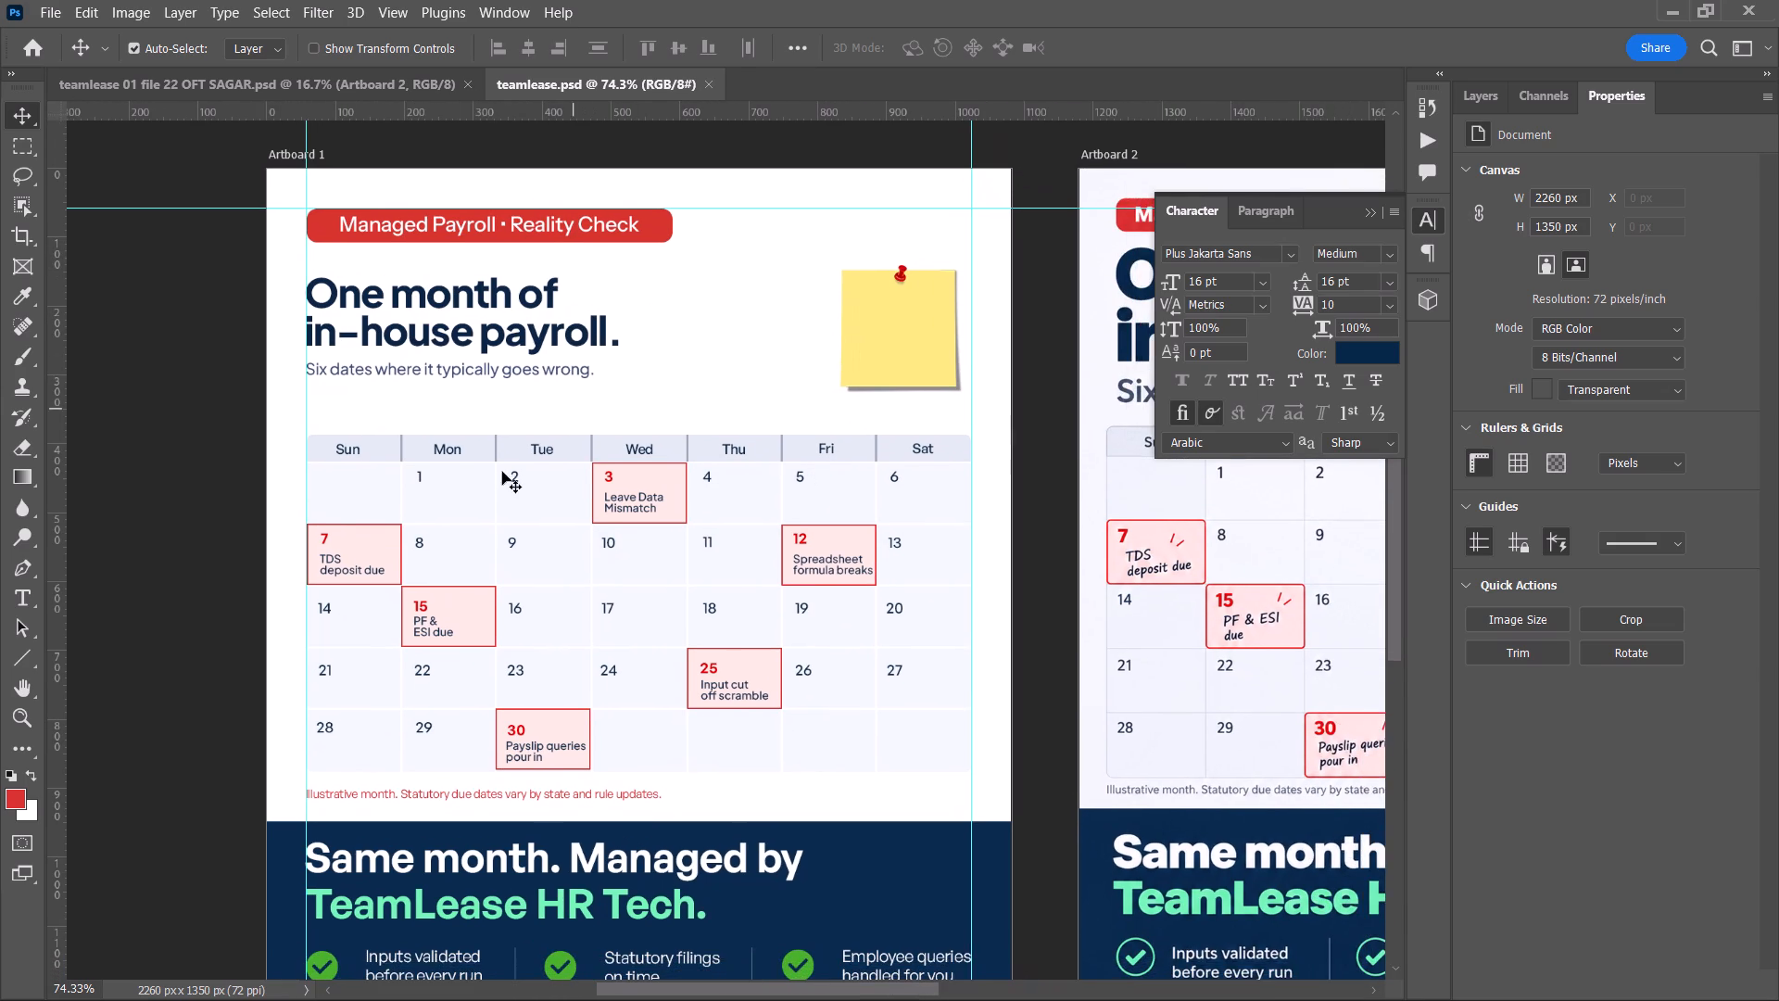
{"action": "scroll", "coordinate": [219, 856], "scroll_direction": "up", "scroll_amount": 5, "text": "alt"}
{"action": "scroll", "coordinate": [241, 843], "scroll_direction": "down", "scroll_amount": 5}
{"action": "left_click", "coordinate": [276, 745]}
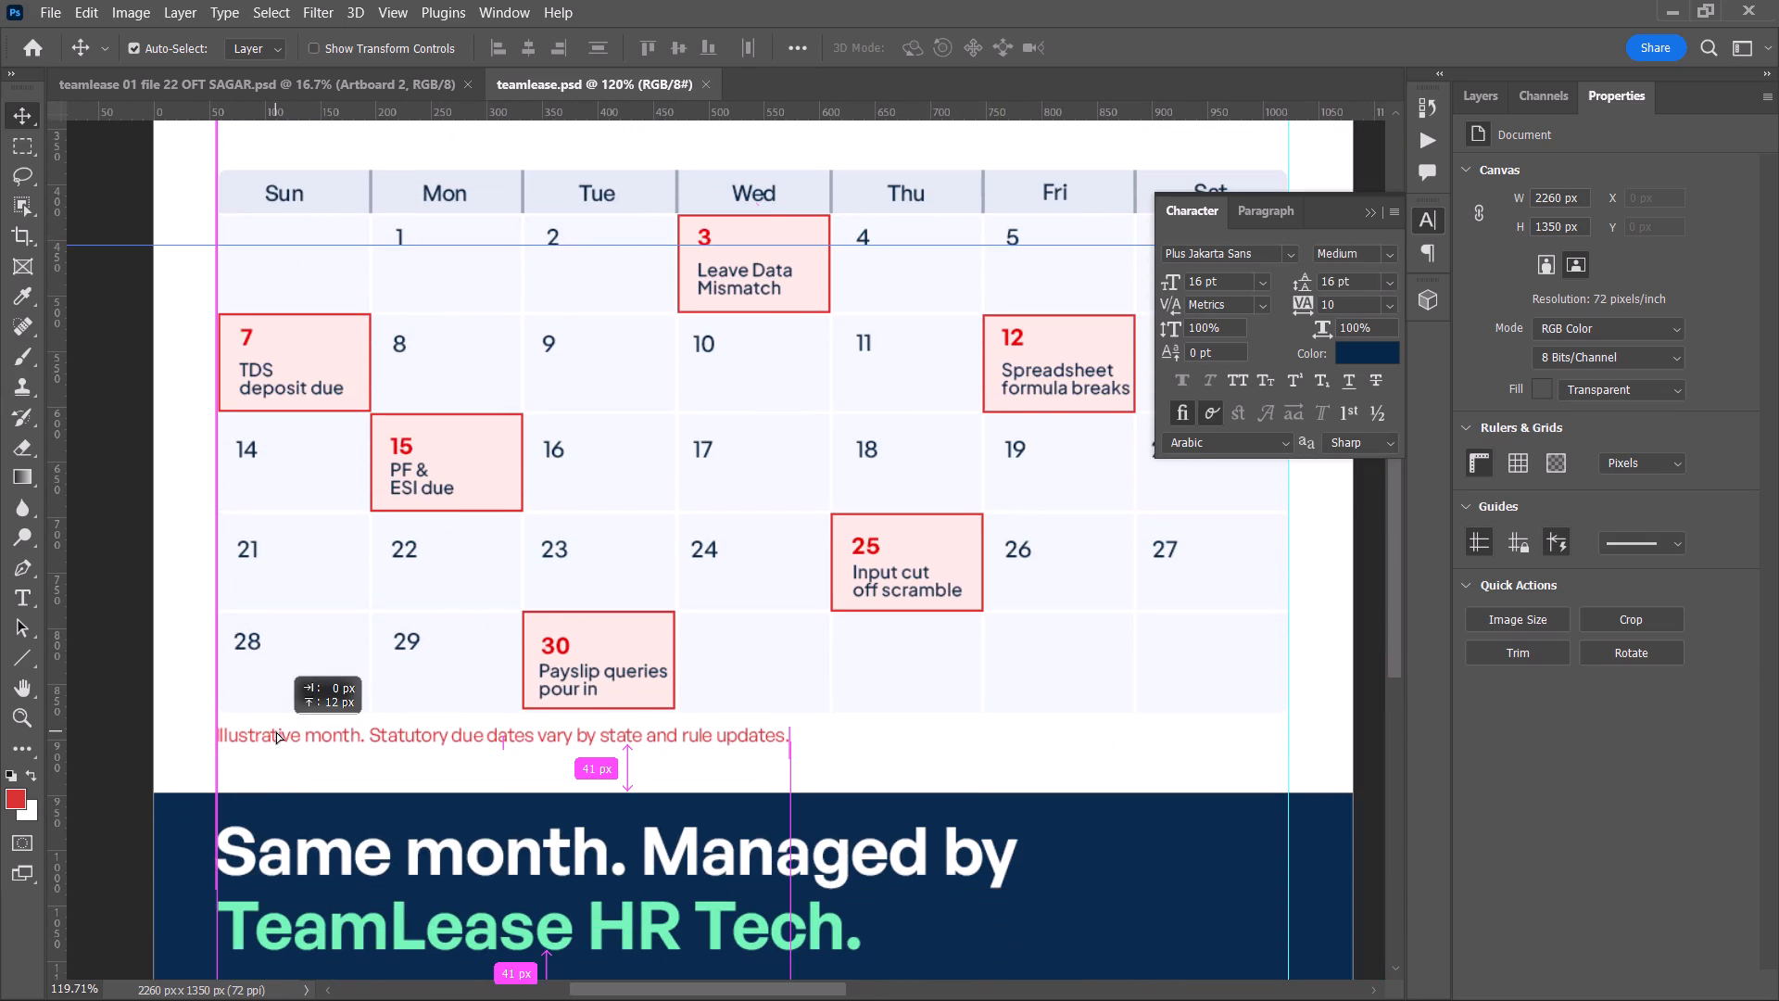
{"action": "left_click", "coordinate": [87, 649]}
Save the teamlease.psd document again.
{"action": "key", "text": "ctrl+s"}
Set the "Same month. Managed by" and "TeamLease HR Tech." footer headline lines on Artboard 1 to Plus Jakarta Sans ExtraBold.
{"action": "scroll", "coordinate": [113, 642], "scroll_direction": "down", "scroll_amount": 3, "text": "alt"}
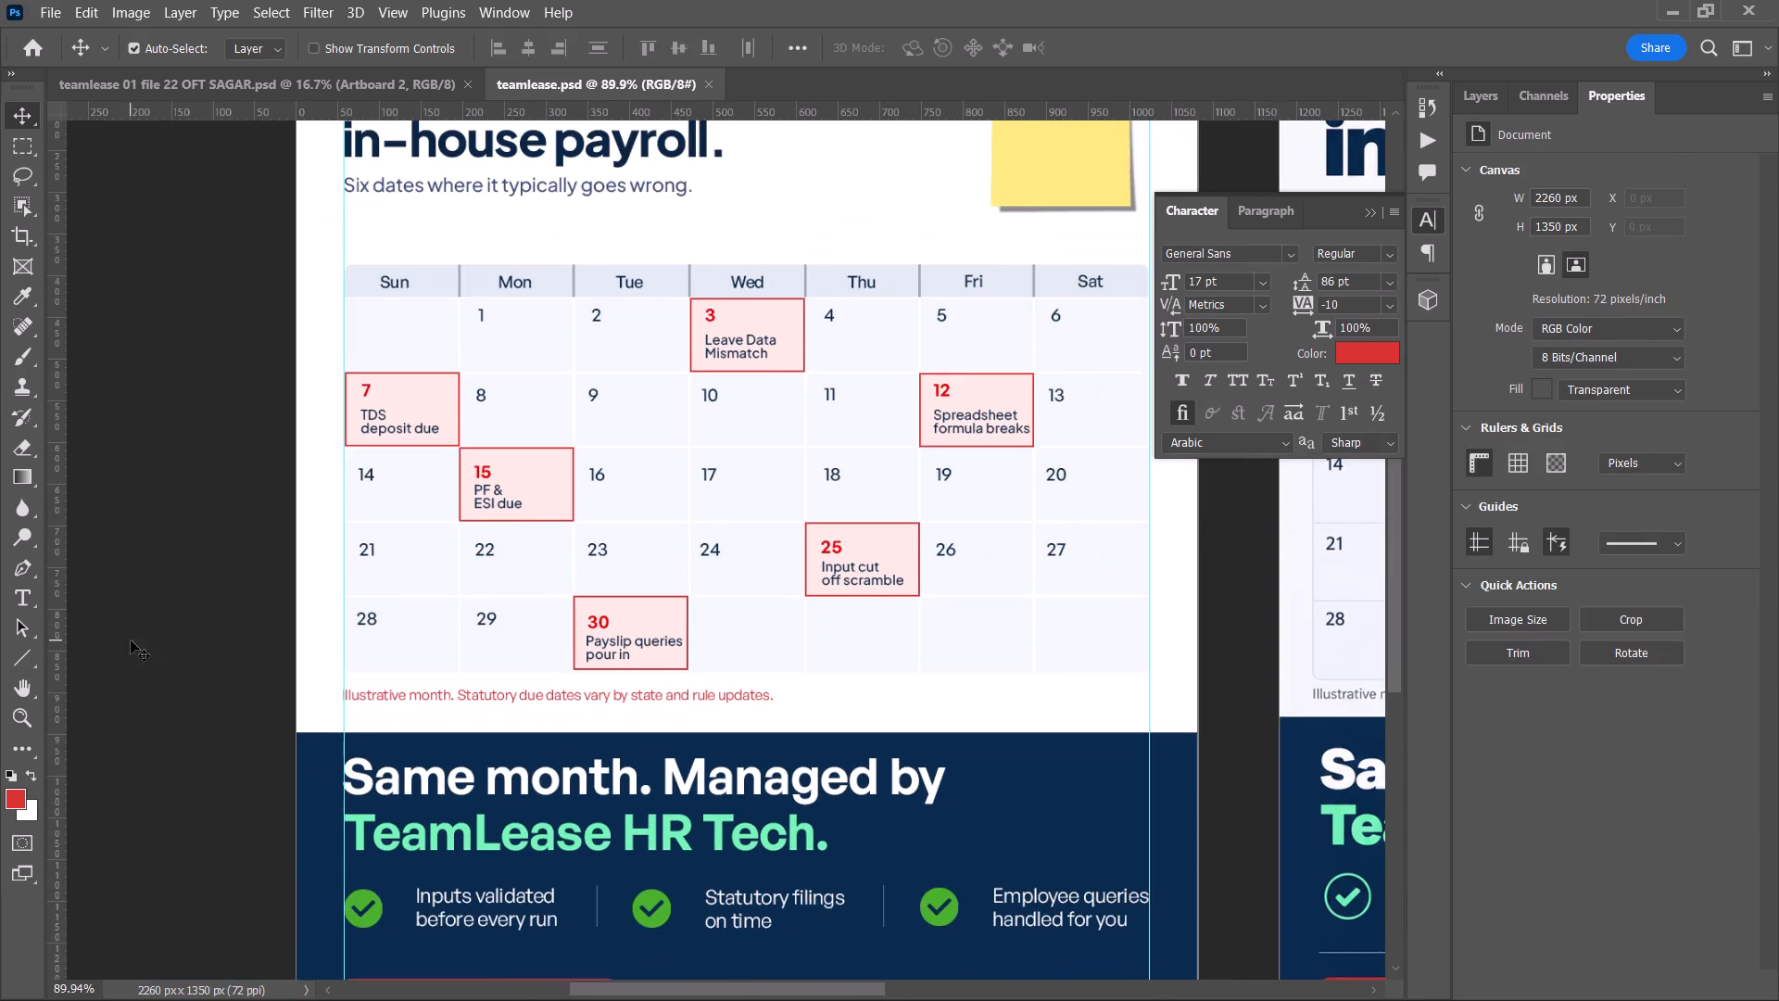
{"action": "key", "text": "space"}
{"action": "key", "text": "space"}
{"action": "left_click_drag", "start_coordinate": [131, 640], "coordinate": [112, 665]}
{"action": "key", "text": "space"}
{"action": "left_click_drag", "start_coordinate": [171, 643], "coordinate": [132, 632]}
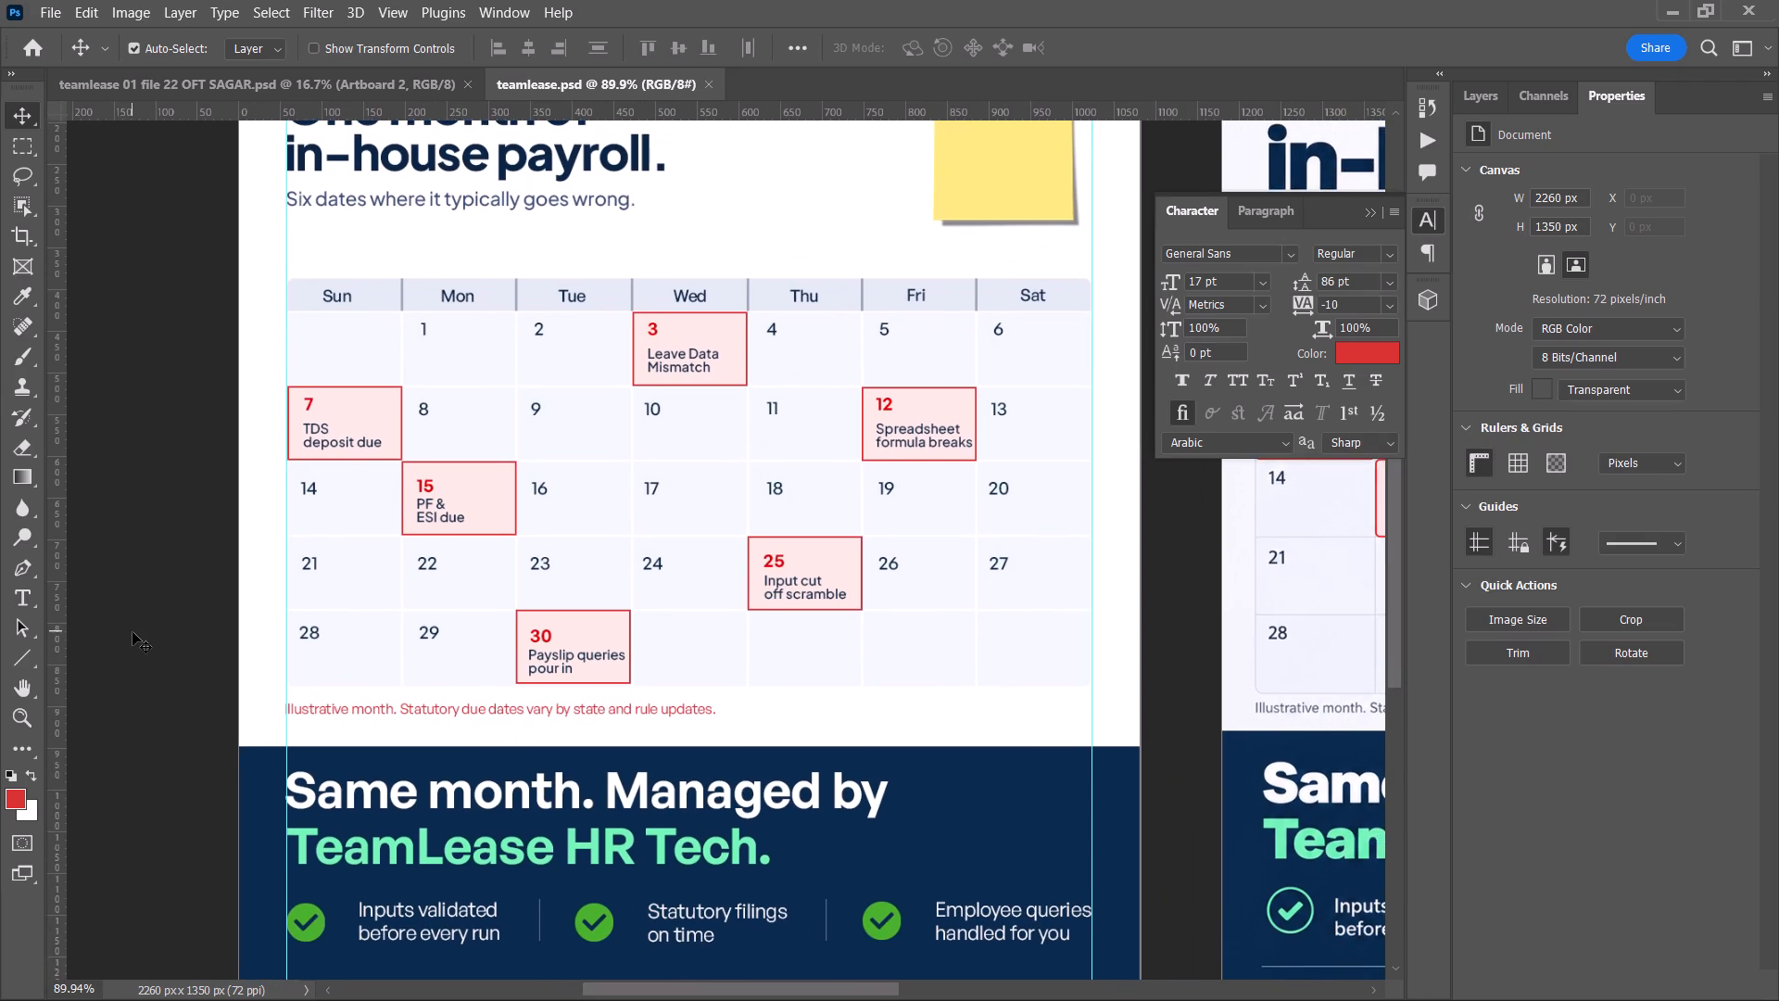
{"action": "scroll", "coordinate": [130, 632], "scroll_direction": "down", "scroll_amount": 1, "text": "alt"}
{"action": "key", "text": "space"}
{"action": "left_click_drag", "start_coordinate": [123, 633], "coordinate": [71, 633]}
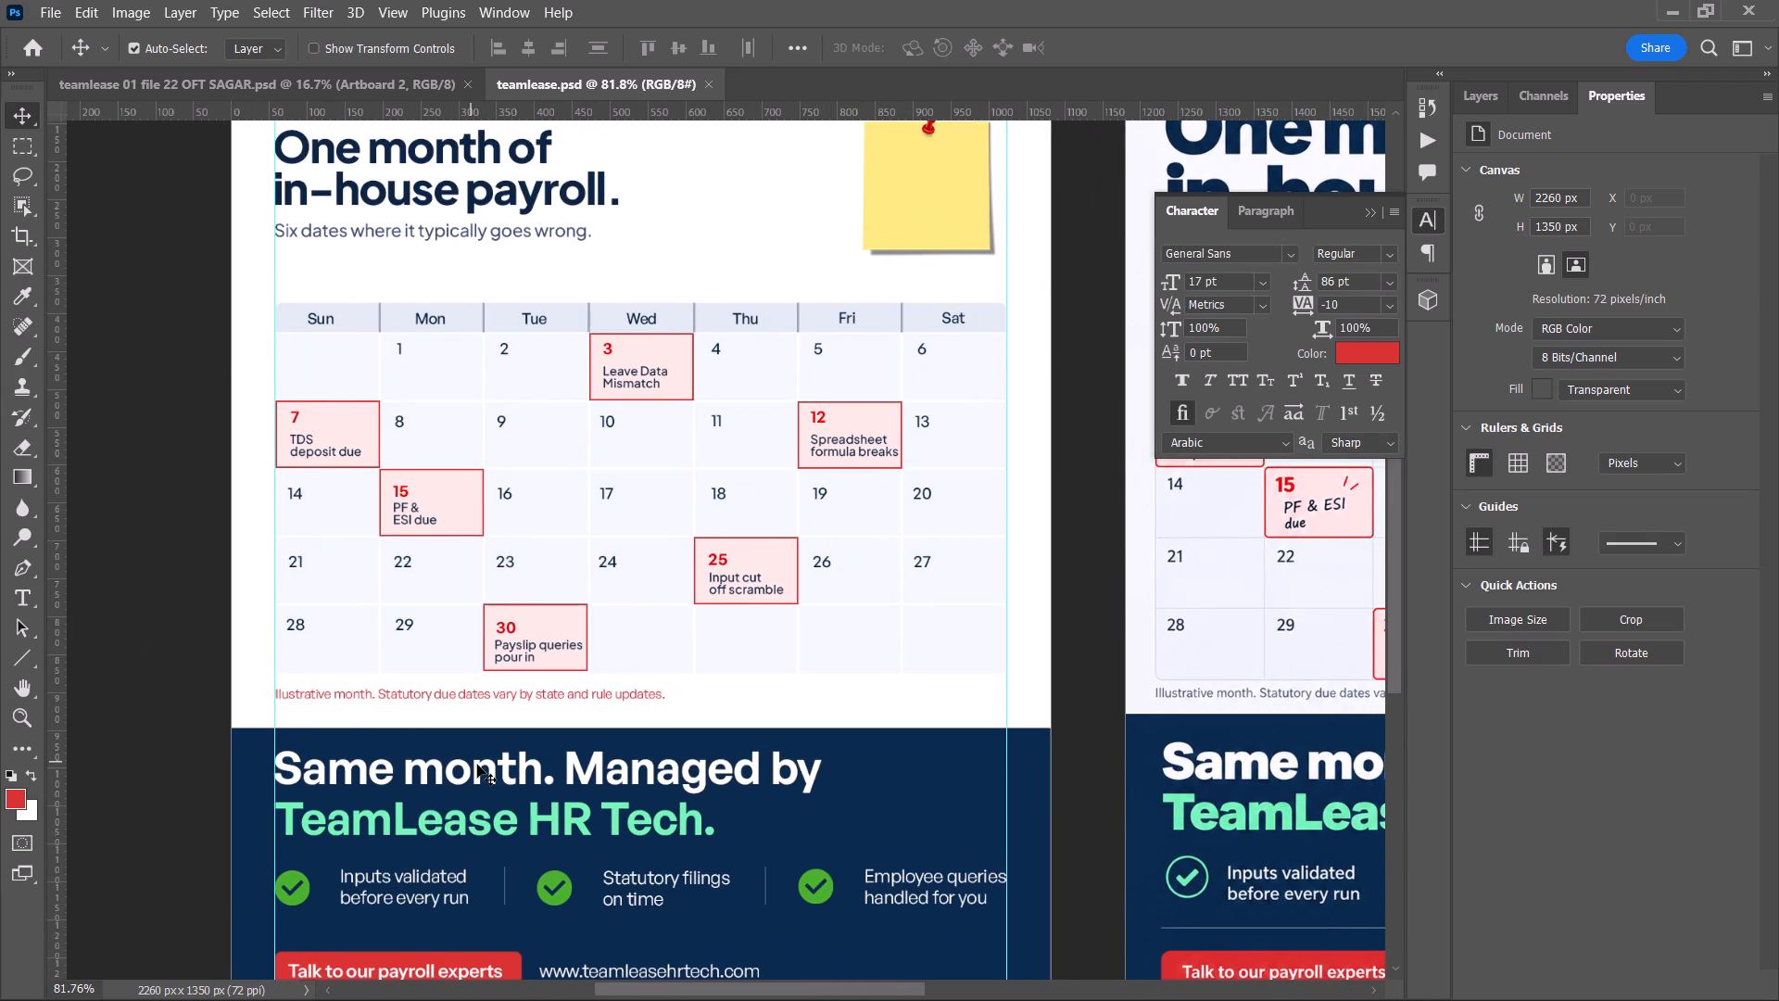
{"action": "left_click", "coordinate": [477, 765]}
{"action": "left_click", "coordinate": [1500, 92]}
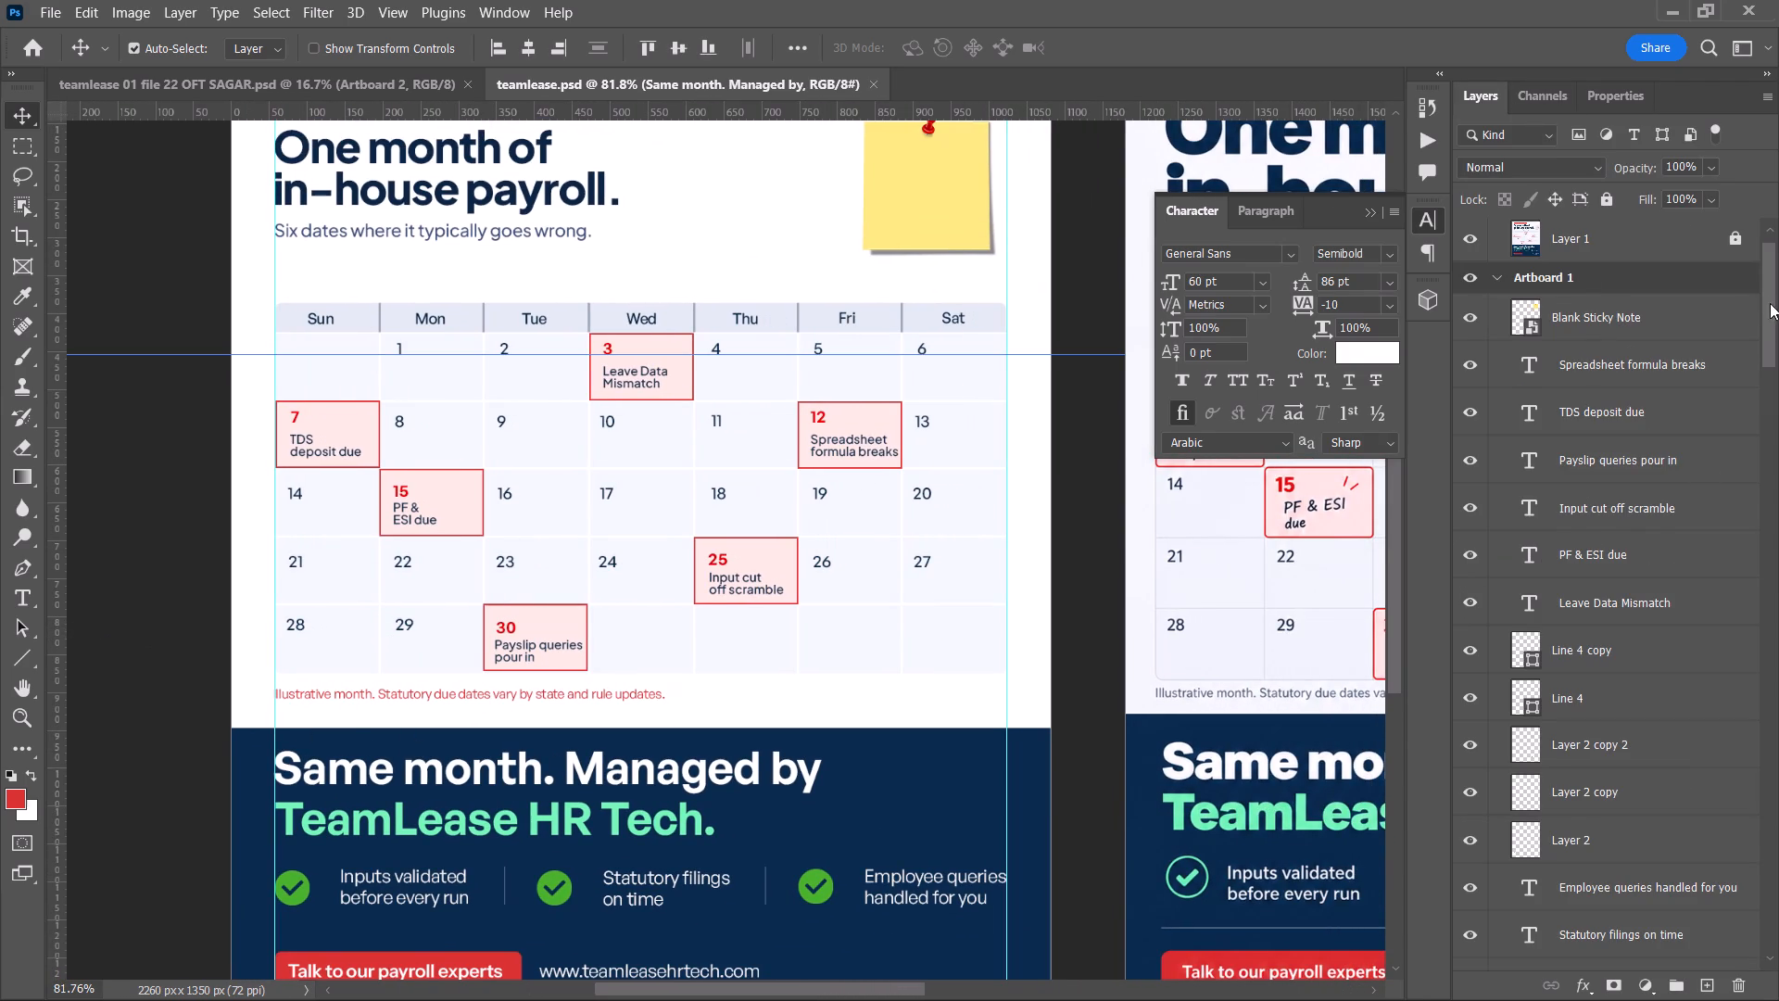
{"action": "left_click_drag", "start_coordinate": [1770, 305], "coordinate": [1762, 435]}
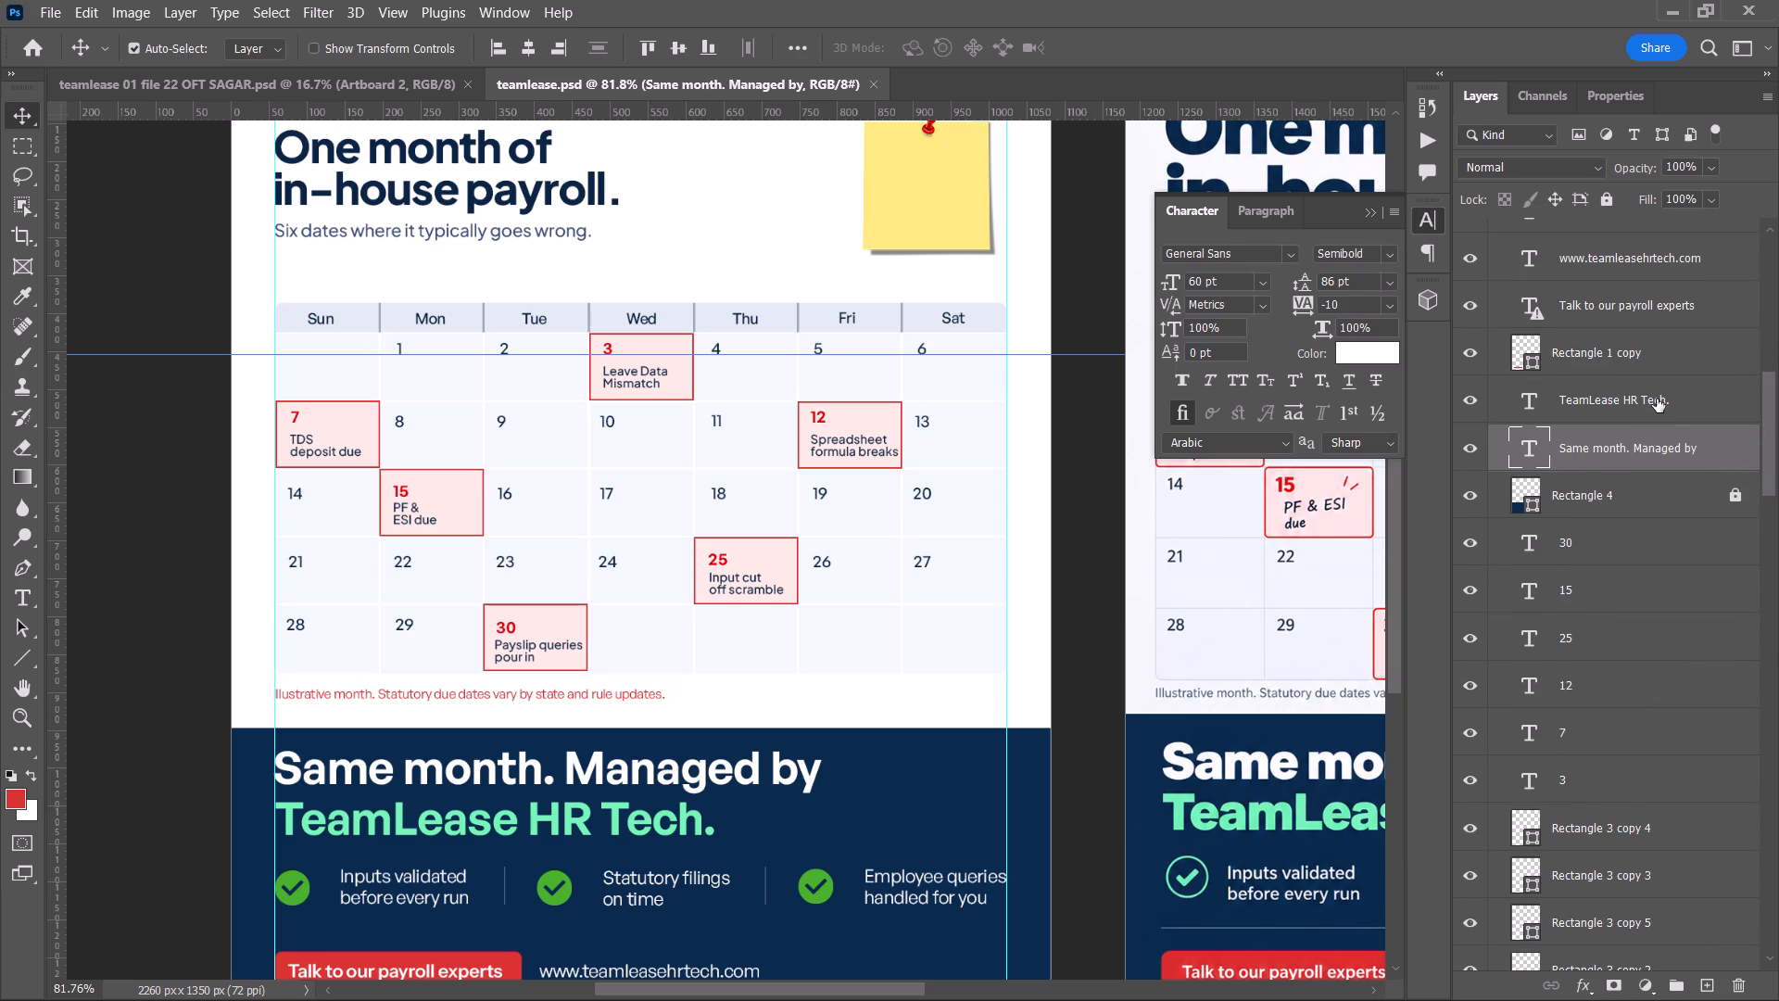
{"action": "left_click", "coordinate": [1657, 396], "text": "ctrl"}
{"action": "left_click", "coordinate": [1296, 255]}
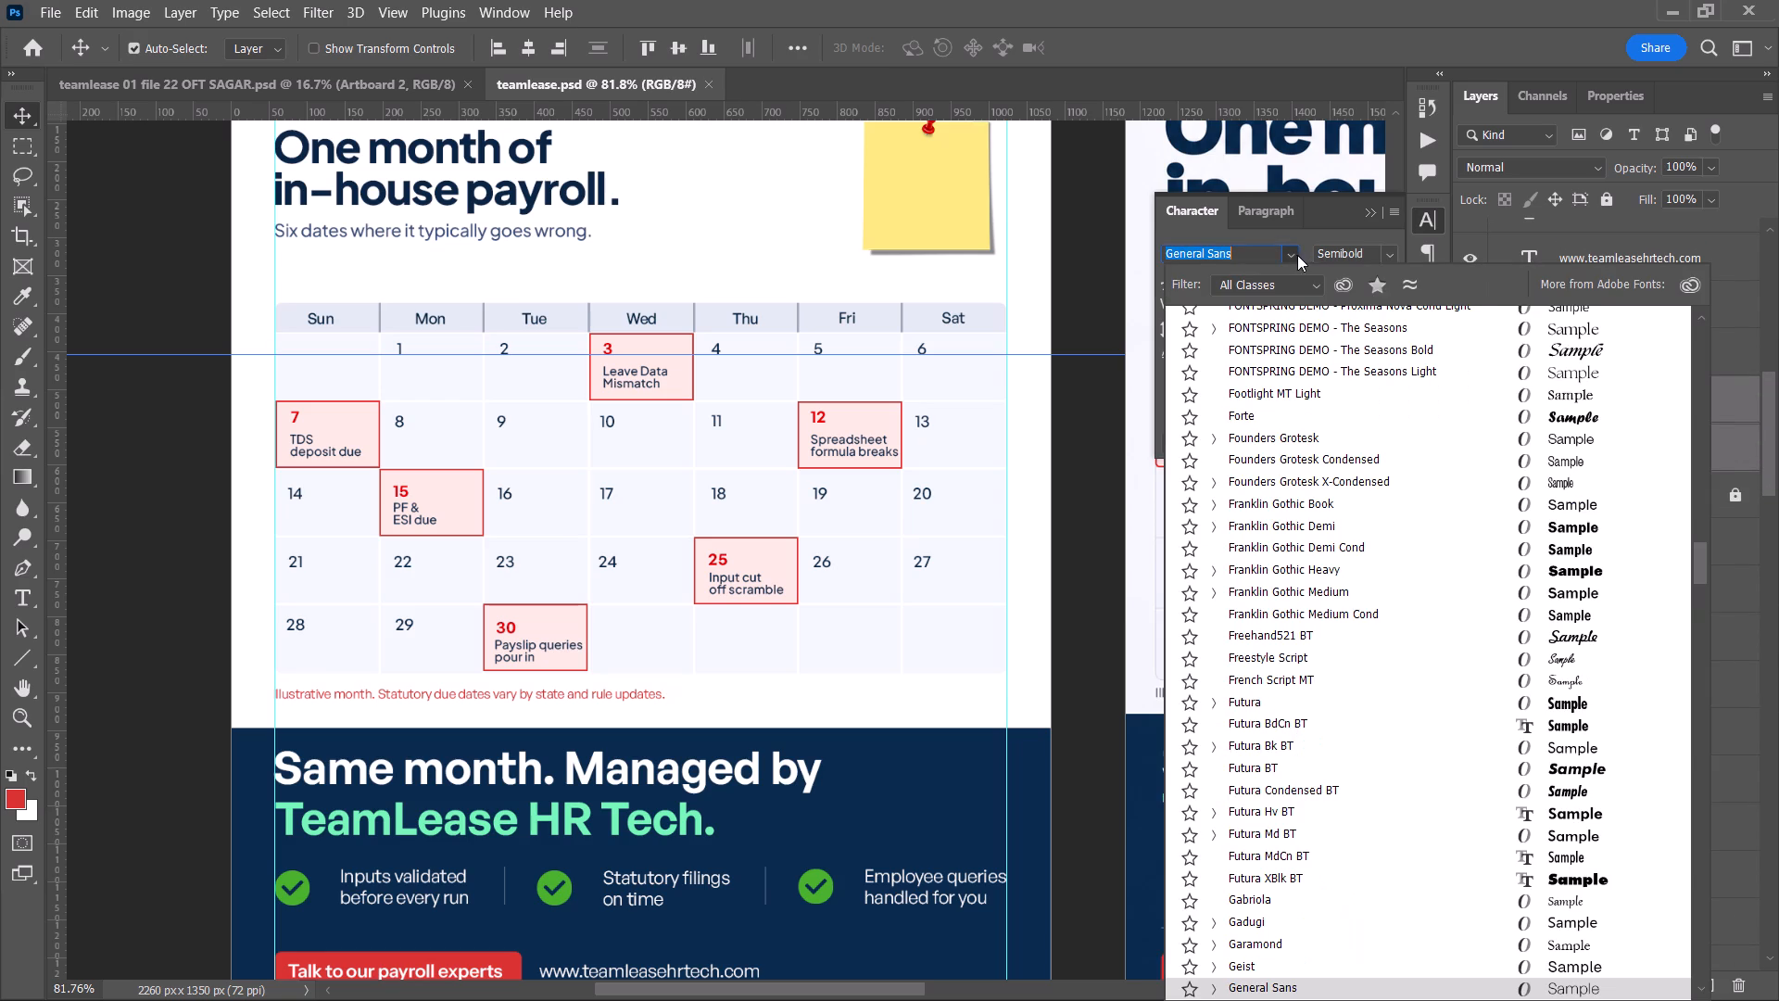
{"action": "left_click_drag", "start_coordinate": [1704, 561], "coordinate": [1714, 314]}
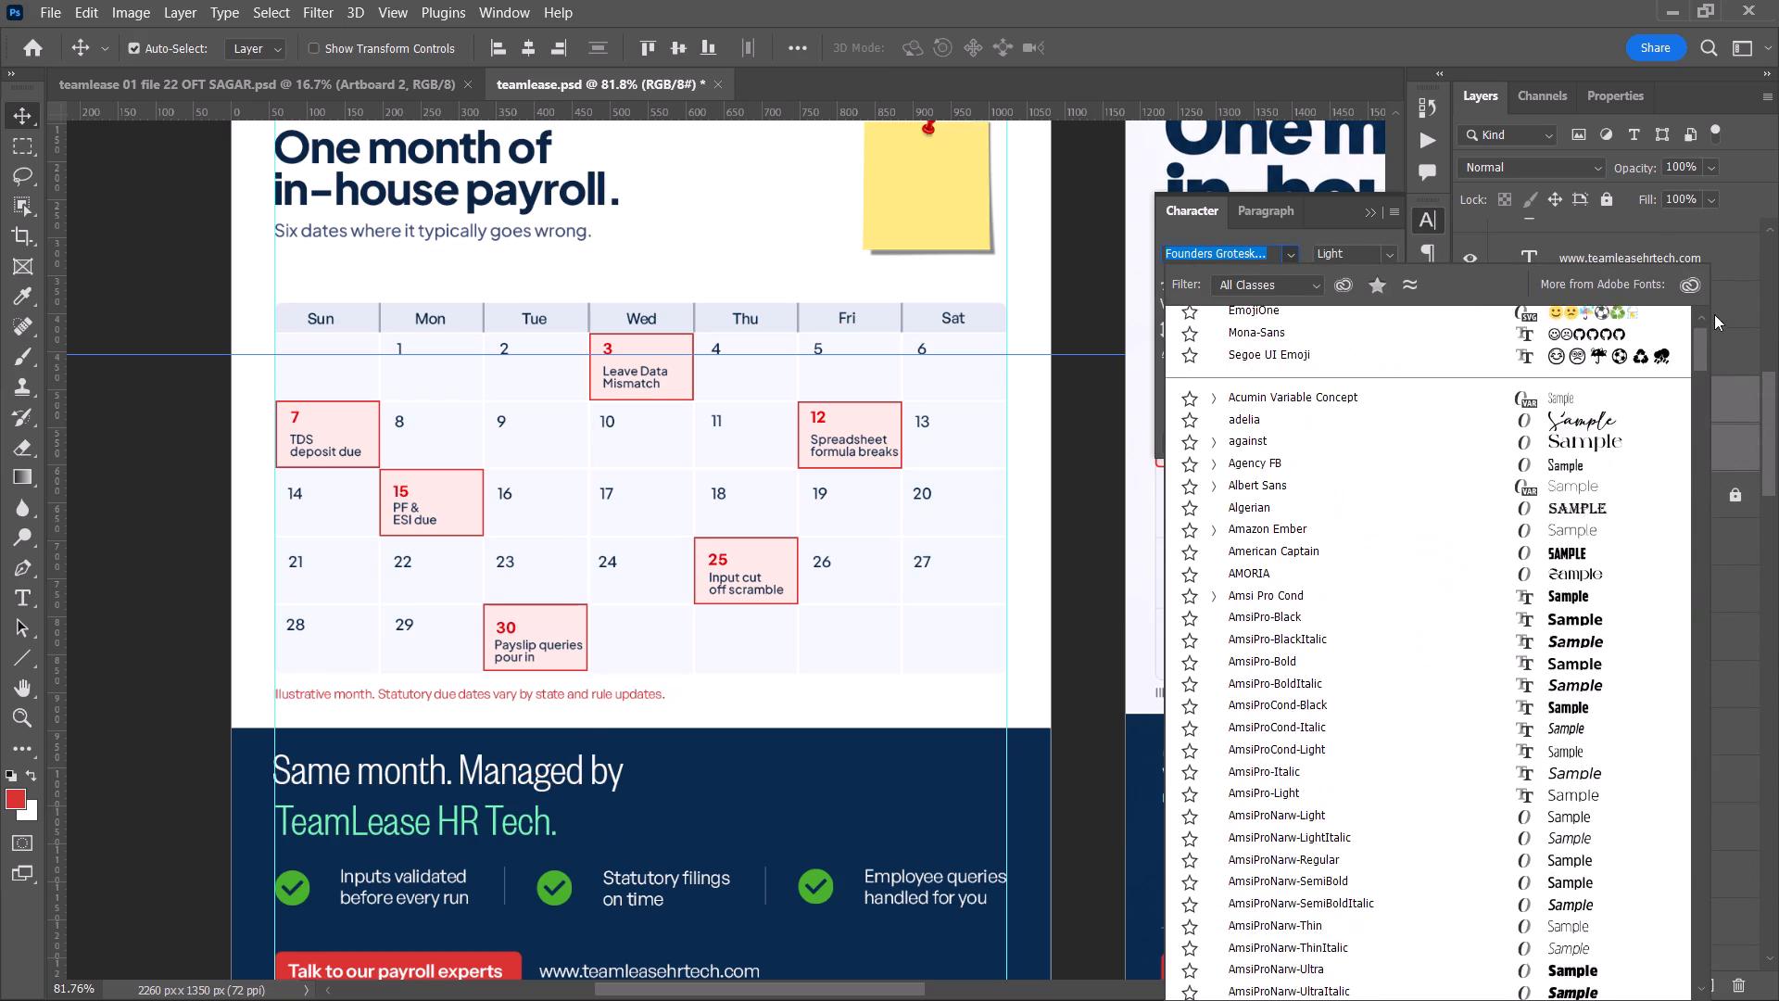
{"action": "left_click_drag", "start_coordinate": [1714, 314], "coordinate": [1714, 275]}
{"action": "left_click", "coordinate": [1614, 310]}
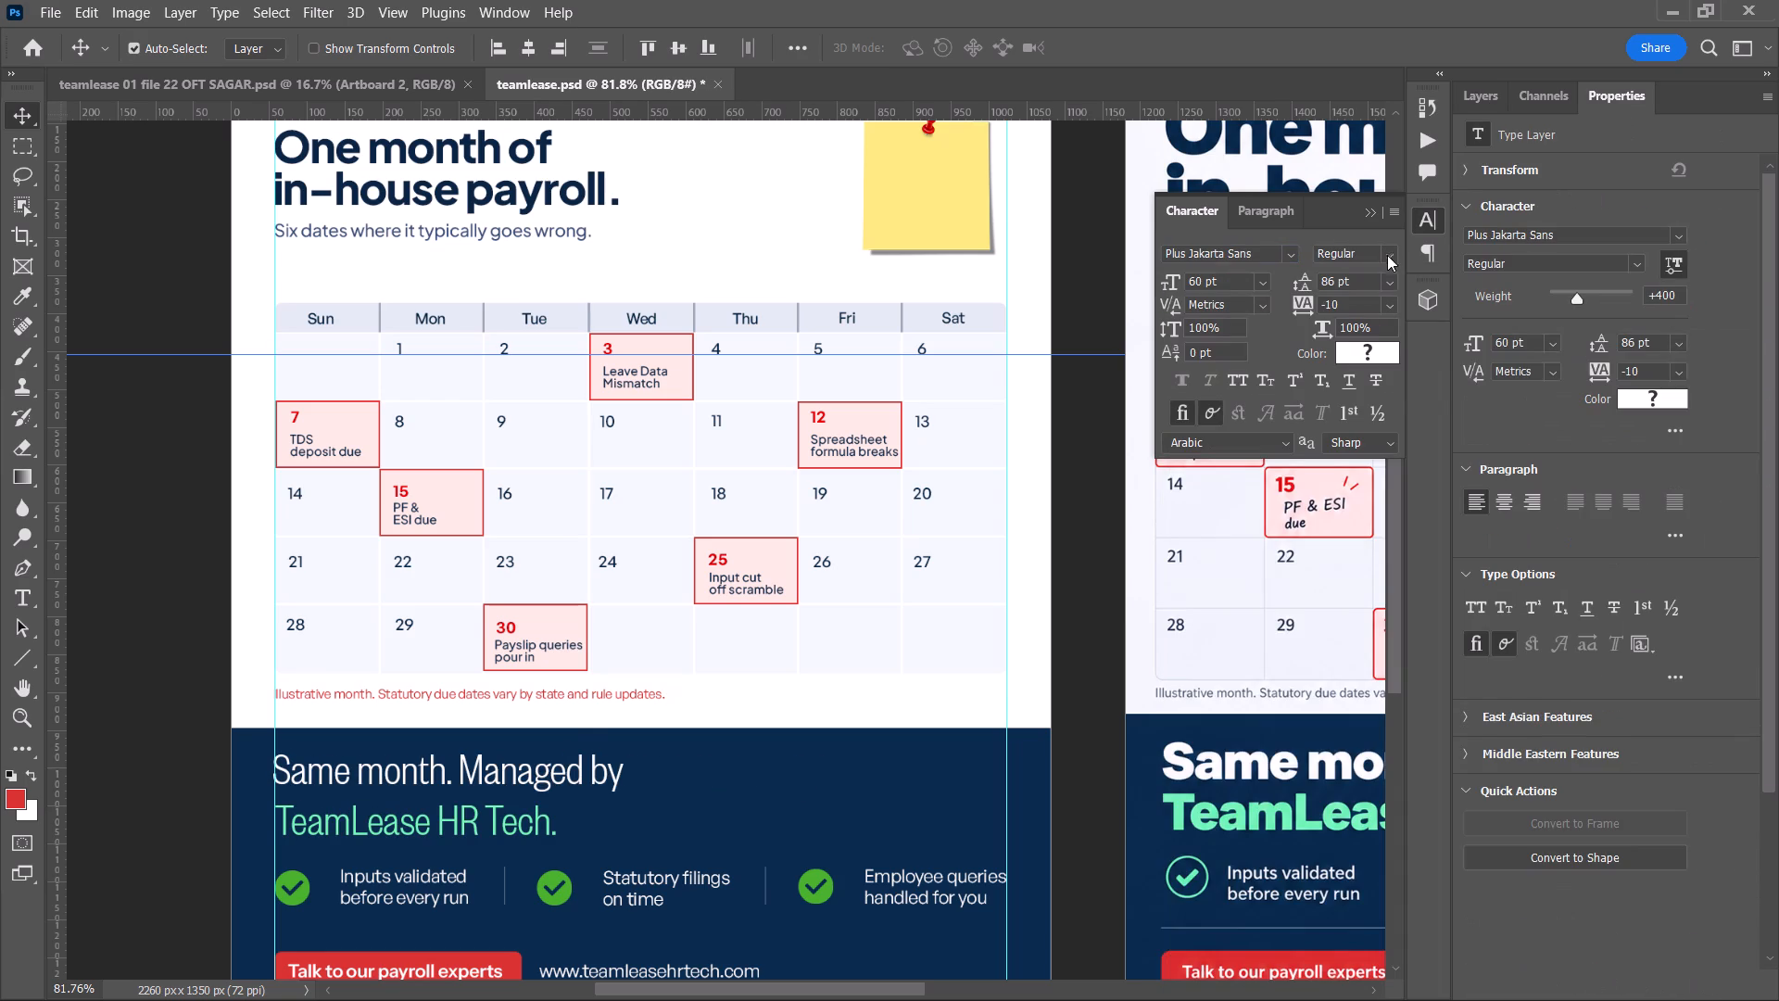
{"action": "left_click", "coordinate": [1389, 253]}
{"action": "left_click", "coordinate": [1383, 388]}
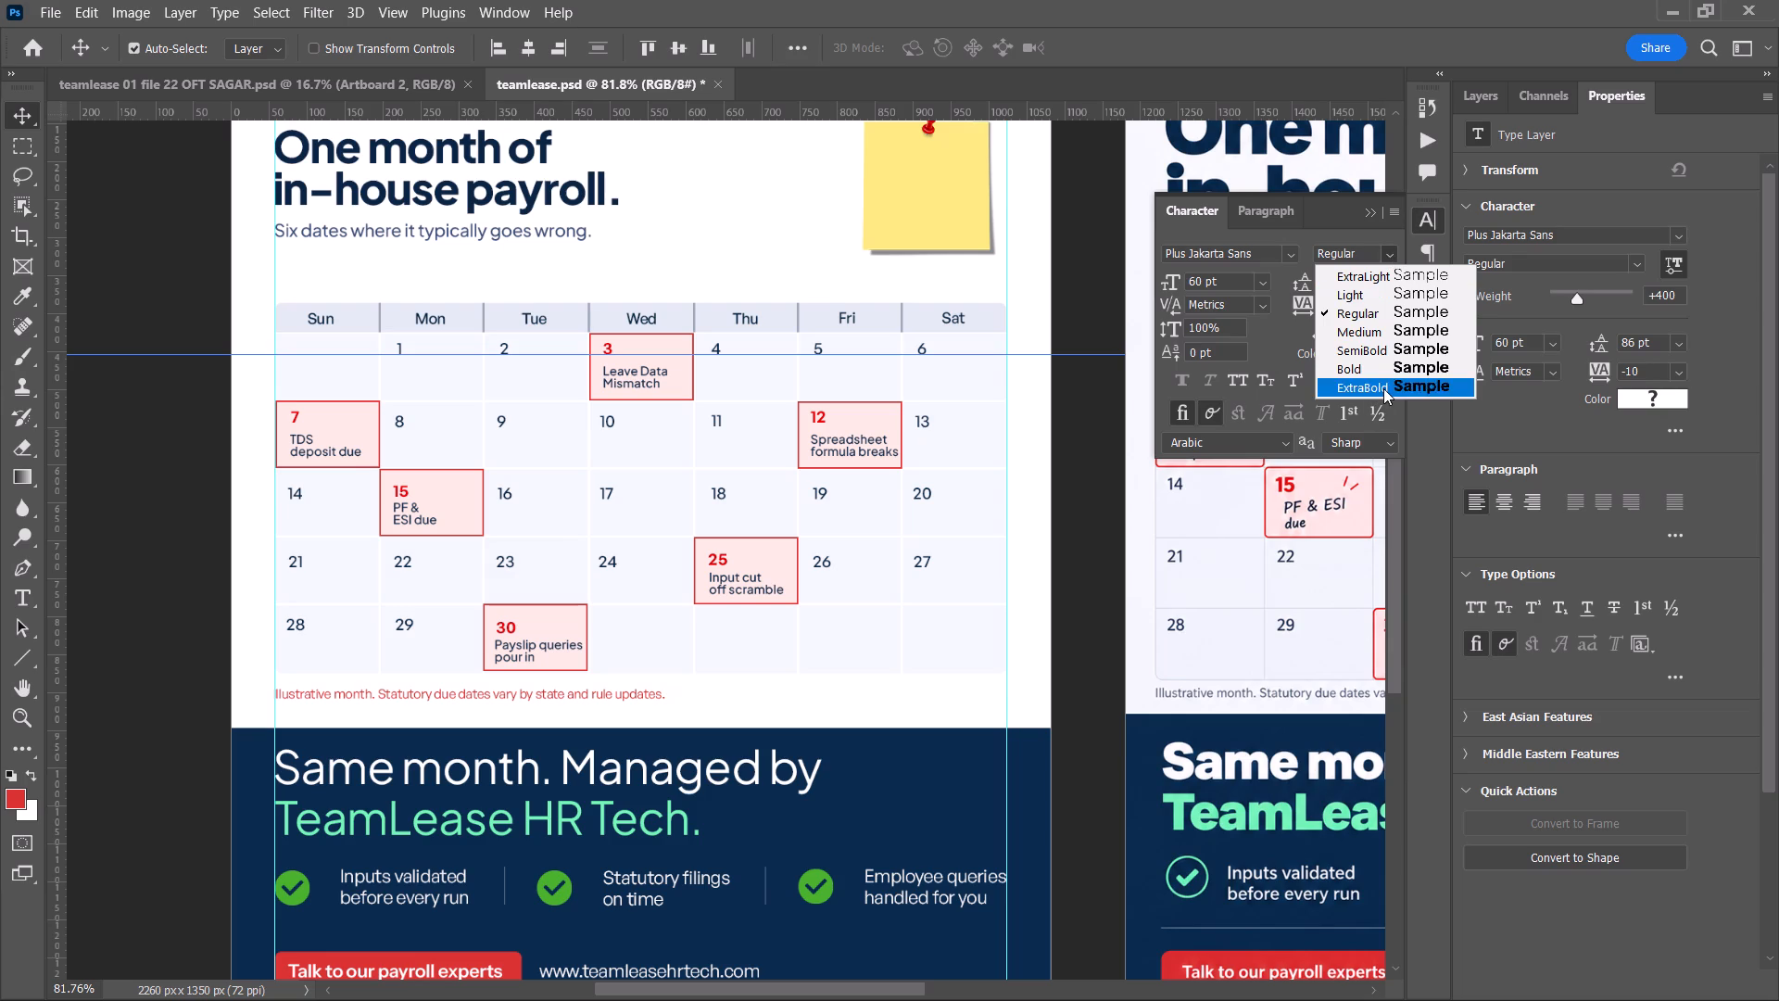
{"action": "left_click", "coordinate": [101, 528]}
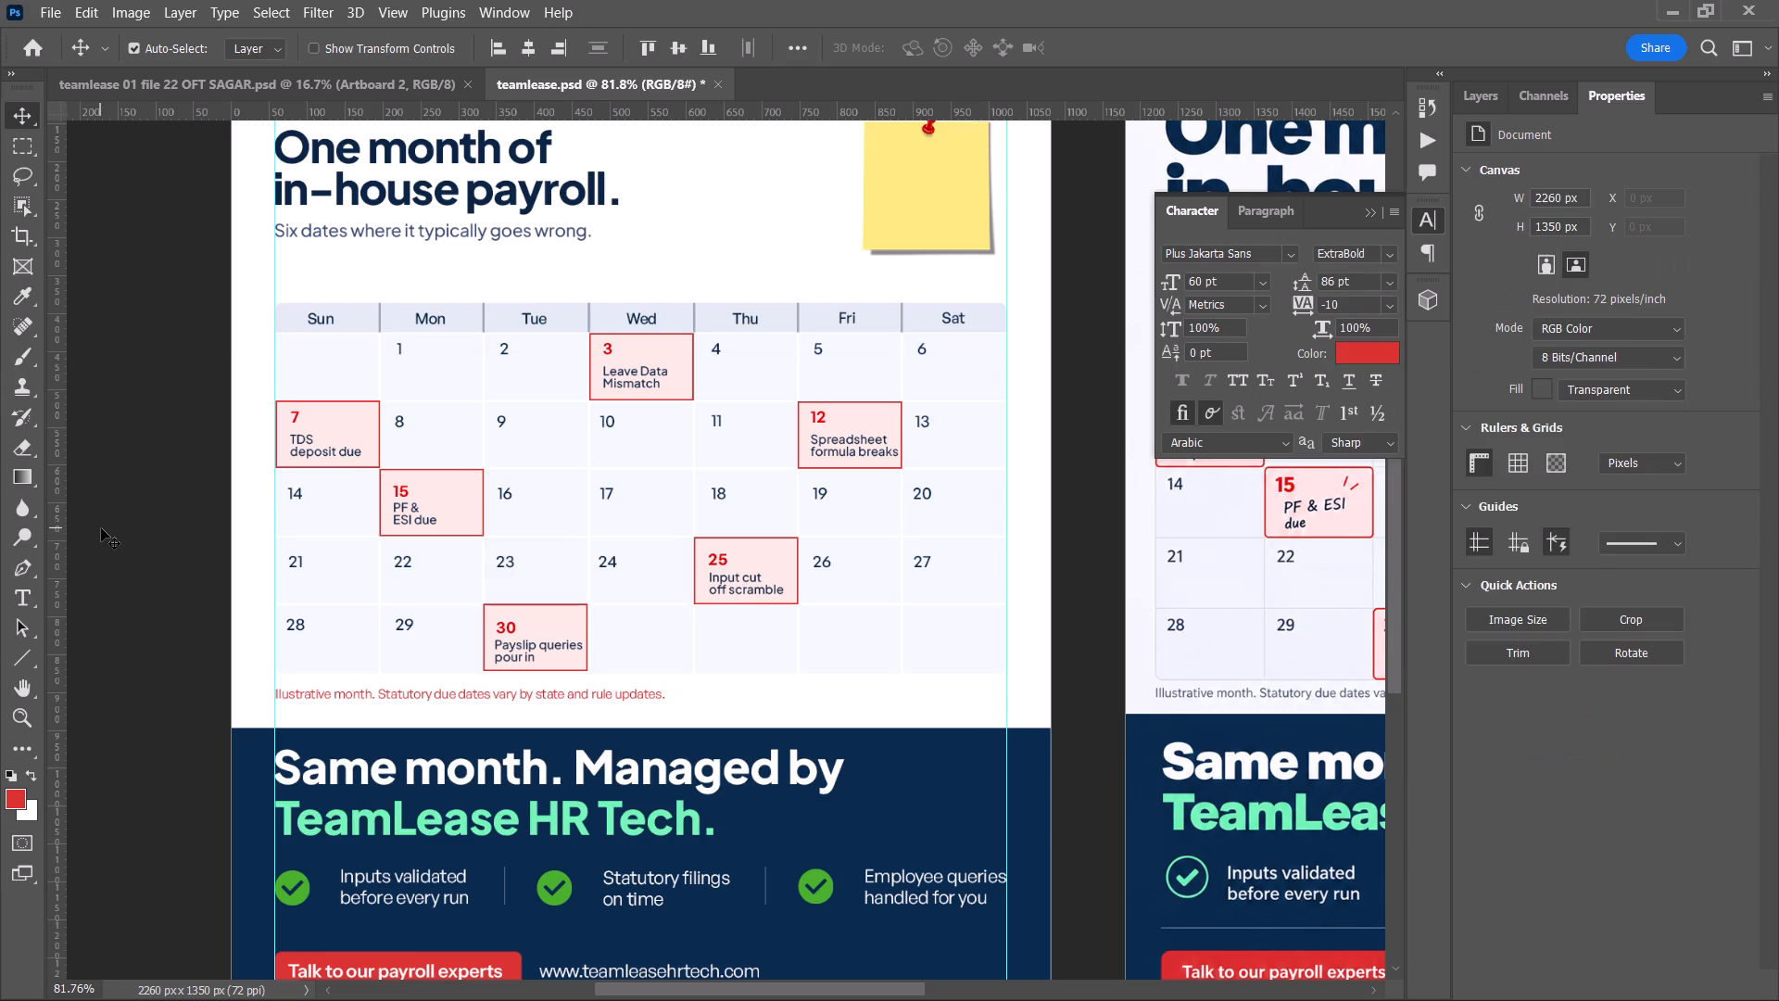
Check the font settings of the "Same month. Managed by" and "TeamLease HR Tech." lines individually.
{"action": "left_click", "coordinate": [548, 768]}
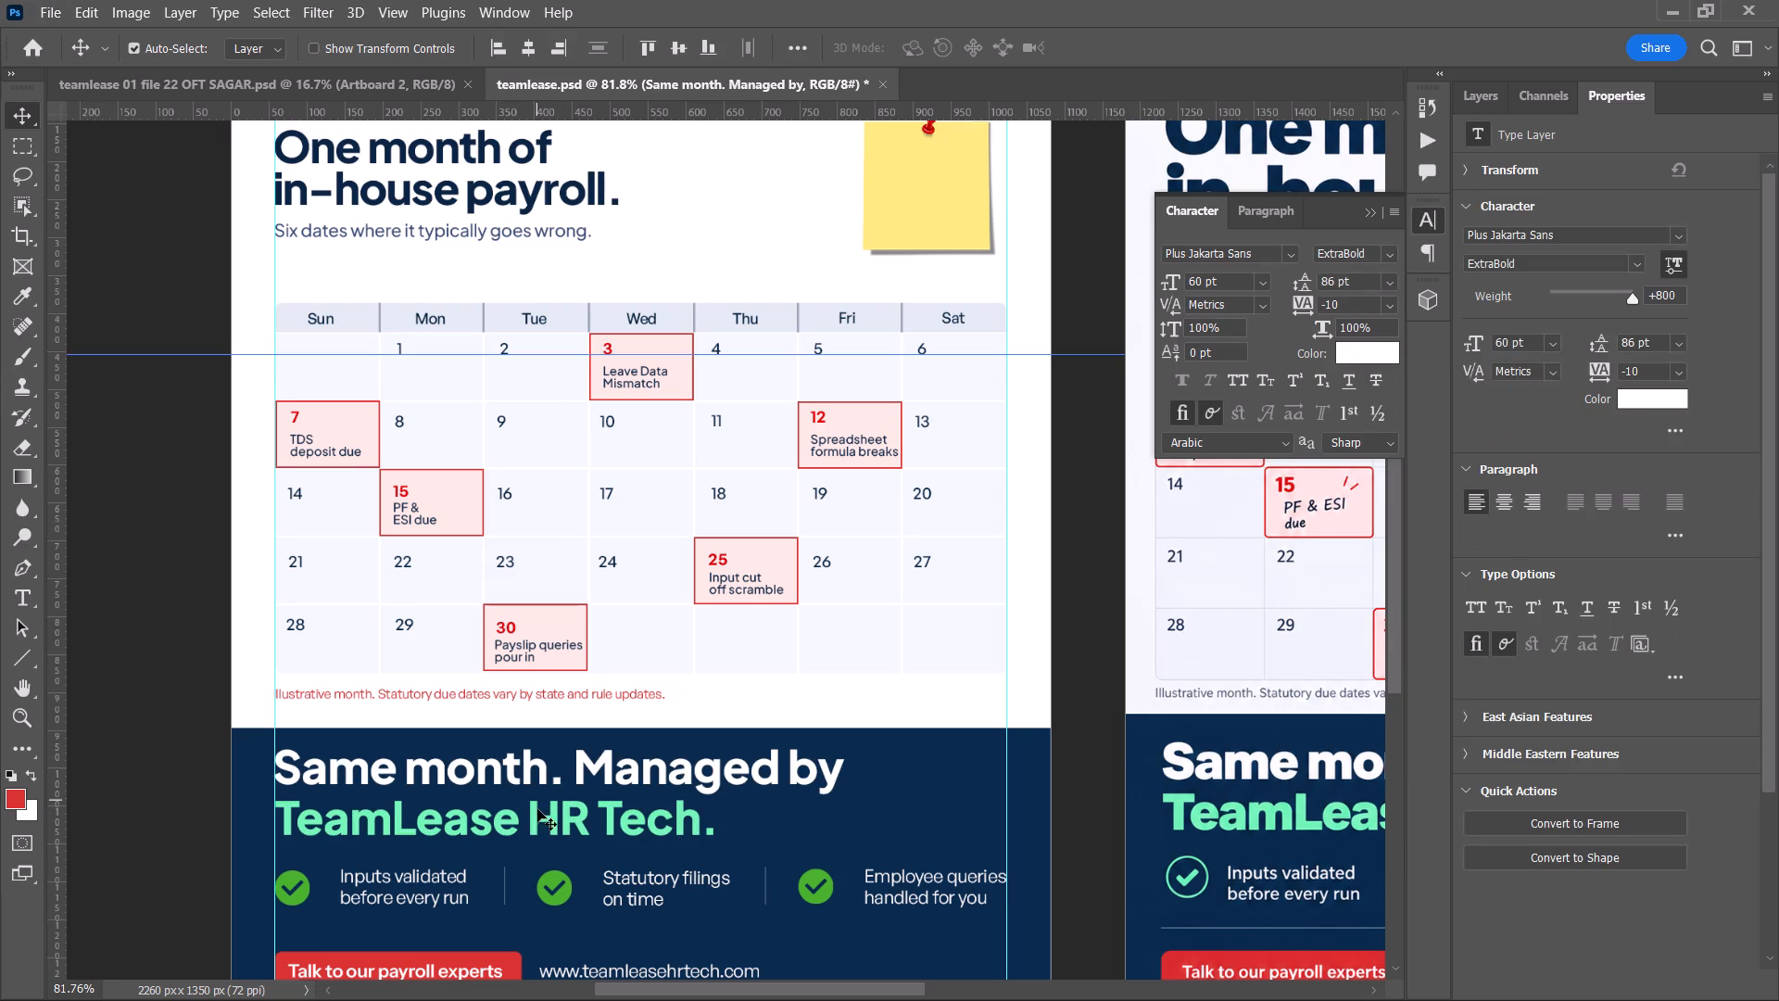
{"action": "left_click", "coordinate": [537, 821]}
{"action": "left_click", "coordinate": [181, 691]}
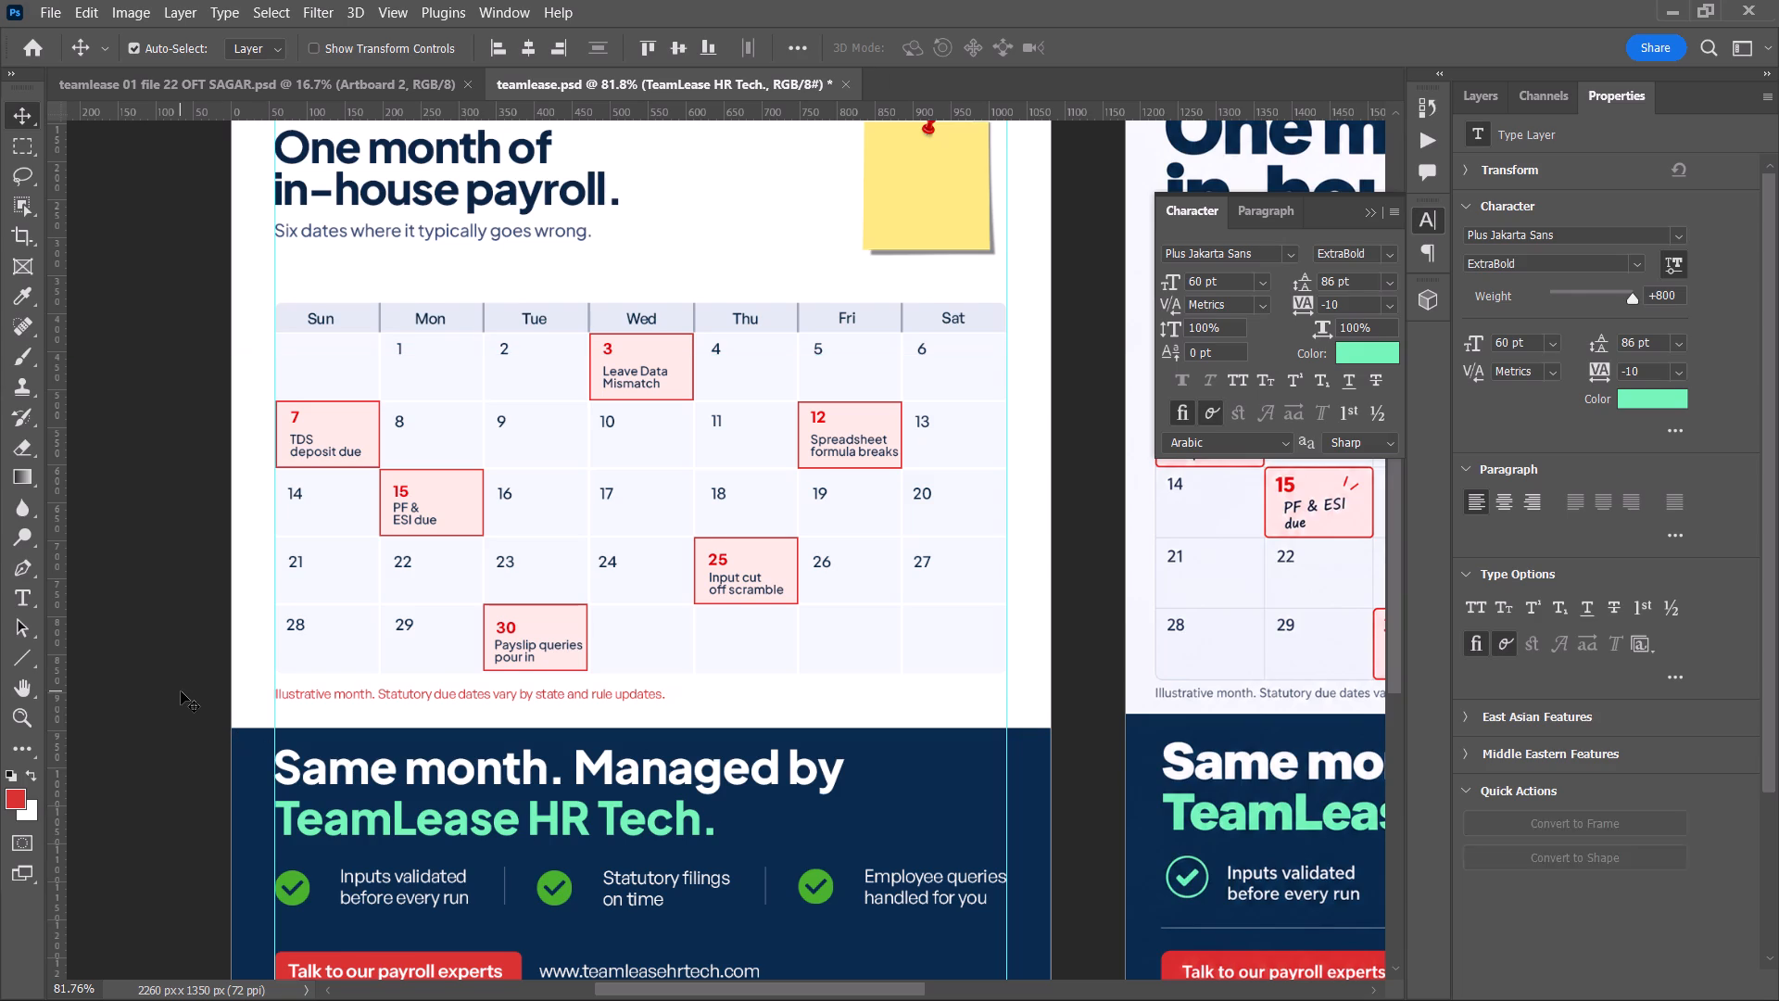
Set the three checkmarked benefit texts in Artboard 1's footer, "Inputs validated", "Statutory filings" and "Employee queries", to Plus Jakarta Sans Regular.
{"action": "scroll", "coordinate": [181, 691], "scroll_direction": "down", "scroll_amount": 4}
{"action": "left_click", "coordinate": [410, 803]}
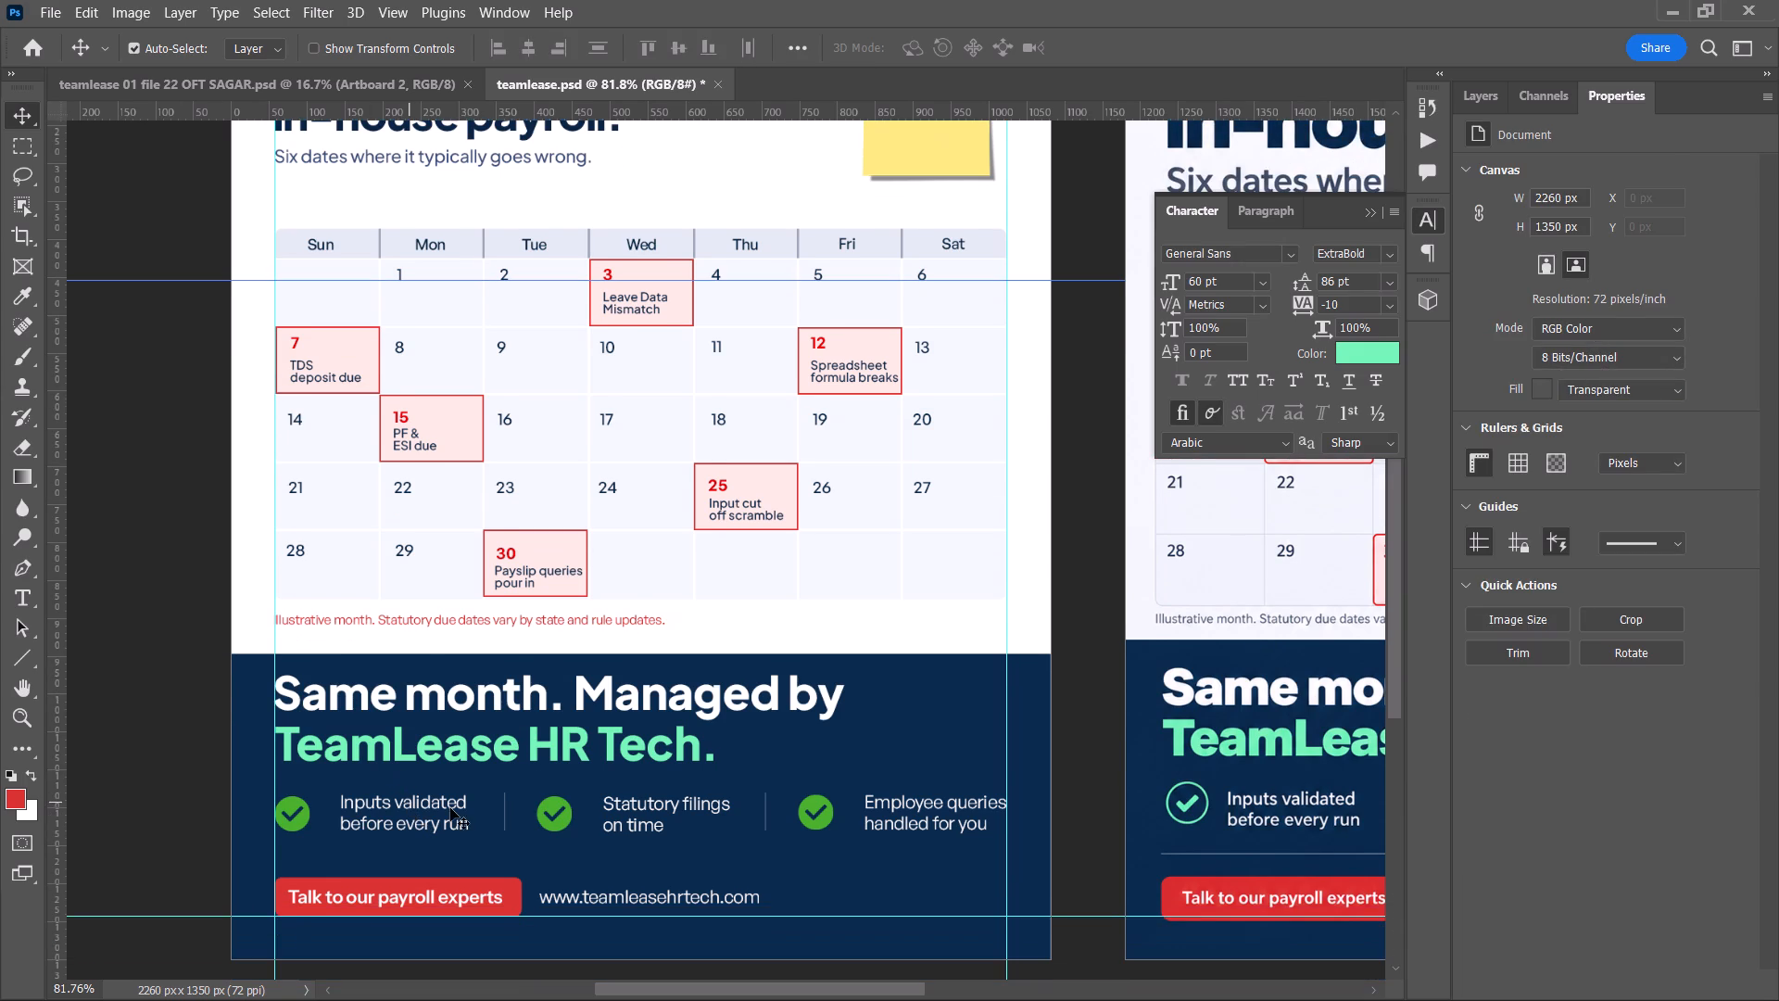
{"action": "left_click", "coordinate": [675, 809], "text": "shift"}
{"action": "left_click", "coordinate": [956, 797], "text": "shift"}
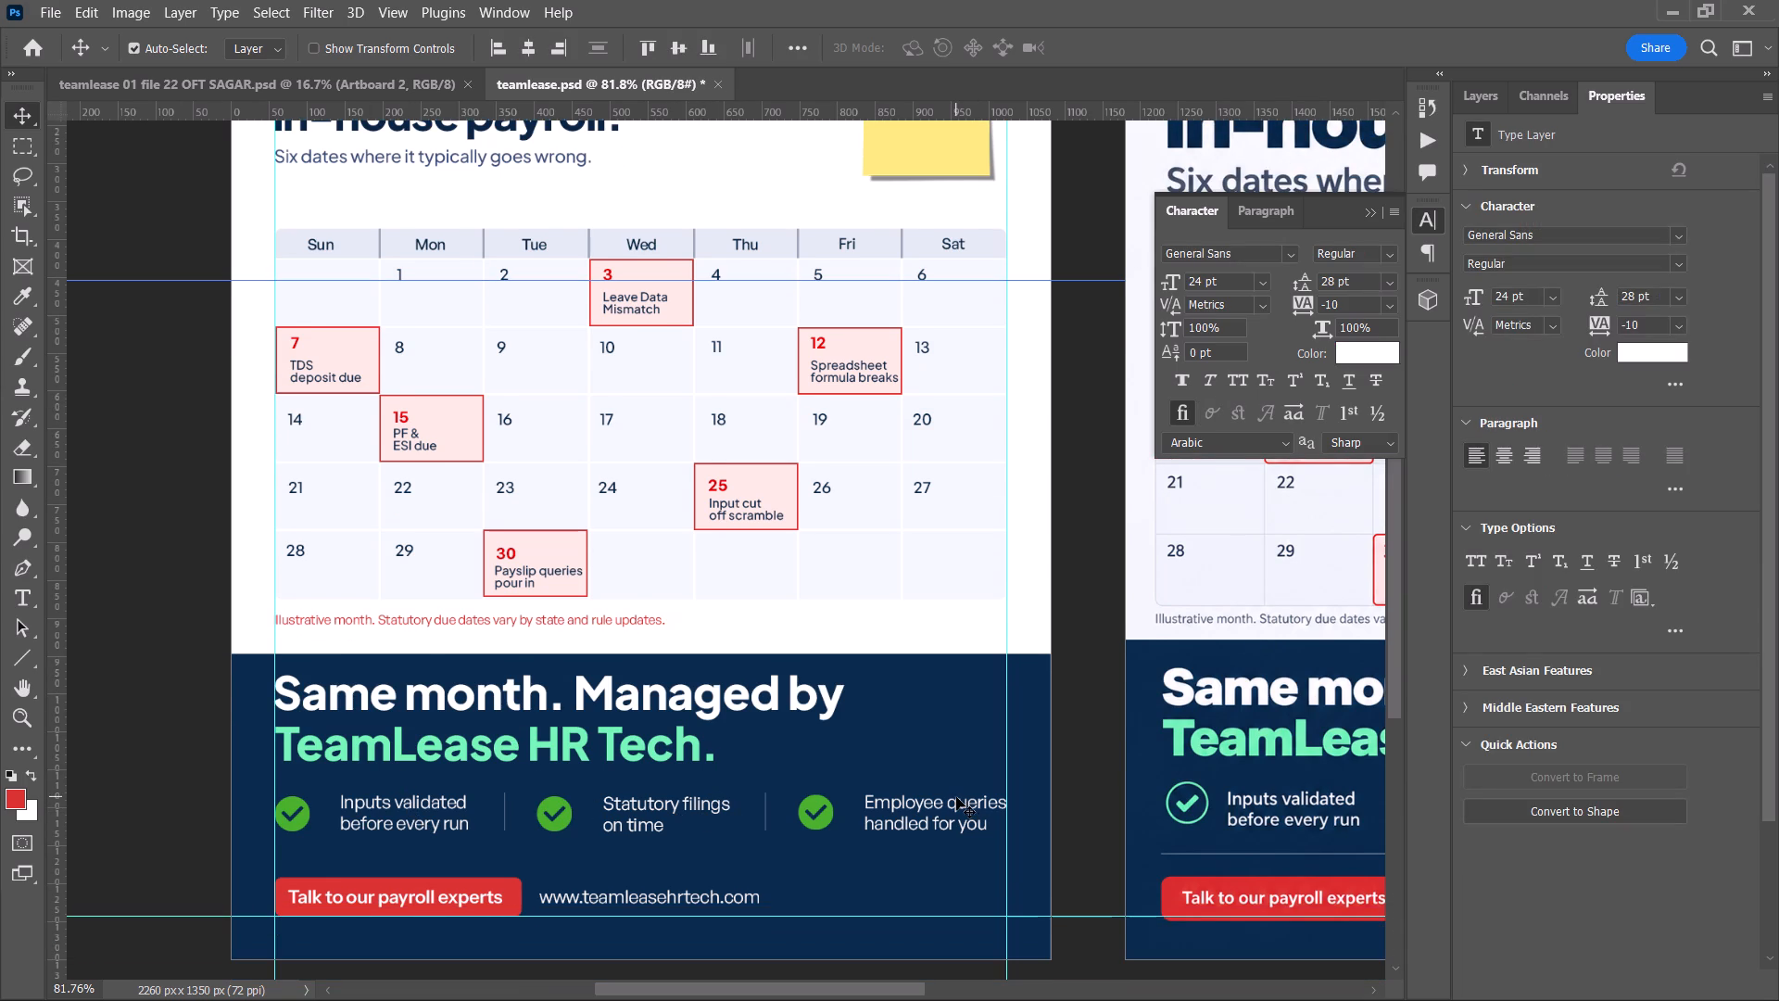
{"action": "left_click", "coordinate": [1491, 91]}
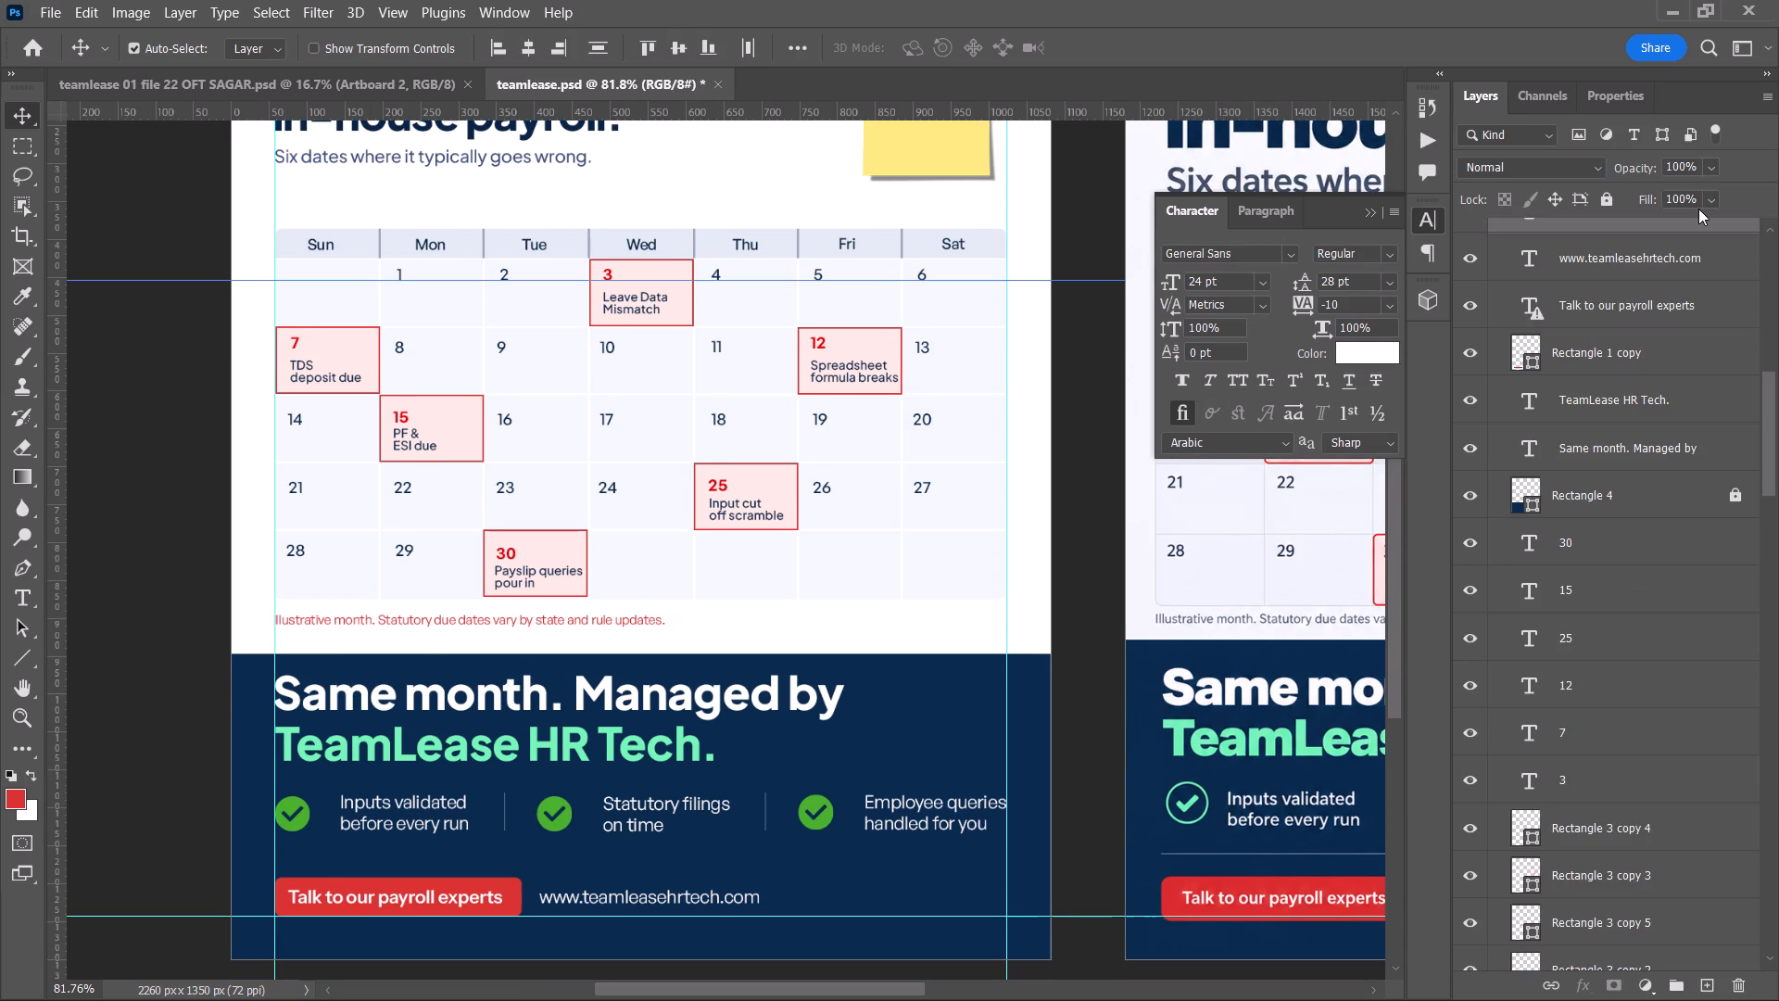
{"action": "scroll", "coordinate": [1711, 307], "scroll_direction": "up", "scroll_amount": 7}
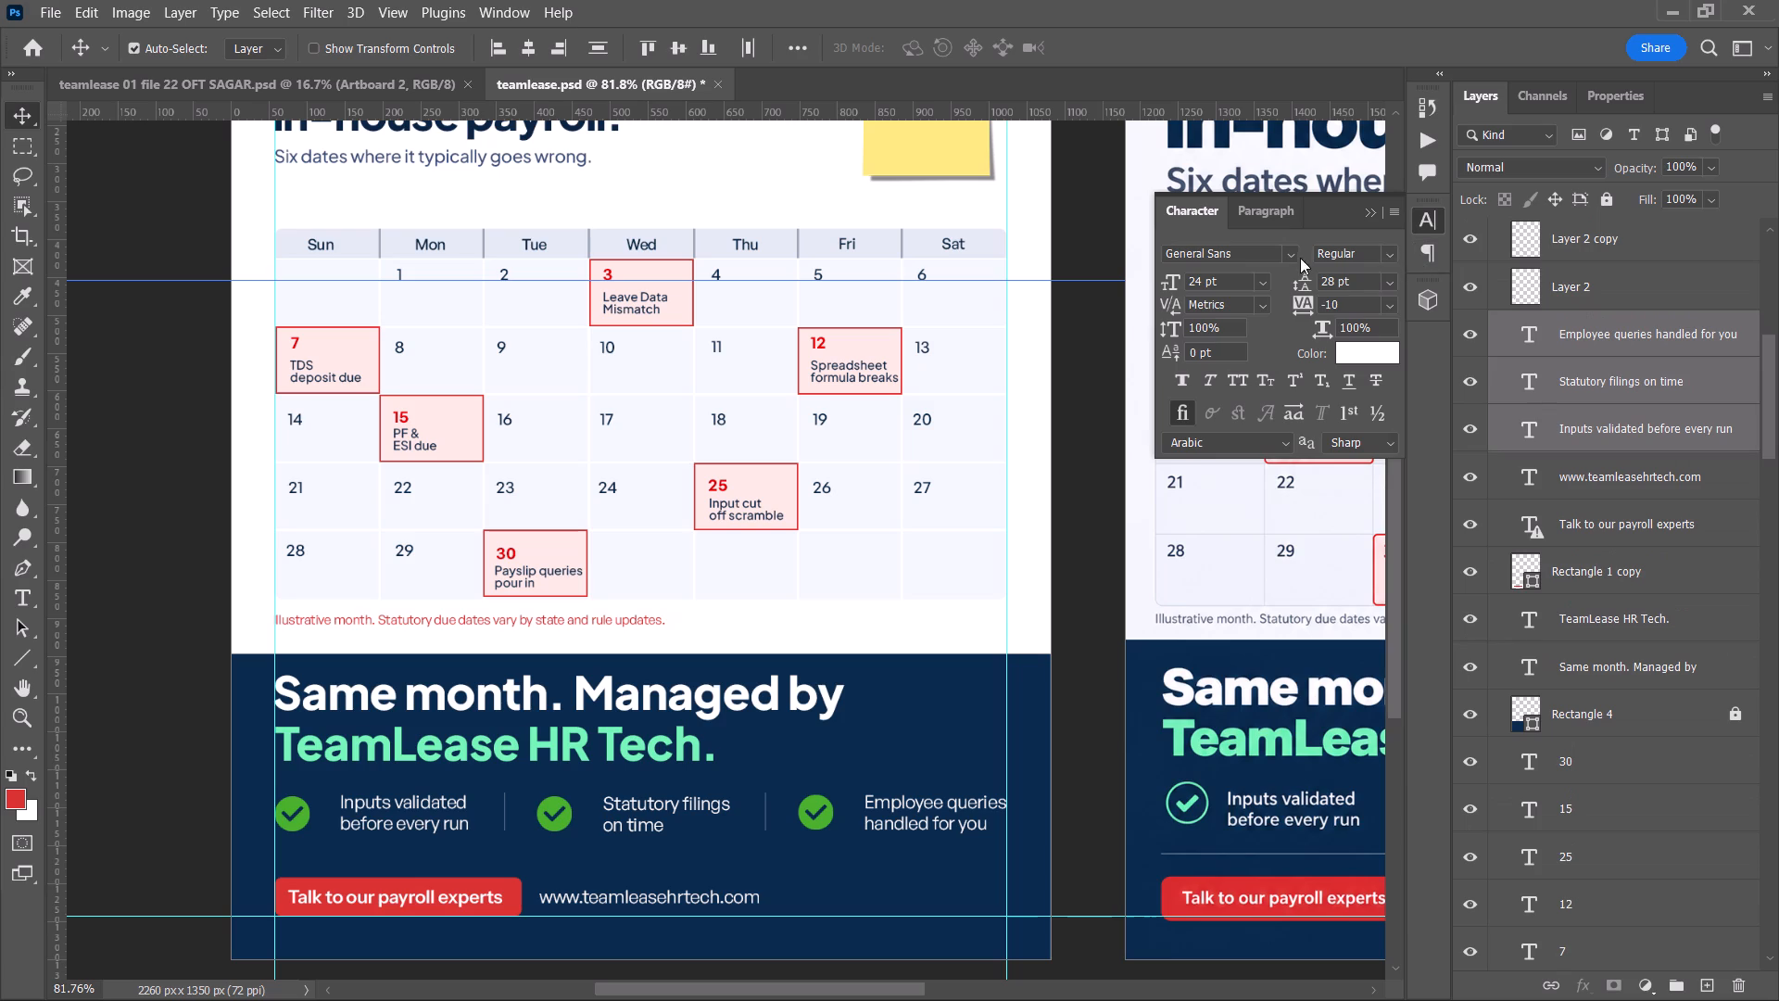
{"action": "left_click", "coordinate": [1291, 254]}
{"action": "left_click_drag", "start_coordinate": [1701, 561], "coordinate": [1695, 461]}
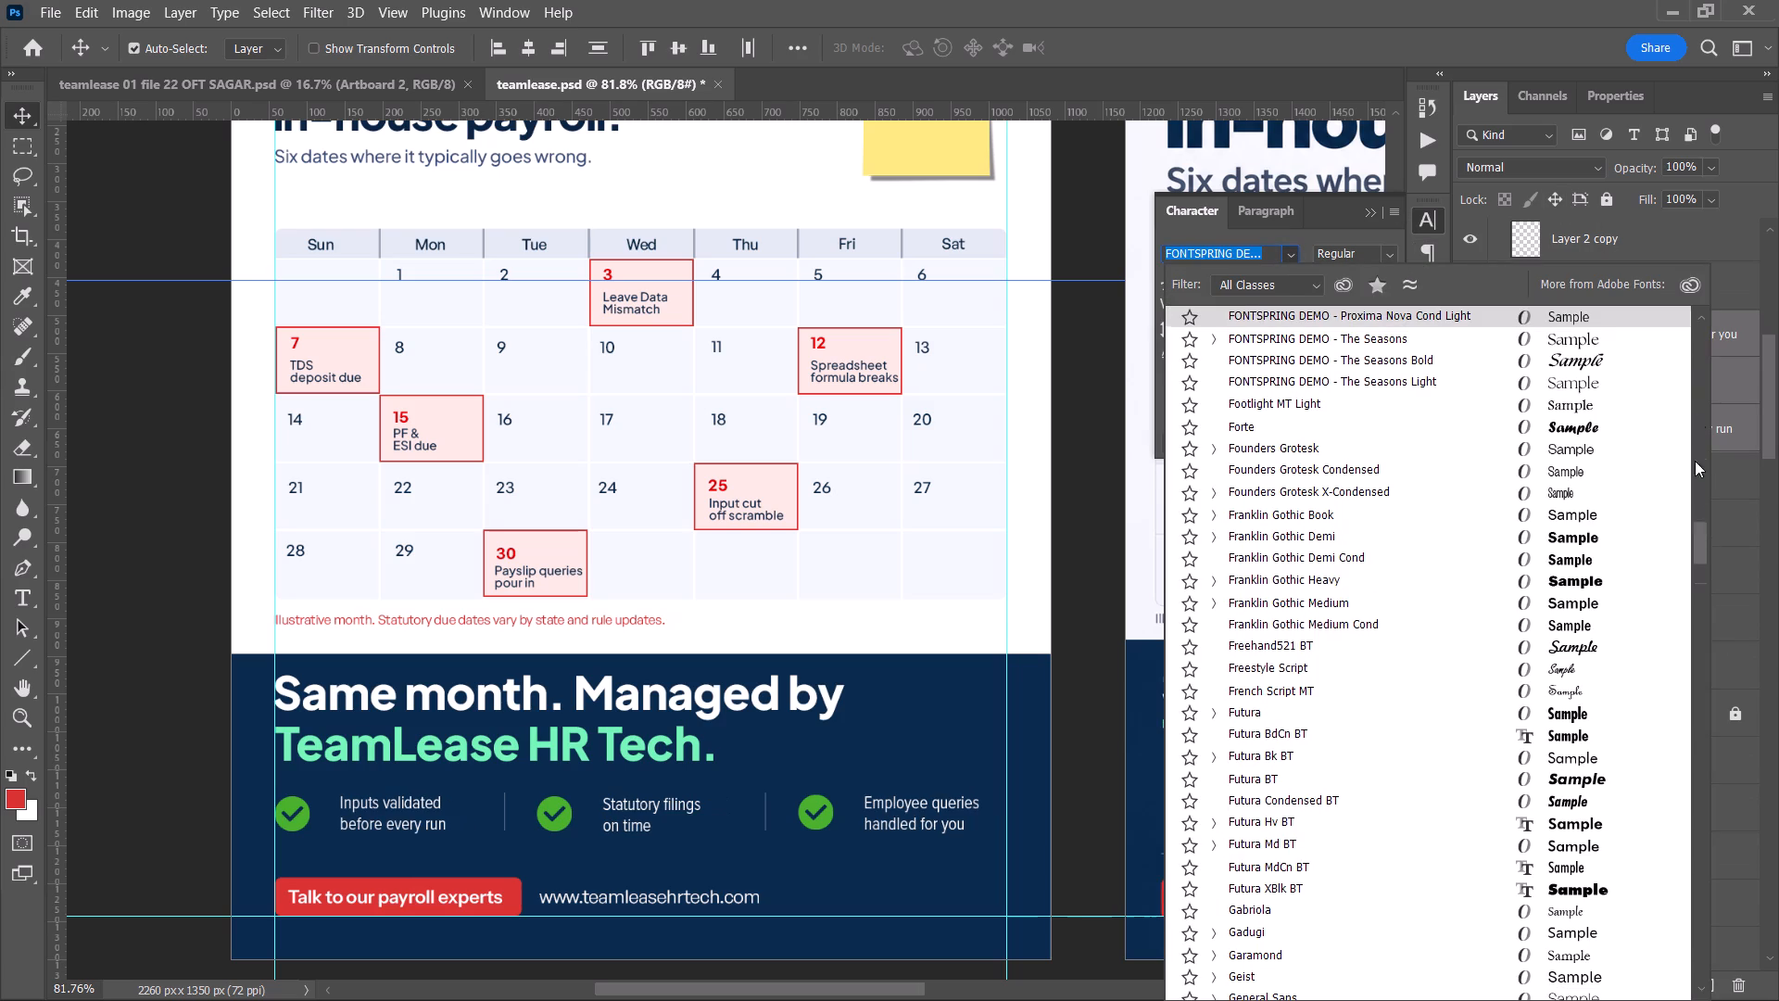
{"action": "left_click_drag", "start_coordinate": [1695, 461], "coordinate": [1684, 211]}
{"action": "left_click", "coordinate": [1609, 326]}
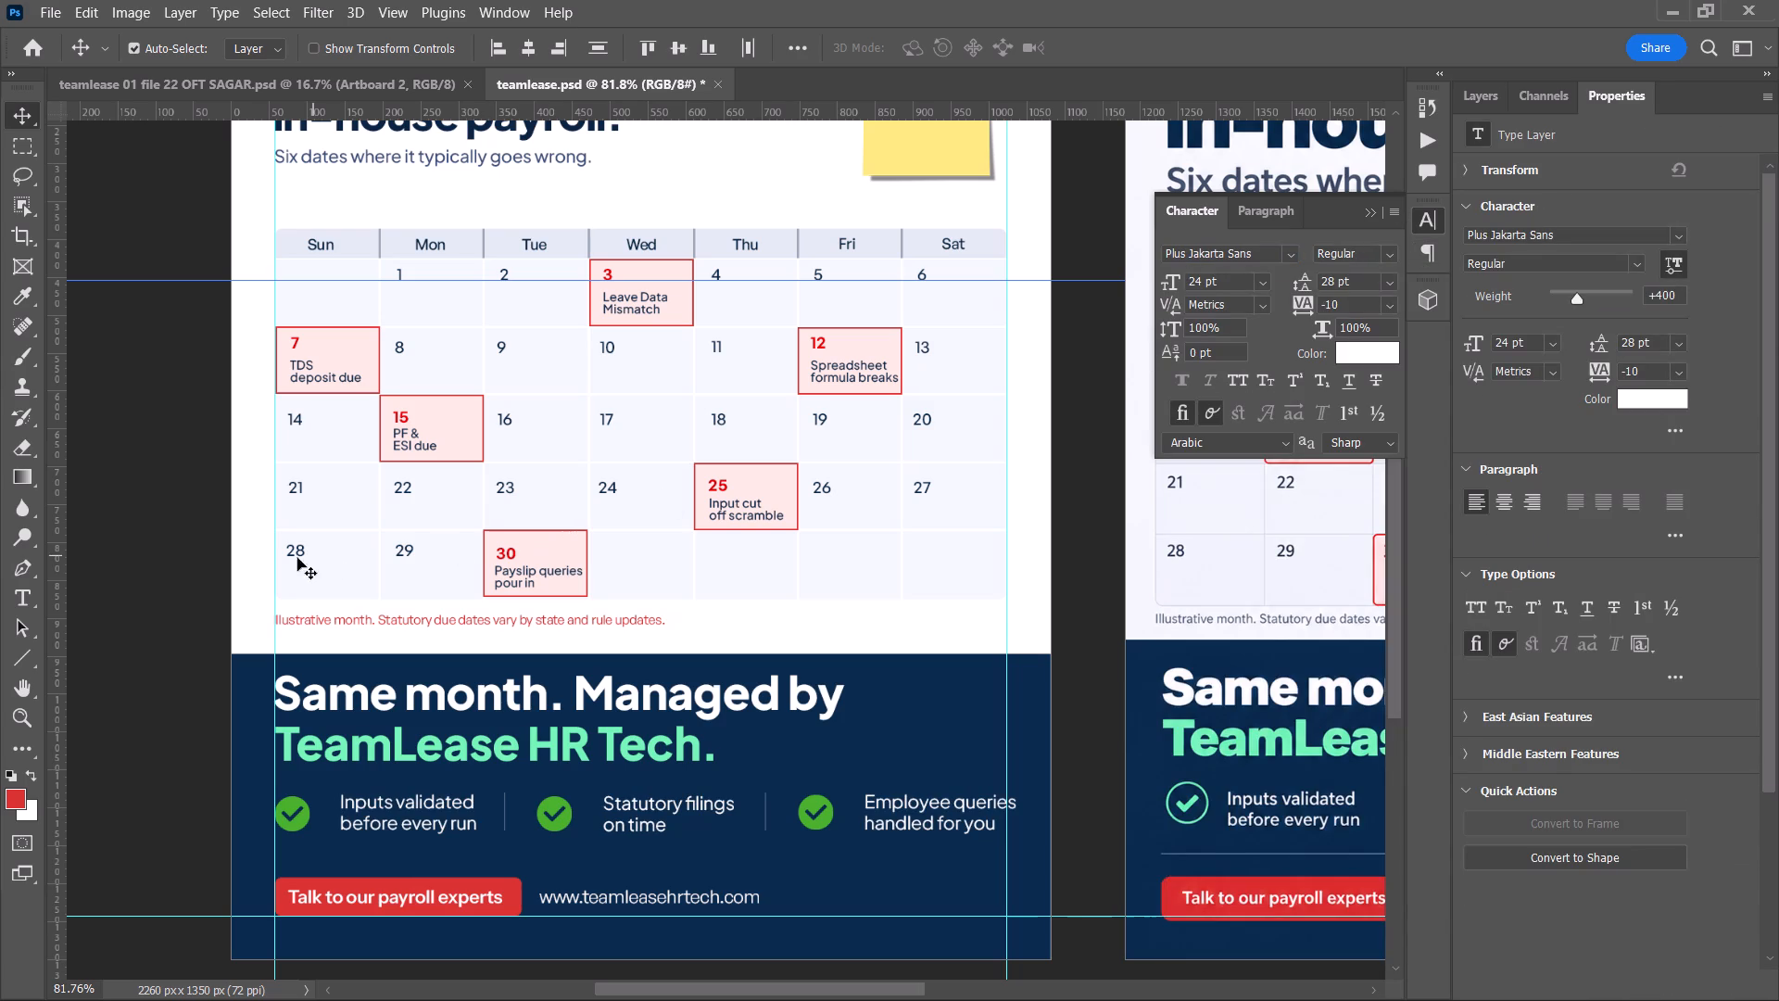
{"action": "left_click", "coordinate": [166, 546]}
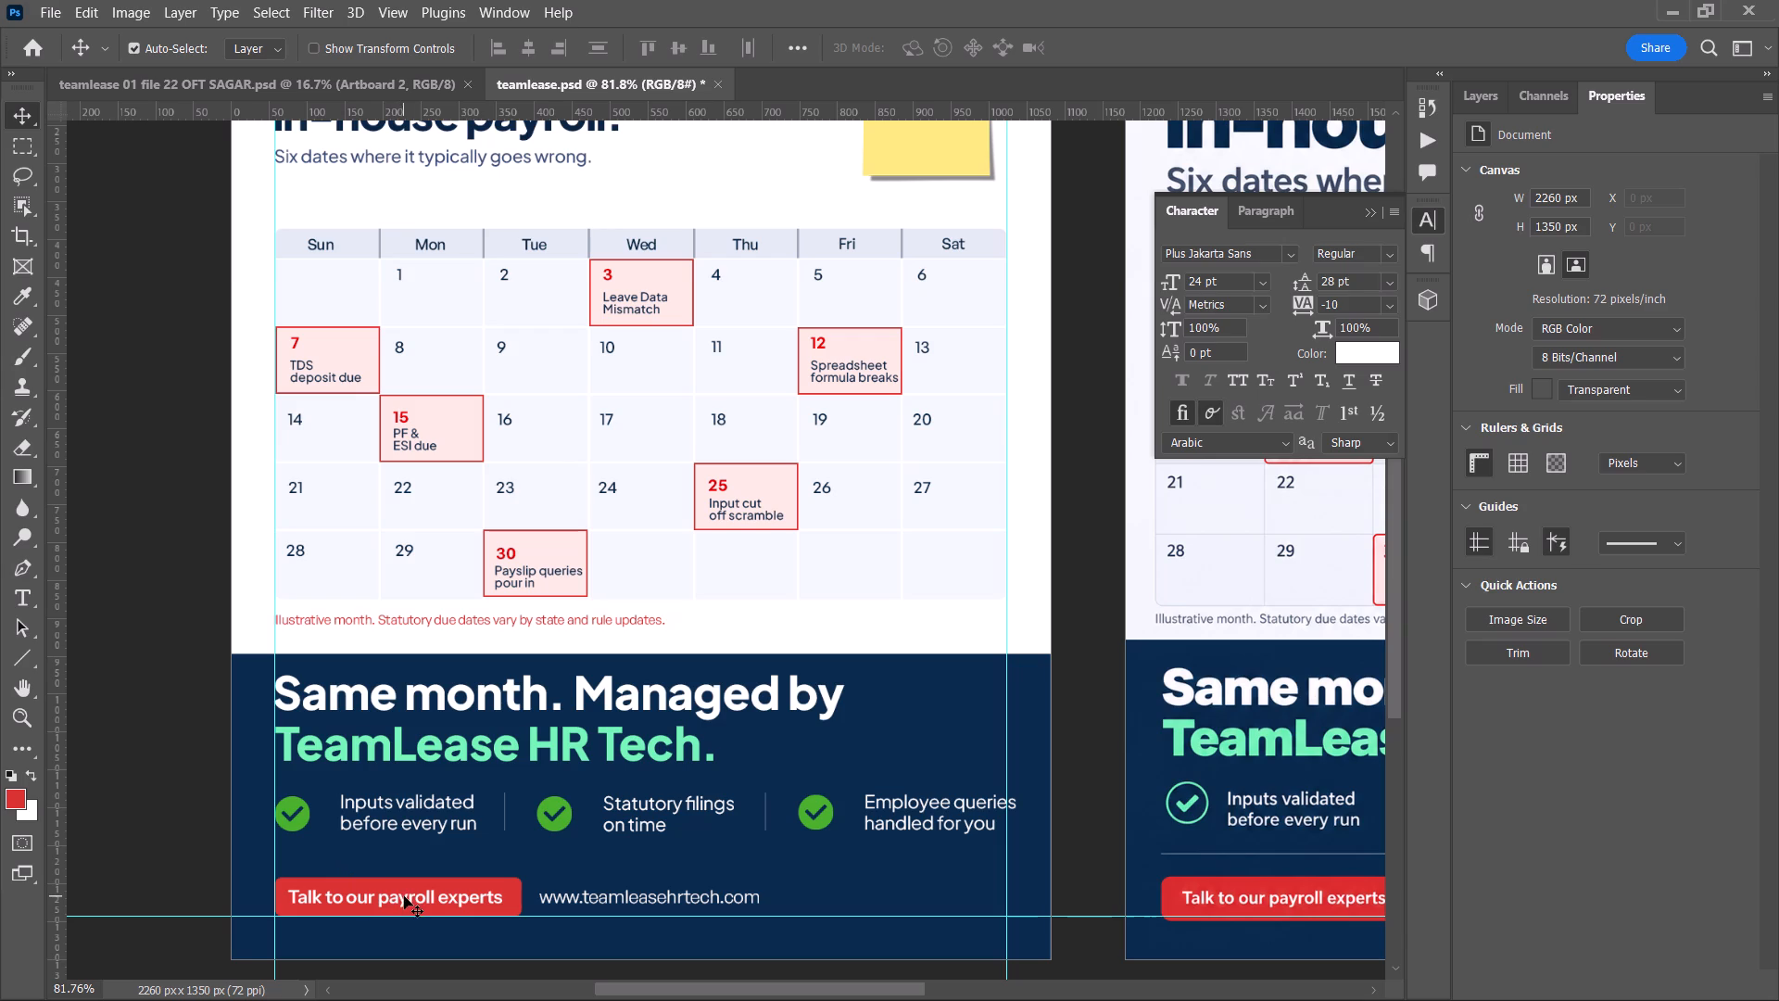
Set the "Talk to our payroll experts" button text in Artboard 1's footer to Plus Jakarta Sans SemiBold.
{"action": "left_click", "coordinate": [404, 896]}
{"action": "left_click", "coordinate": [1293, 256]}
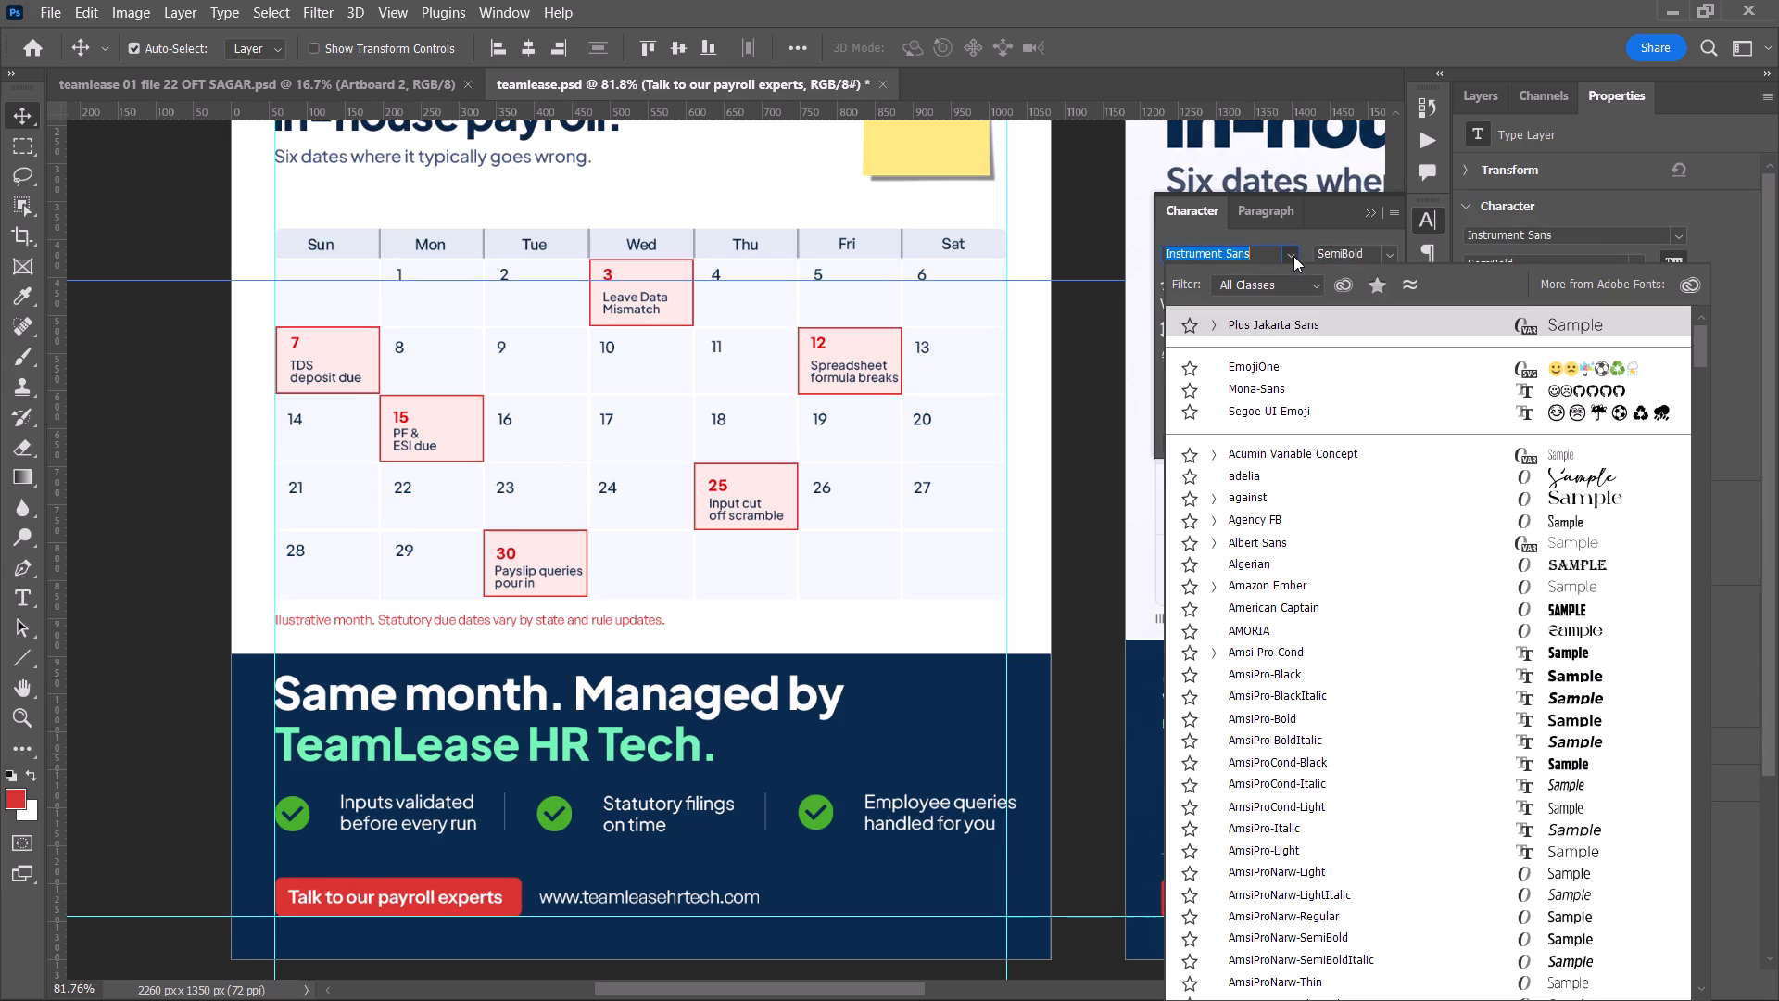
{"action": "left_click", "coordinate": [1316, 319]}
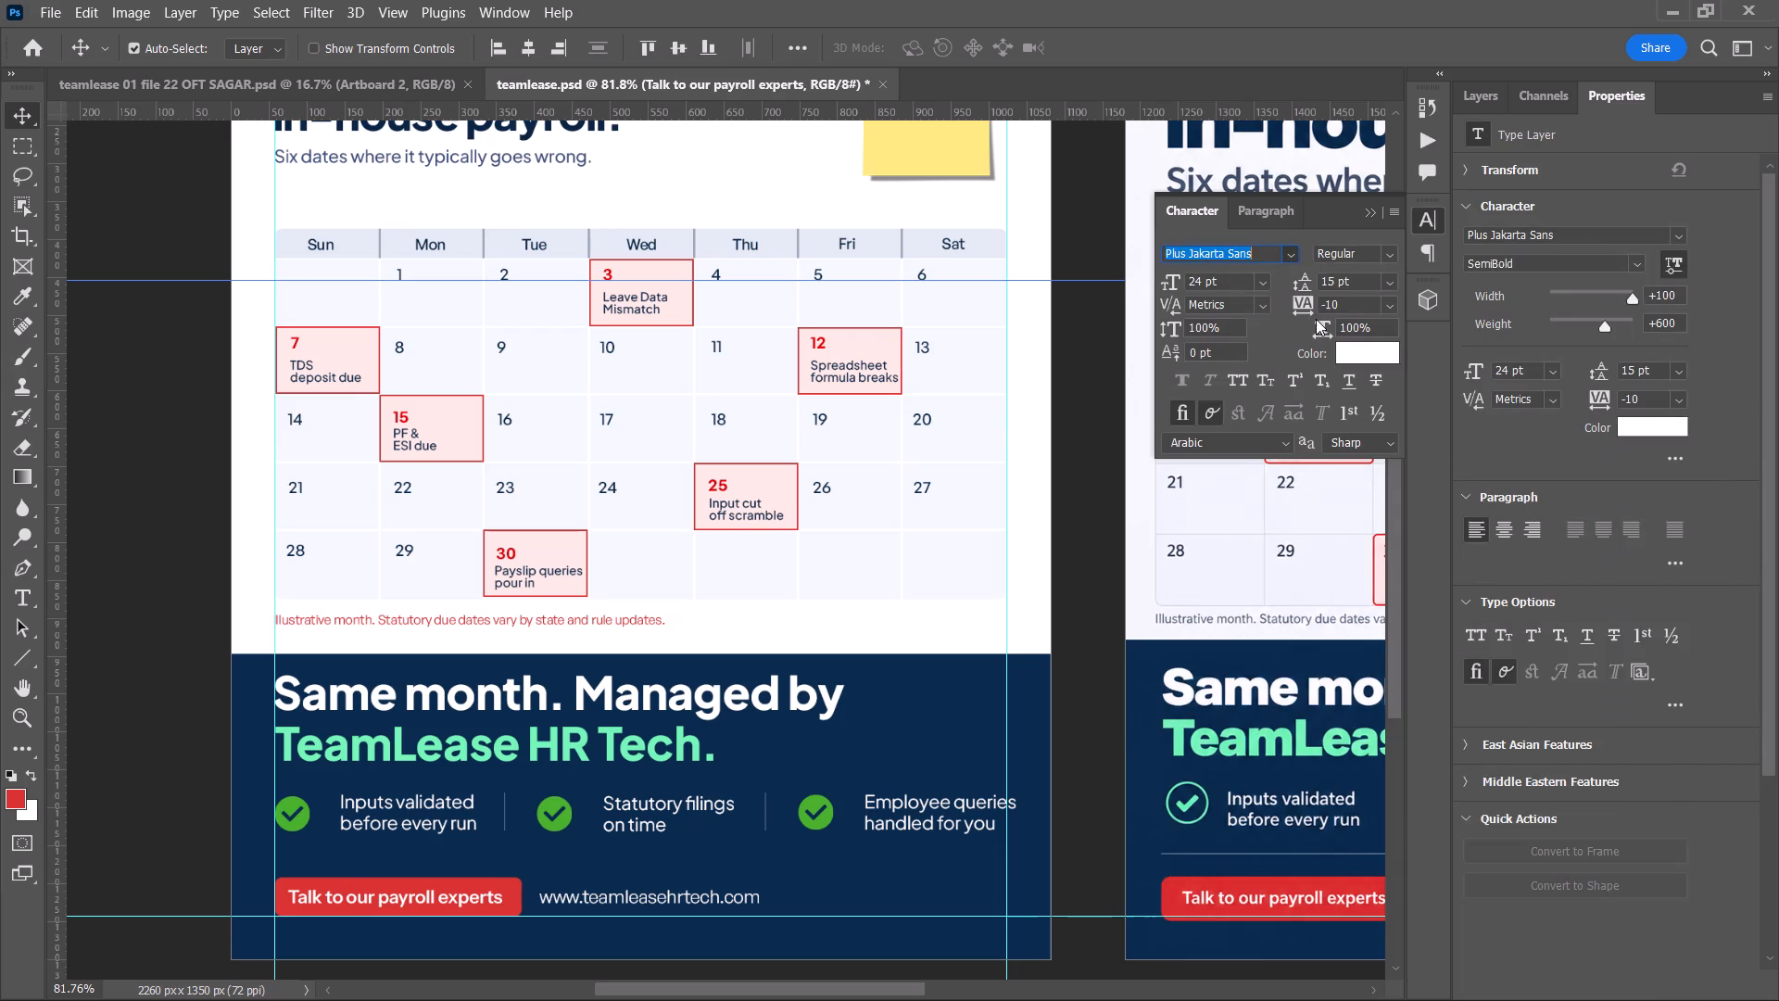
{"action": "left_click", "coordinate": [1285, 254]}
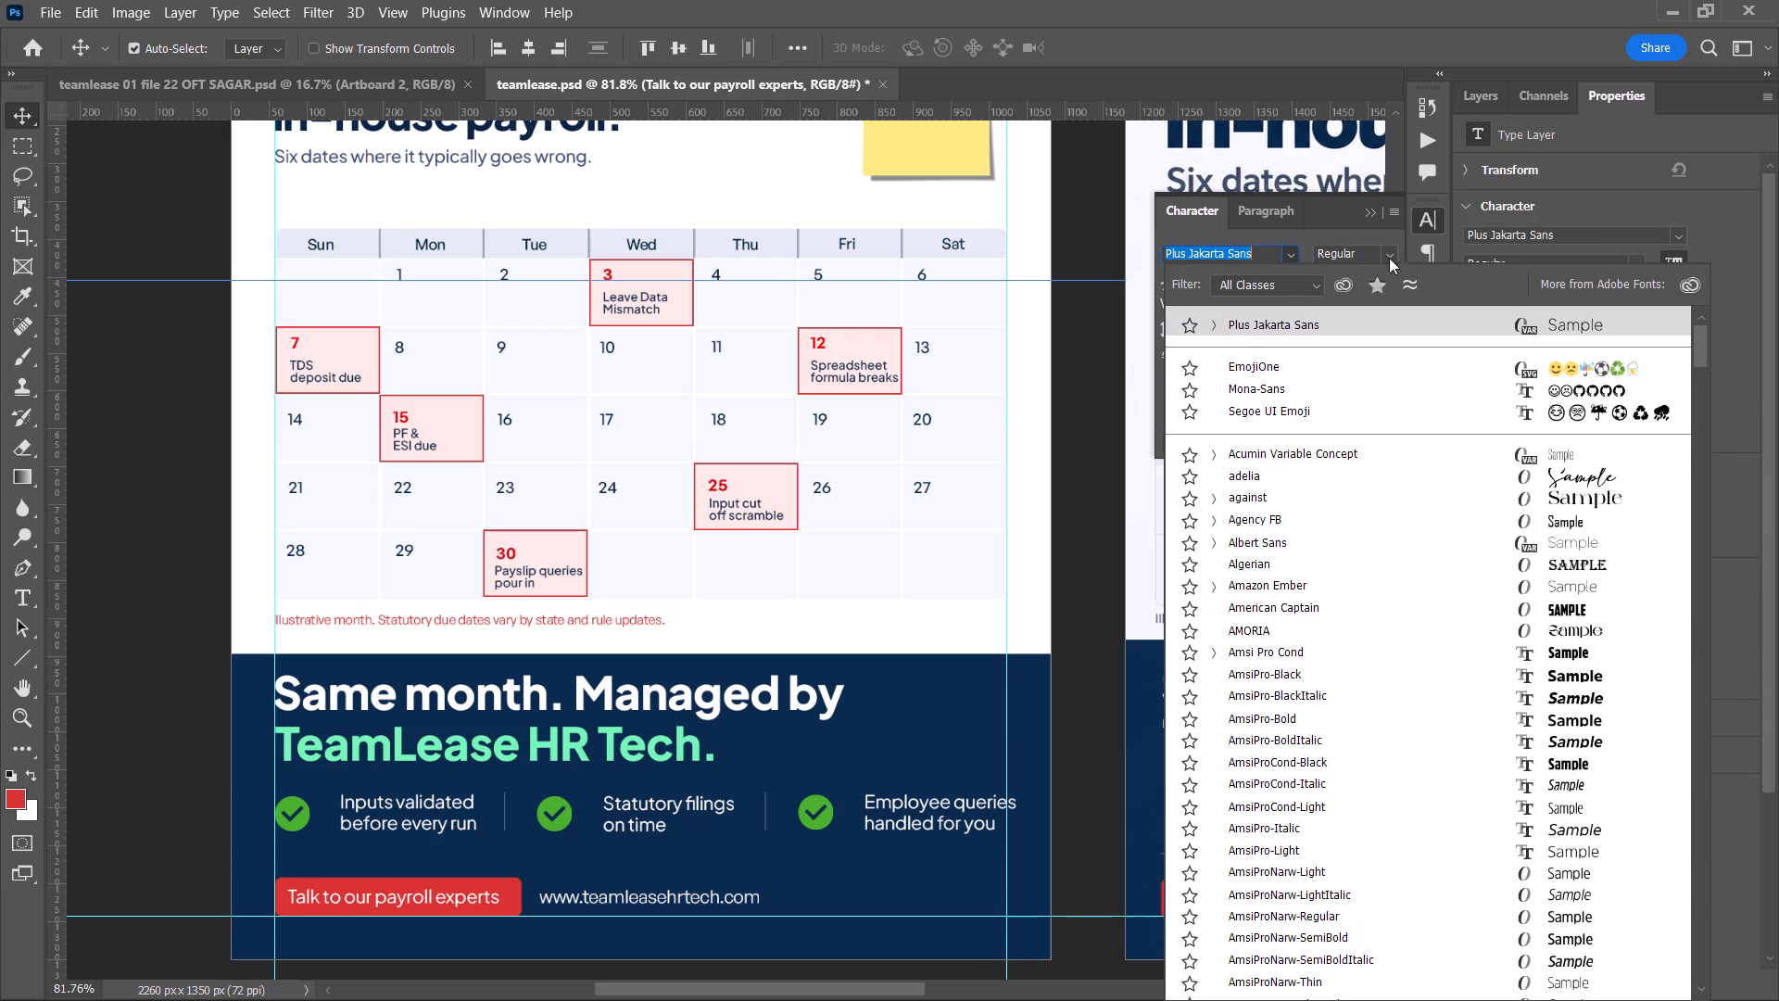
{"action": "left_click", "coordinate": [1400, 252]}
{"action": "left_click", "coordinate": [1288, 248]}
{"action": "left_click", "coordinate": [1217, 324]}
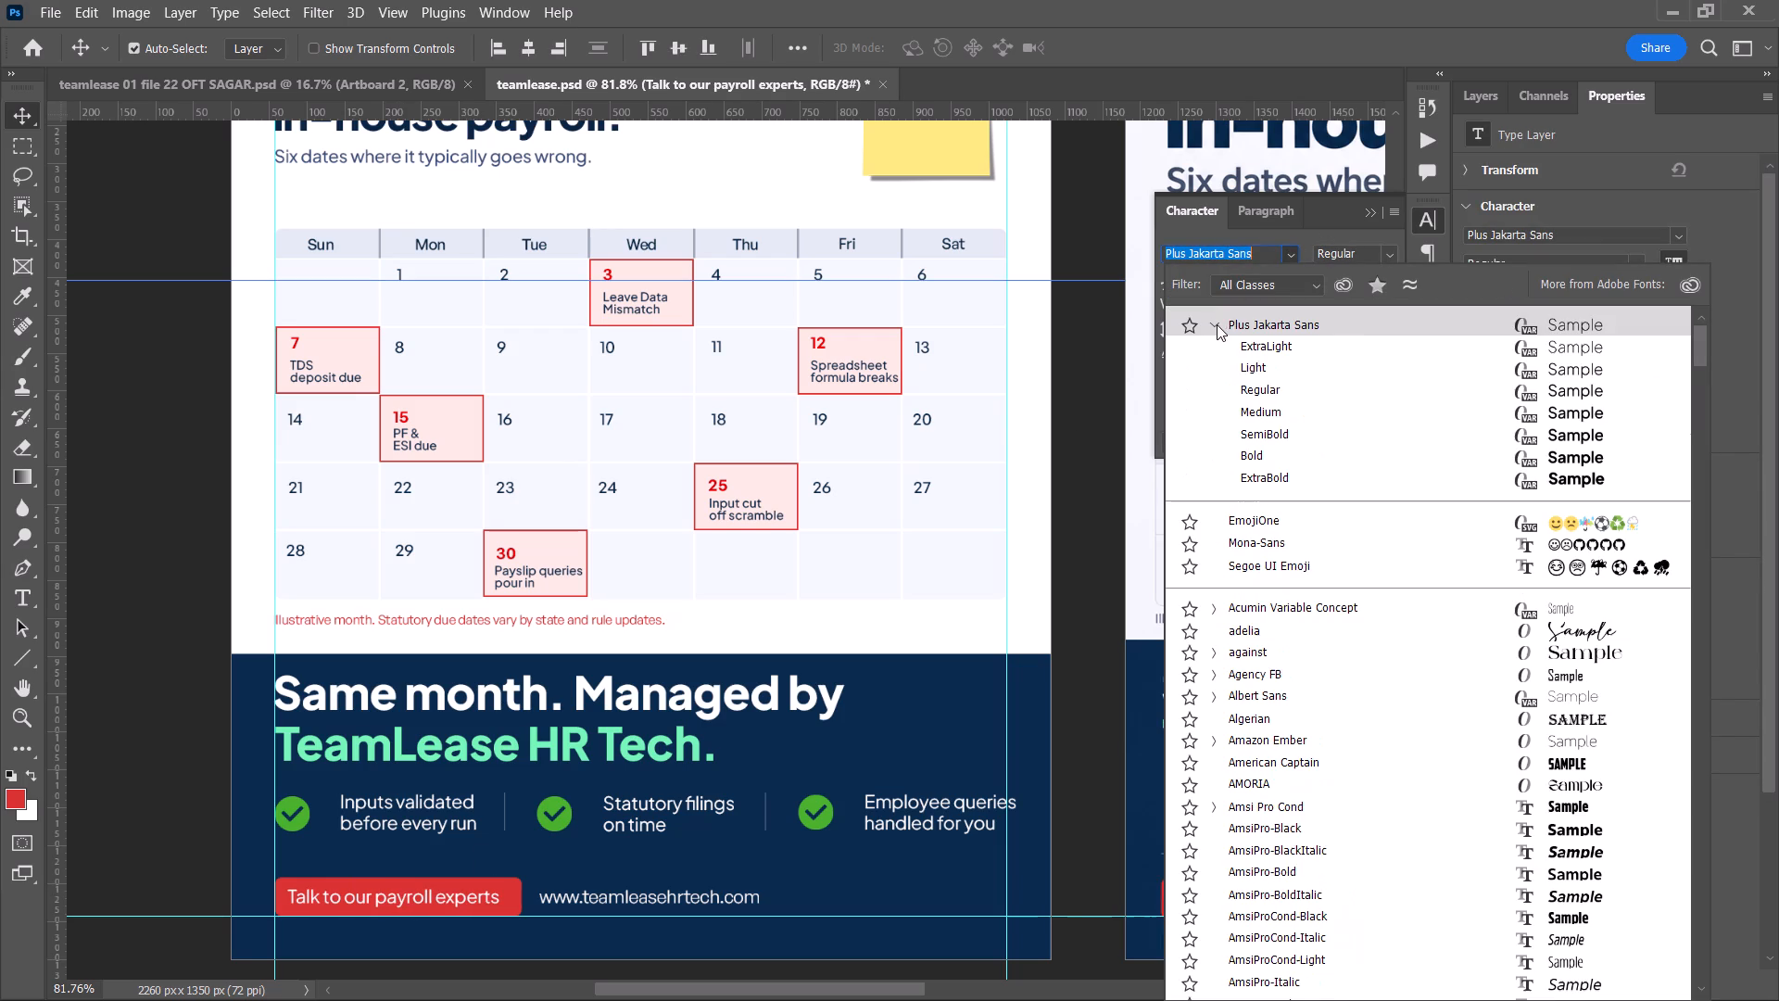
{"action": "left_click", "coordinate": [1274, 435]}
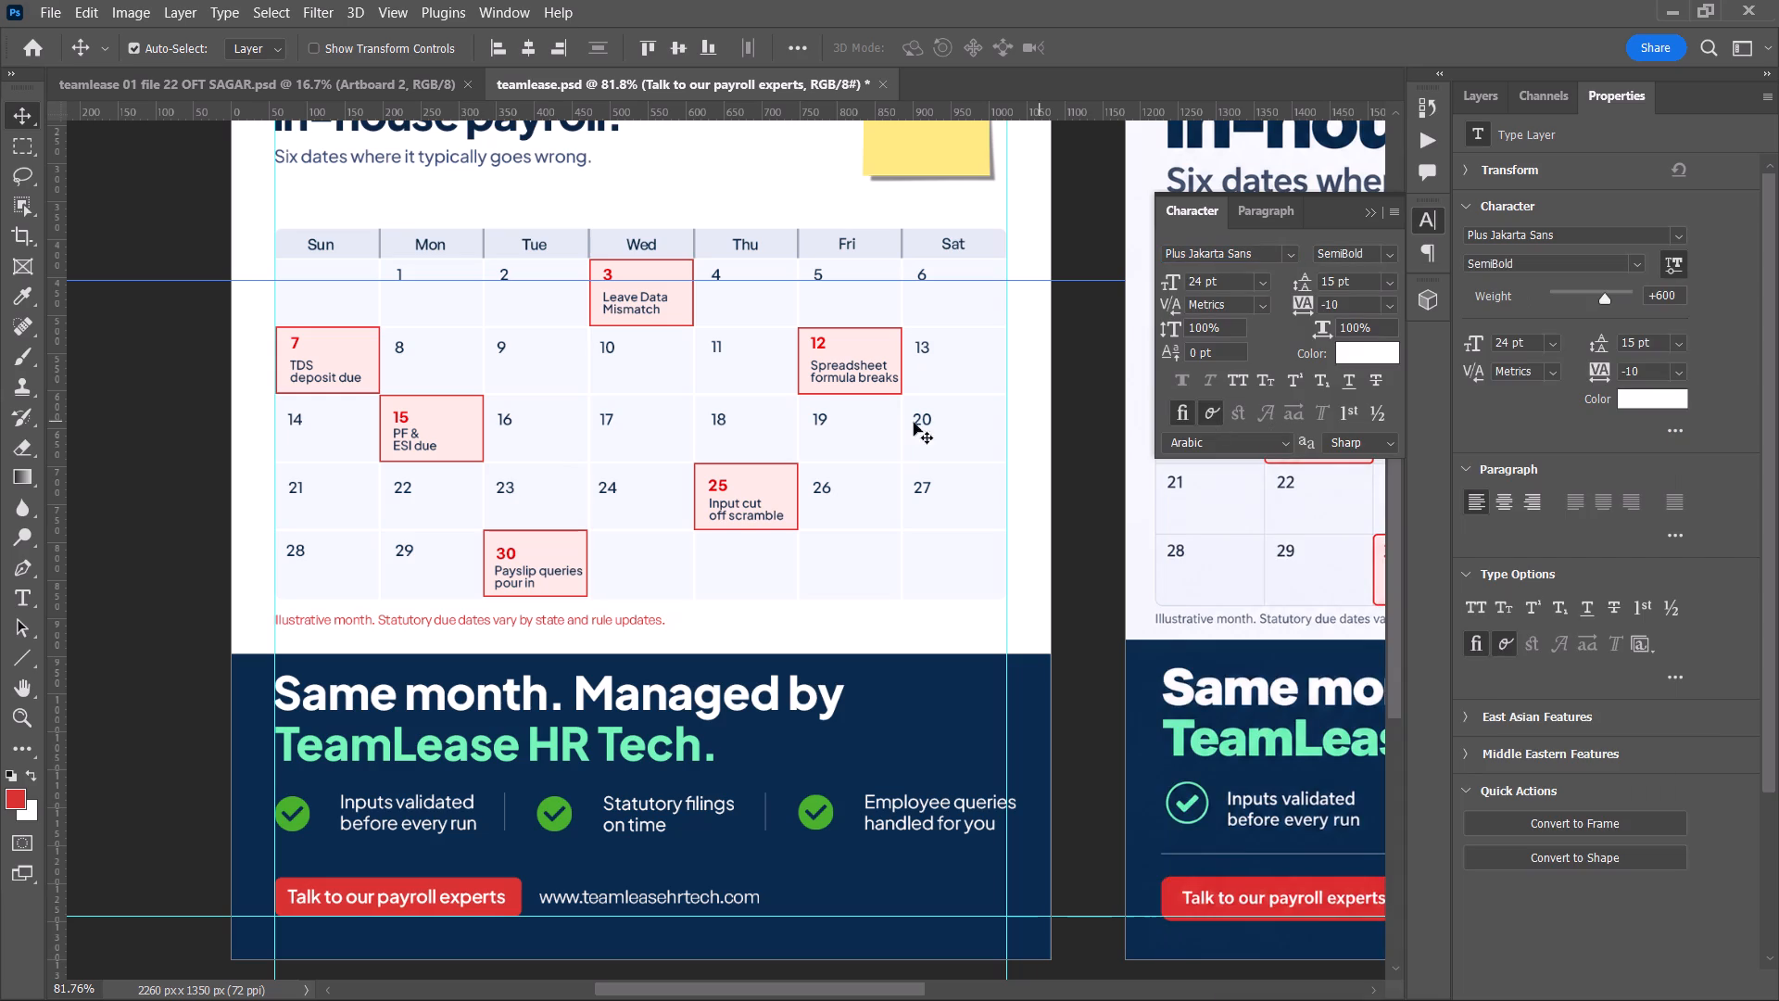
{"action": "left_click", "coordinate": [169, 541]}
{"action": "left_click", "coordinate": [628, 900]}
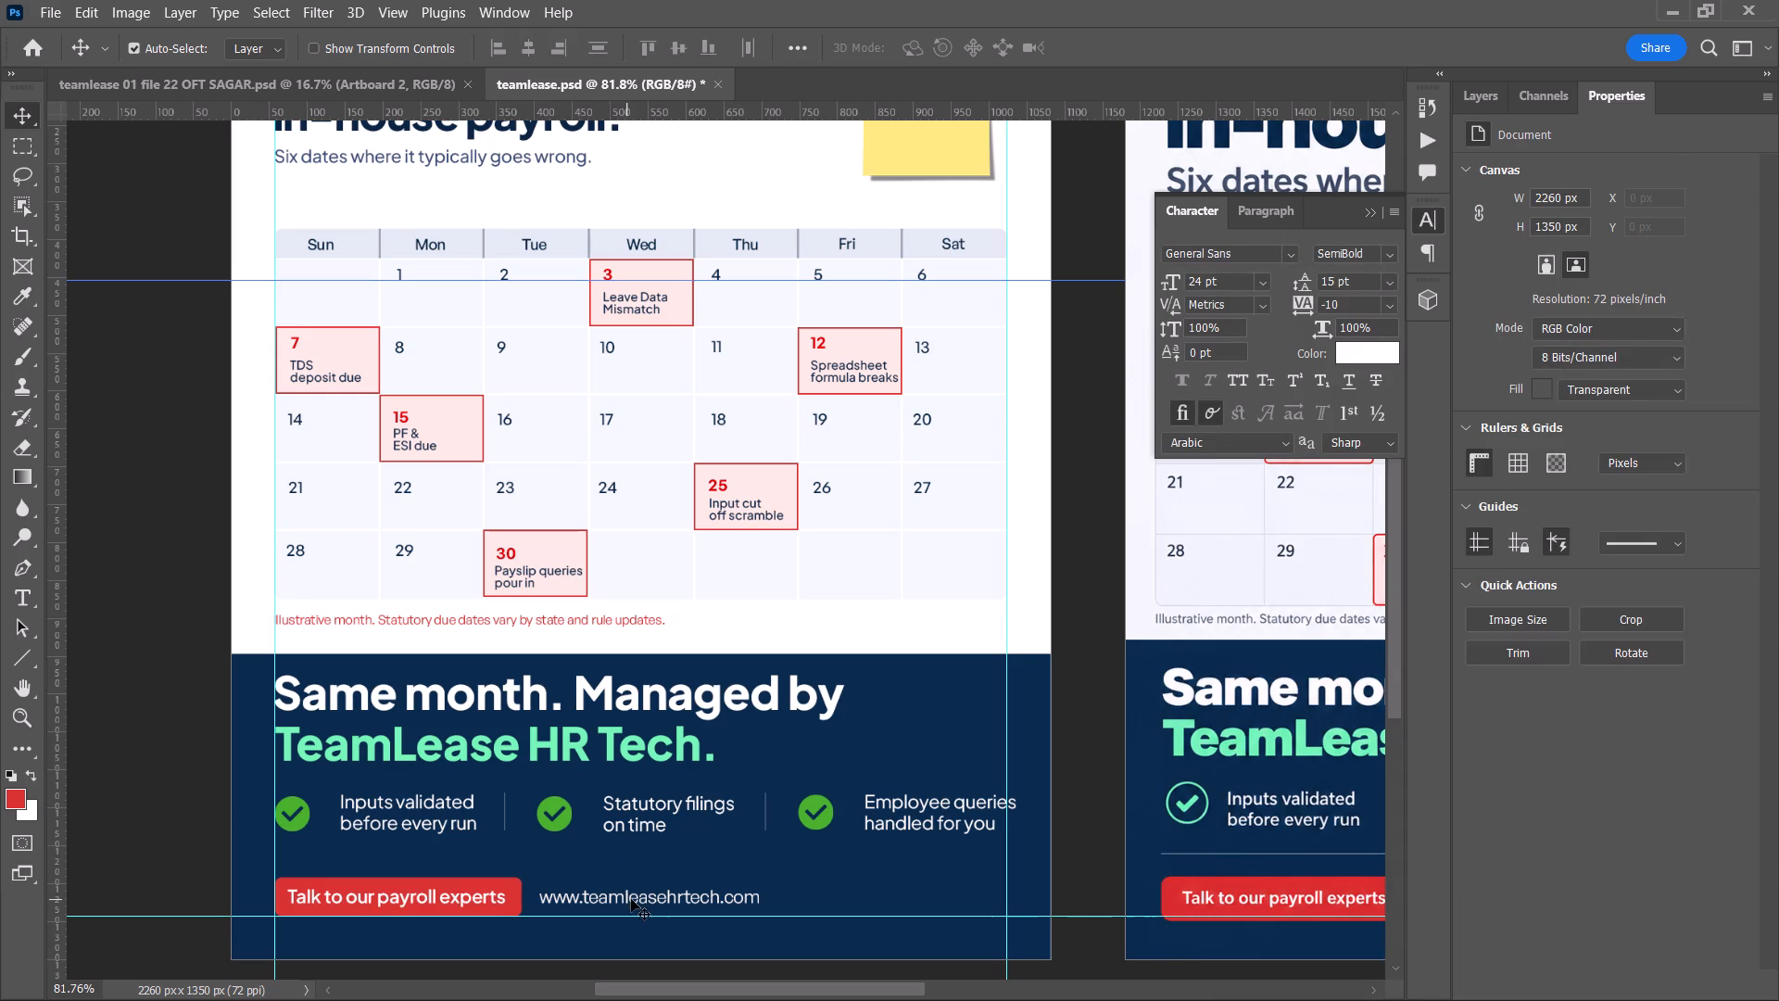
{"action": "left_click", "coordinate": [1294, 255]}
{"action": "left_click", "coordinate": [1308, 324]}
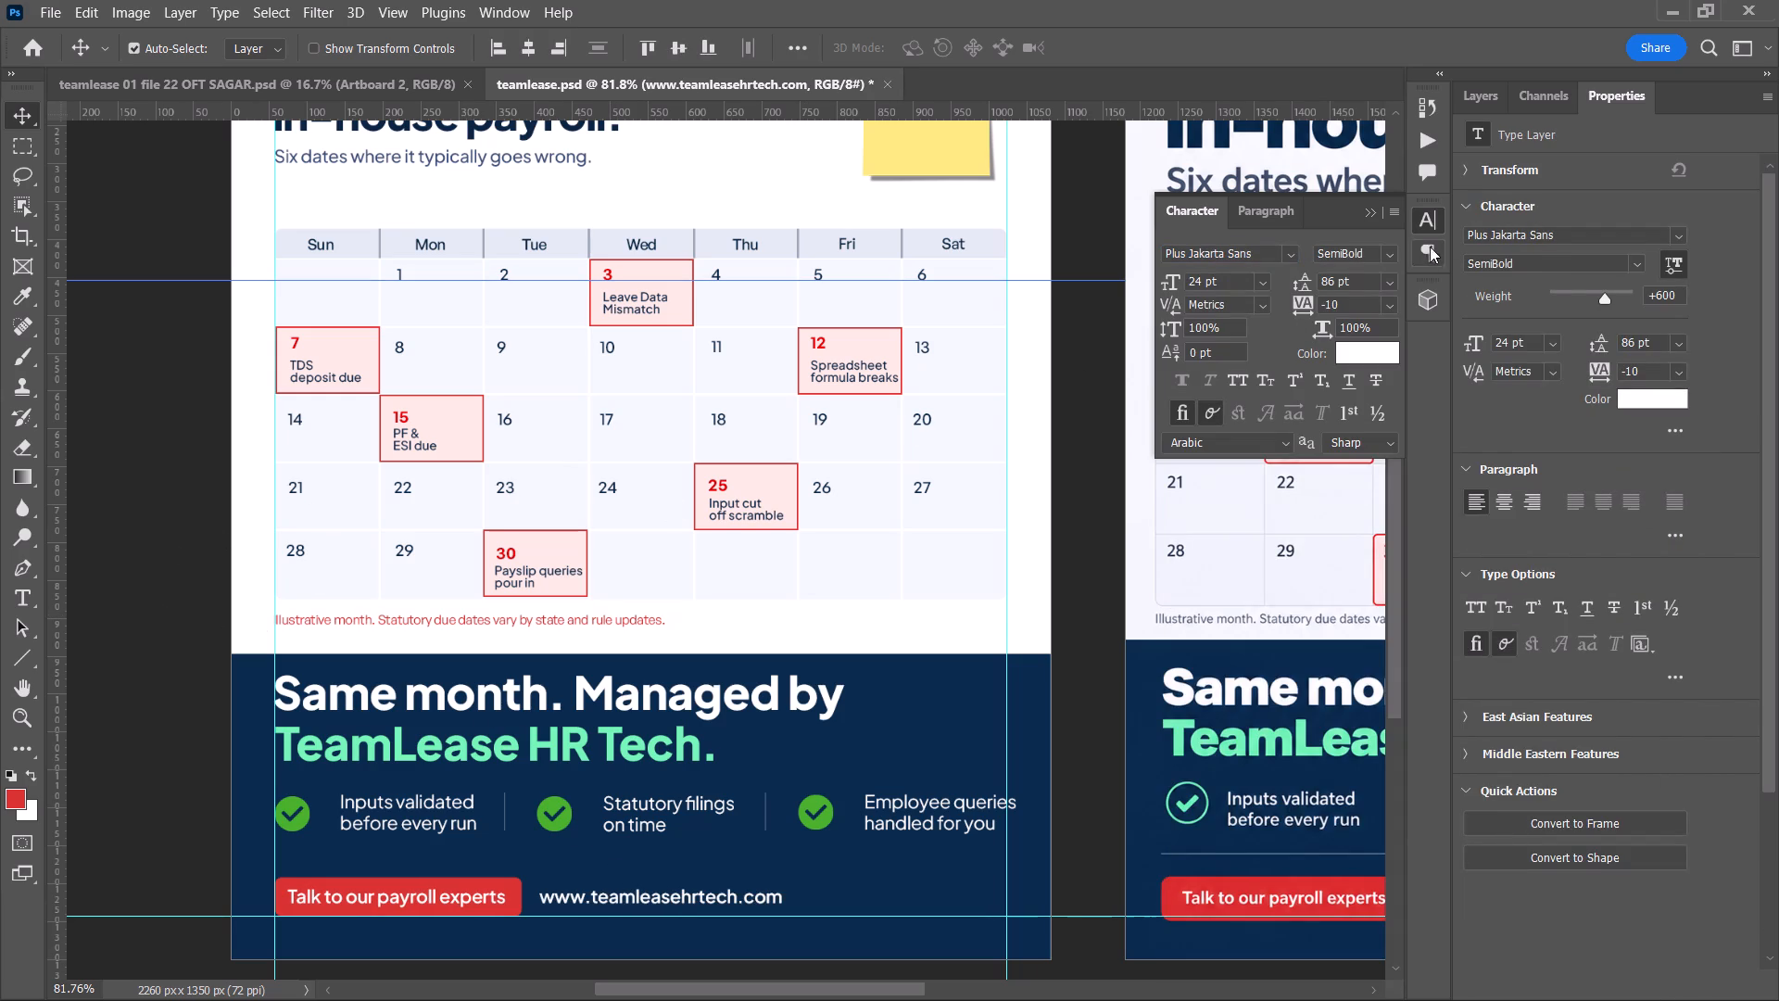
{"action": "left_click", "coordinate": [1396, 252]}
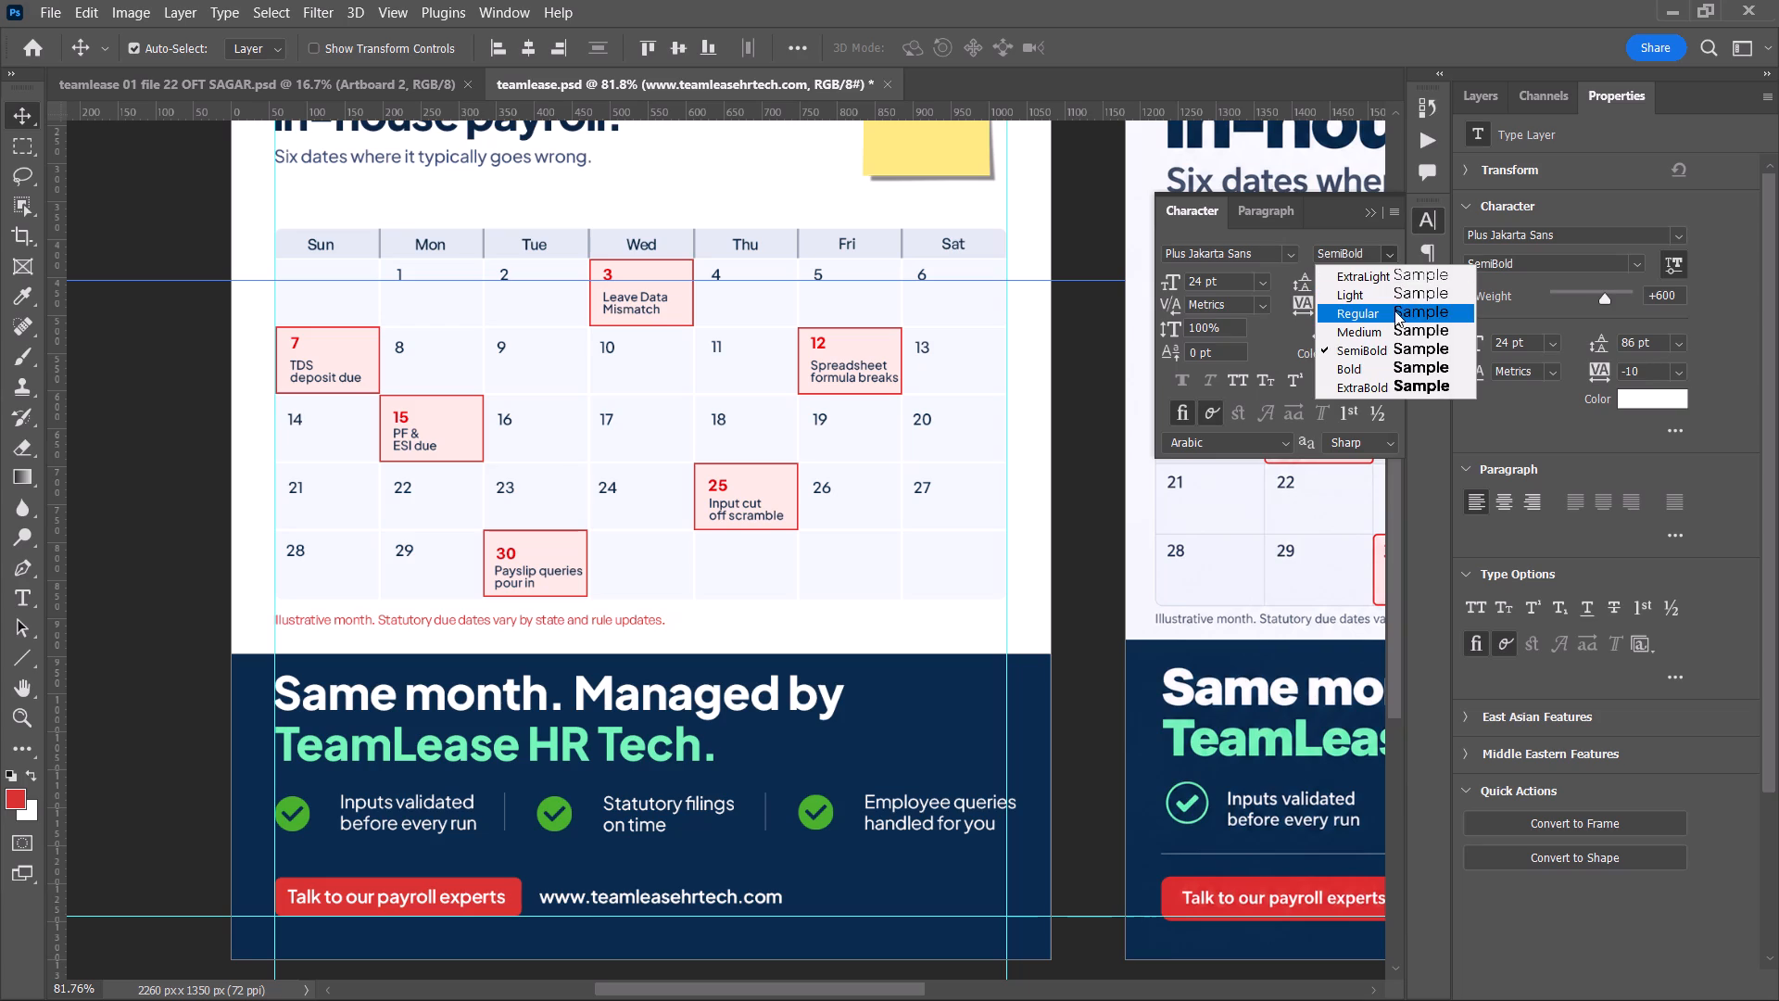
{"action": "left_click", "coordinate": [1394, 310]}
{"action": "left_click", "coordinate": [127, 523]}
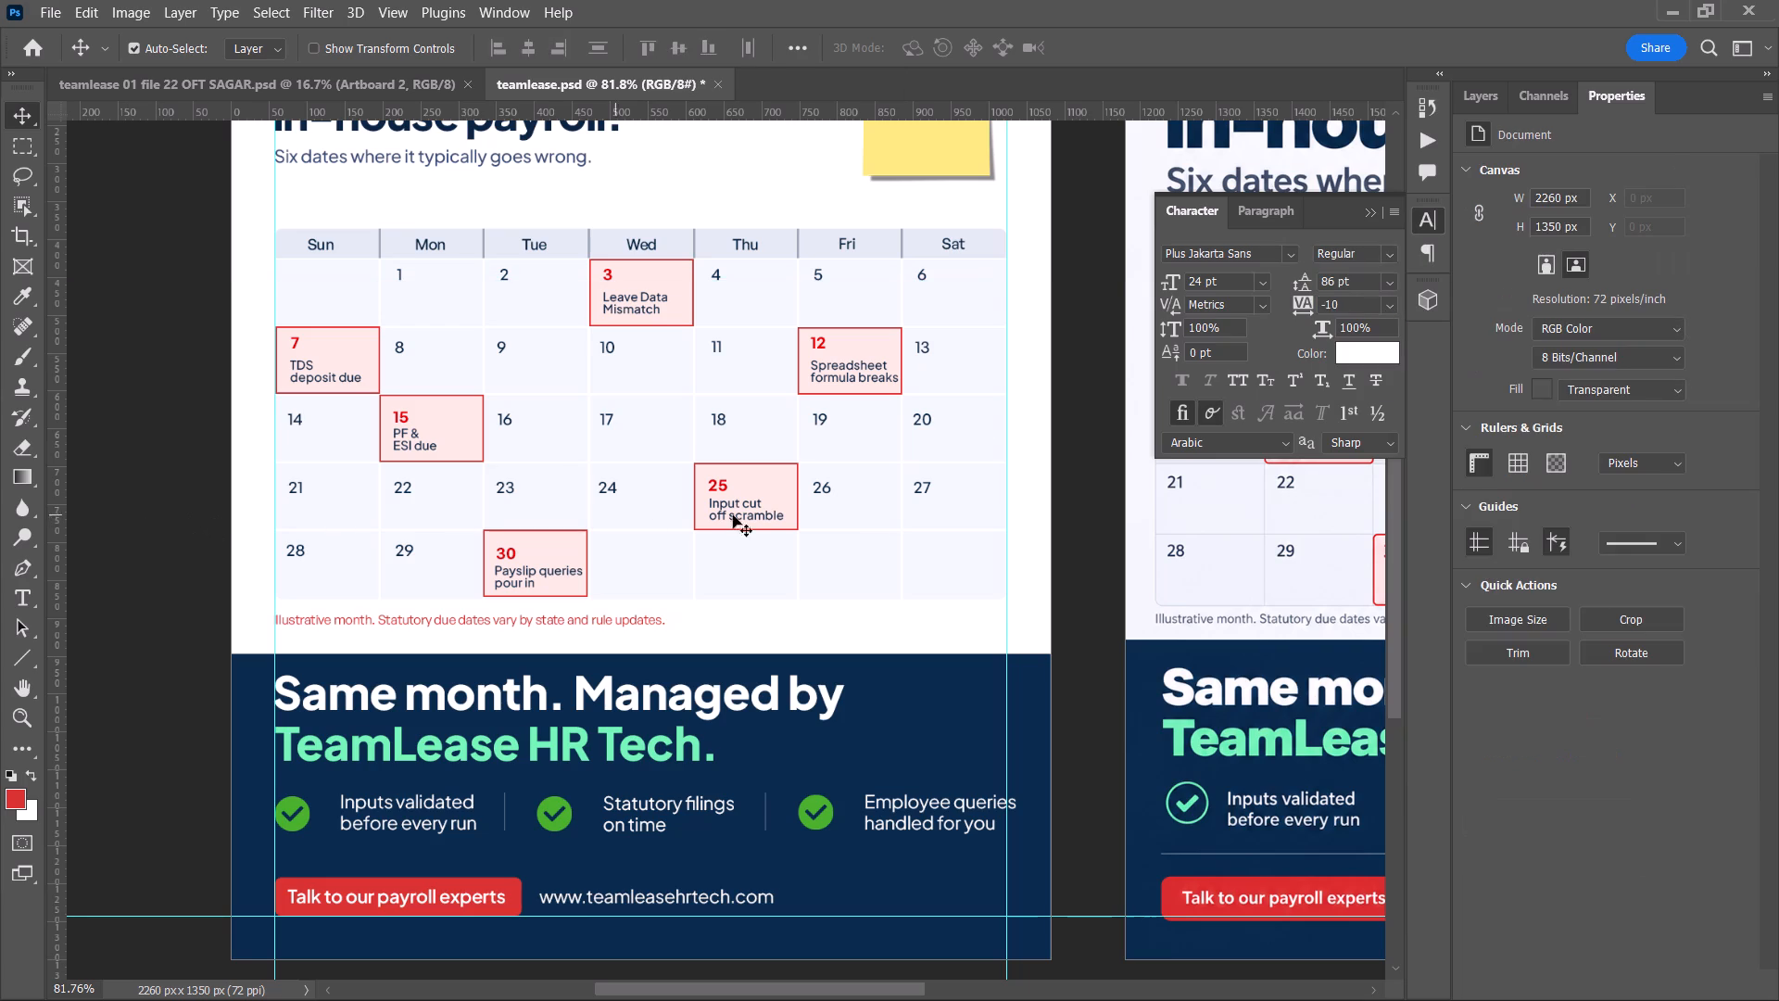
Copy the TeamLease RegTech logo from teamlease 01 file 22 OFT SAGAR.psd into teamlease.psd, placing it beside the website address in Artboard 1's footer.
{"action": "left_click", "coordinate": [357, 86]}
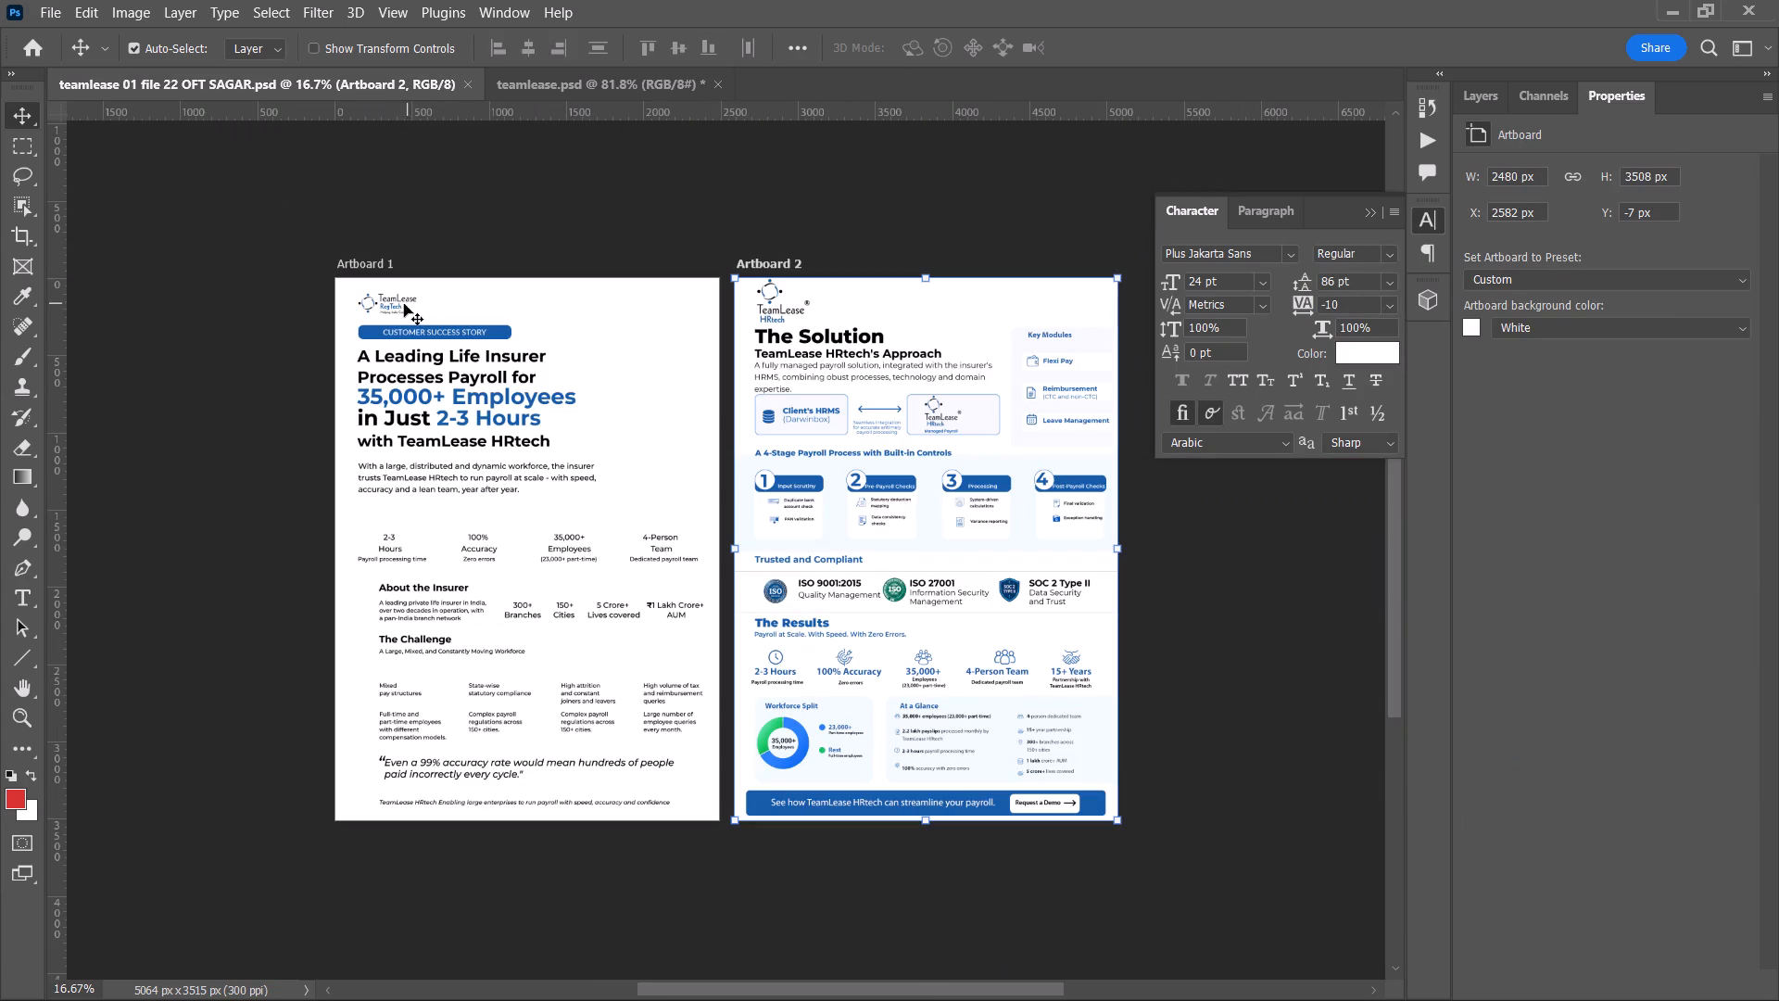
{"action": "scroll", "coordinate": [379, 310], "scroll_direction": "up", "scroll_amount": 16, "text": "alt"}
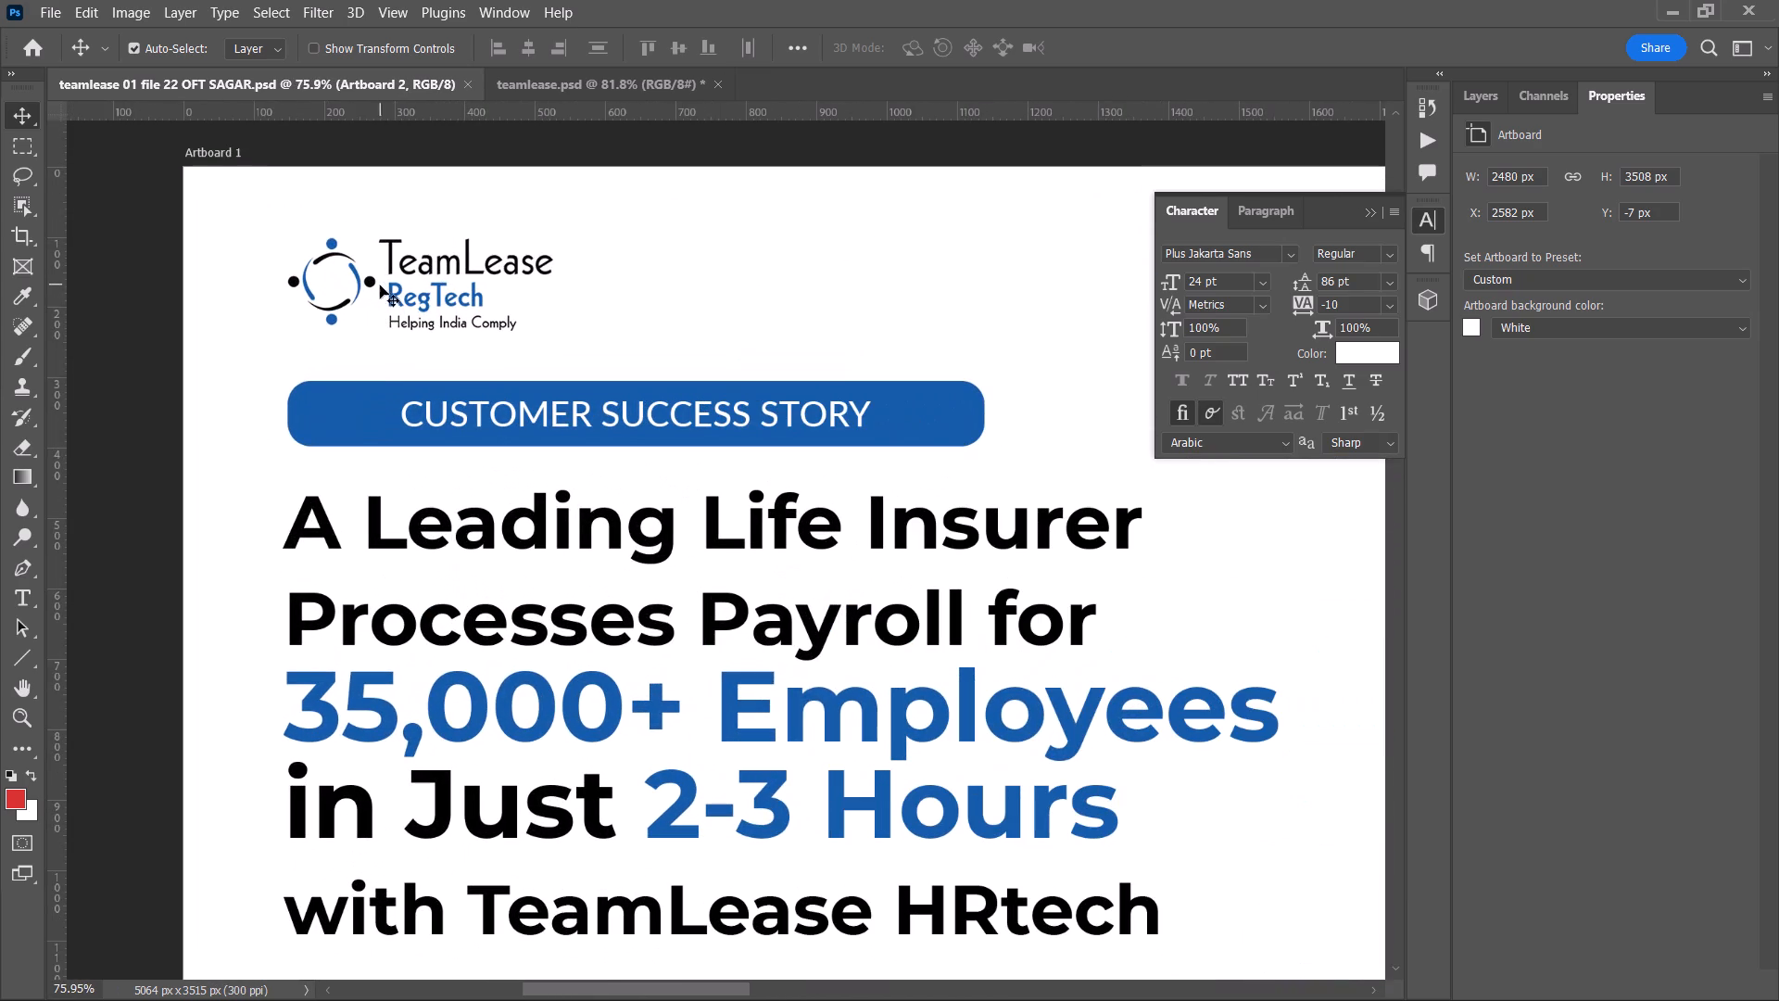
{"action": "left_click_drag", "start_coordinate": [368, 285], "coordinate": [536, 68]}
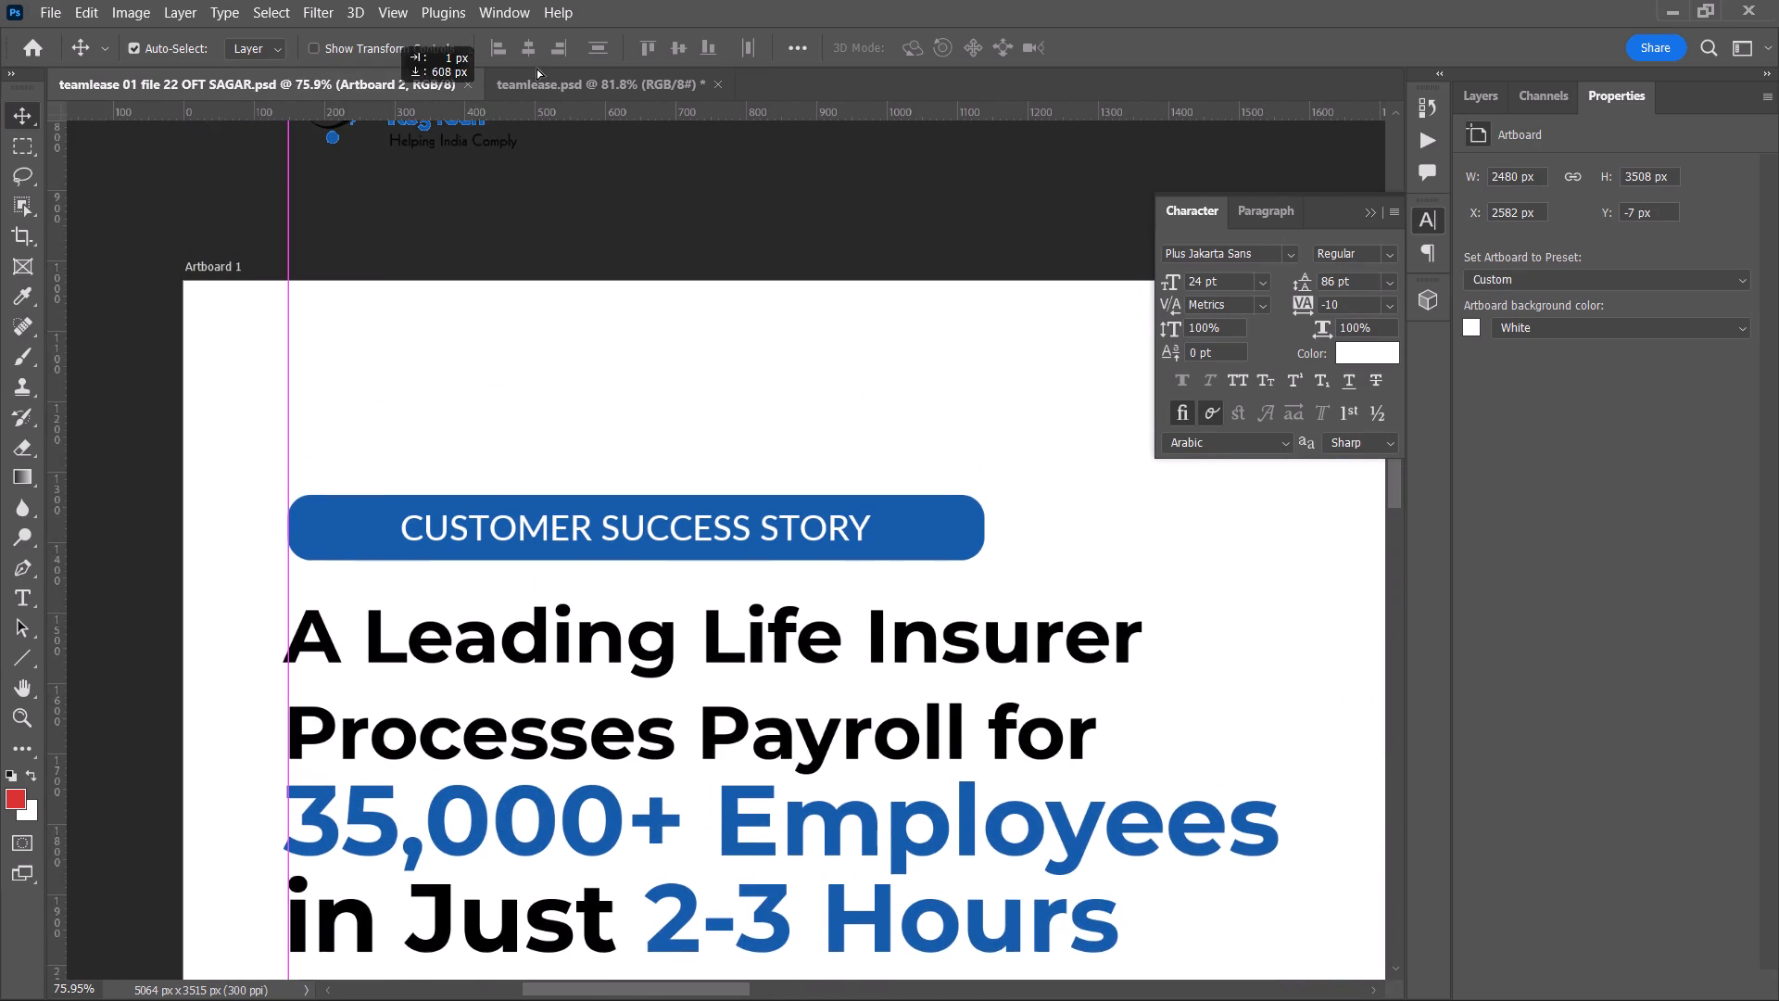
{"action": "left_click_drag", "start_coordinate": [536, 68], "coordinate": [707, 905]}
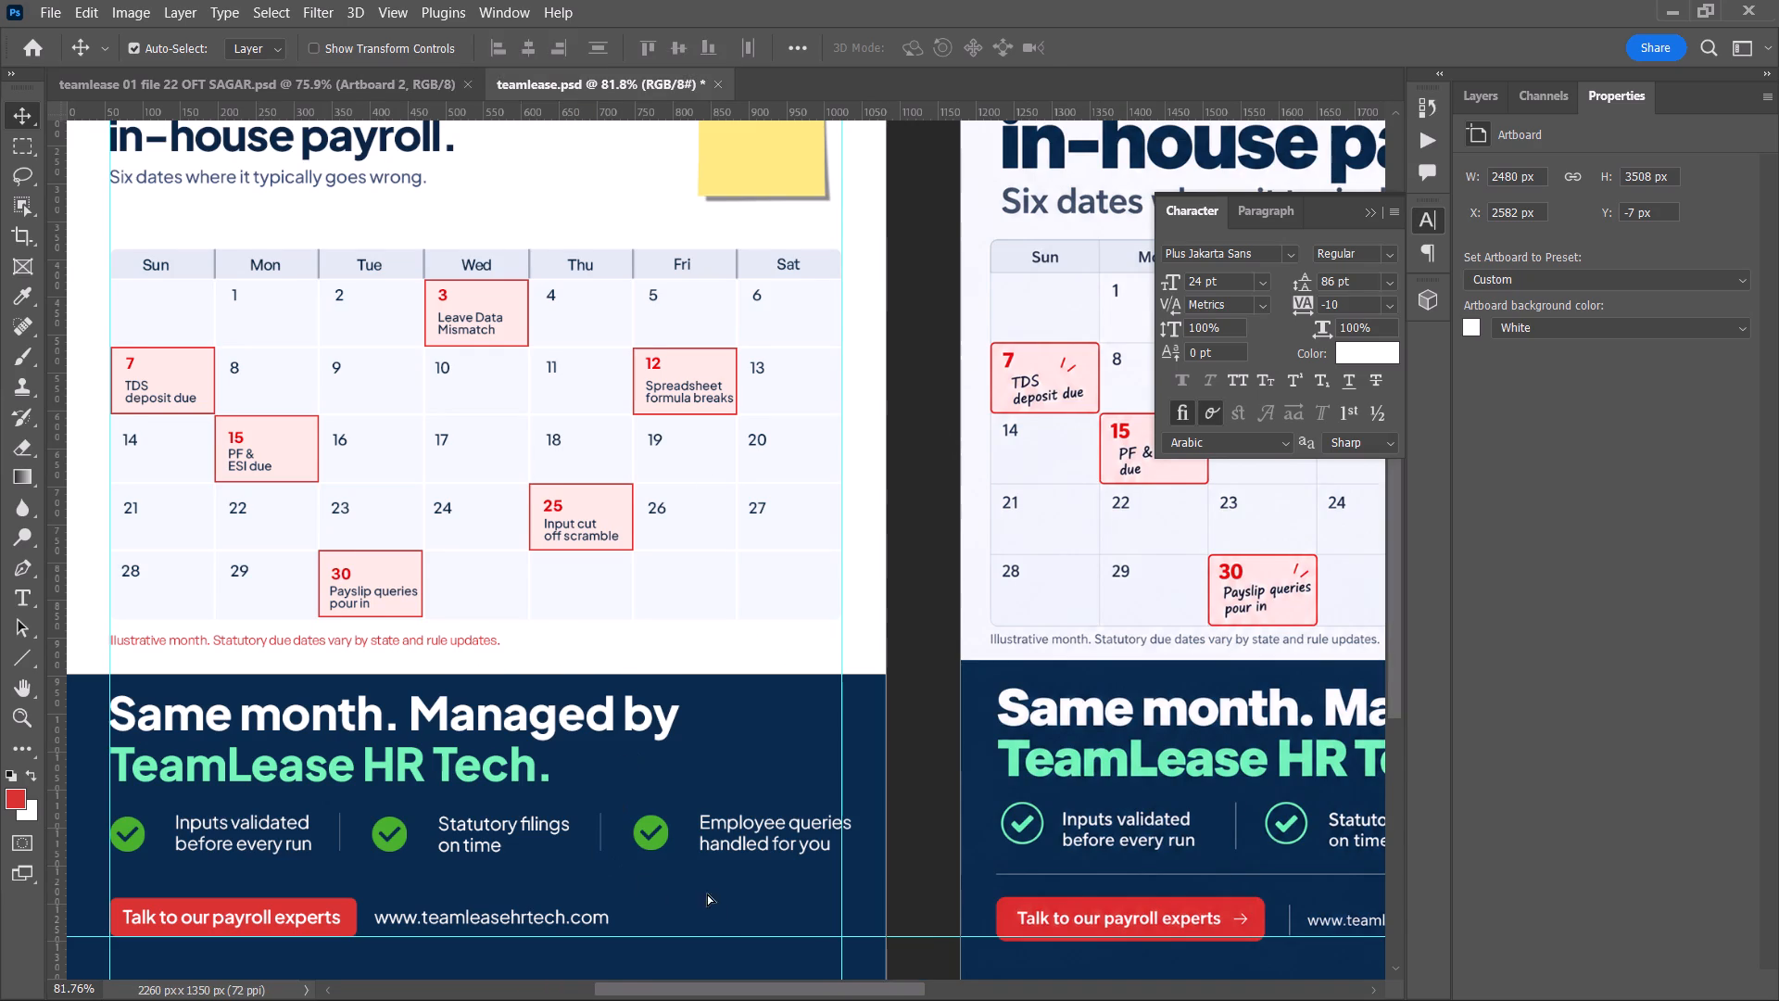
{"action": "scroll", "coordinate": [707, 888], "scroll_direction": "down", "scroll_amount": 11}
{"action": "left_click_drag", "start_coordinate": [654, 699], "coordinate": [684, 716]}
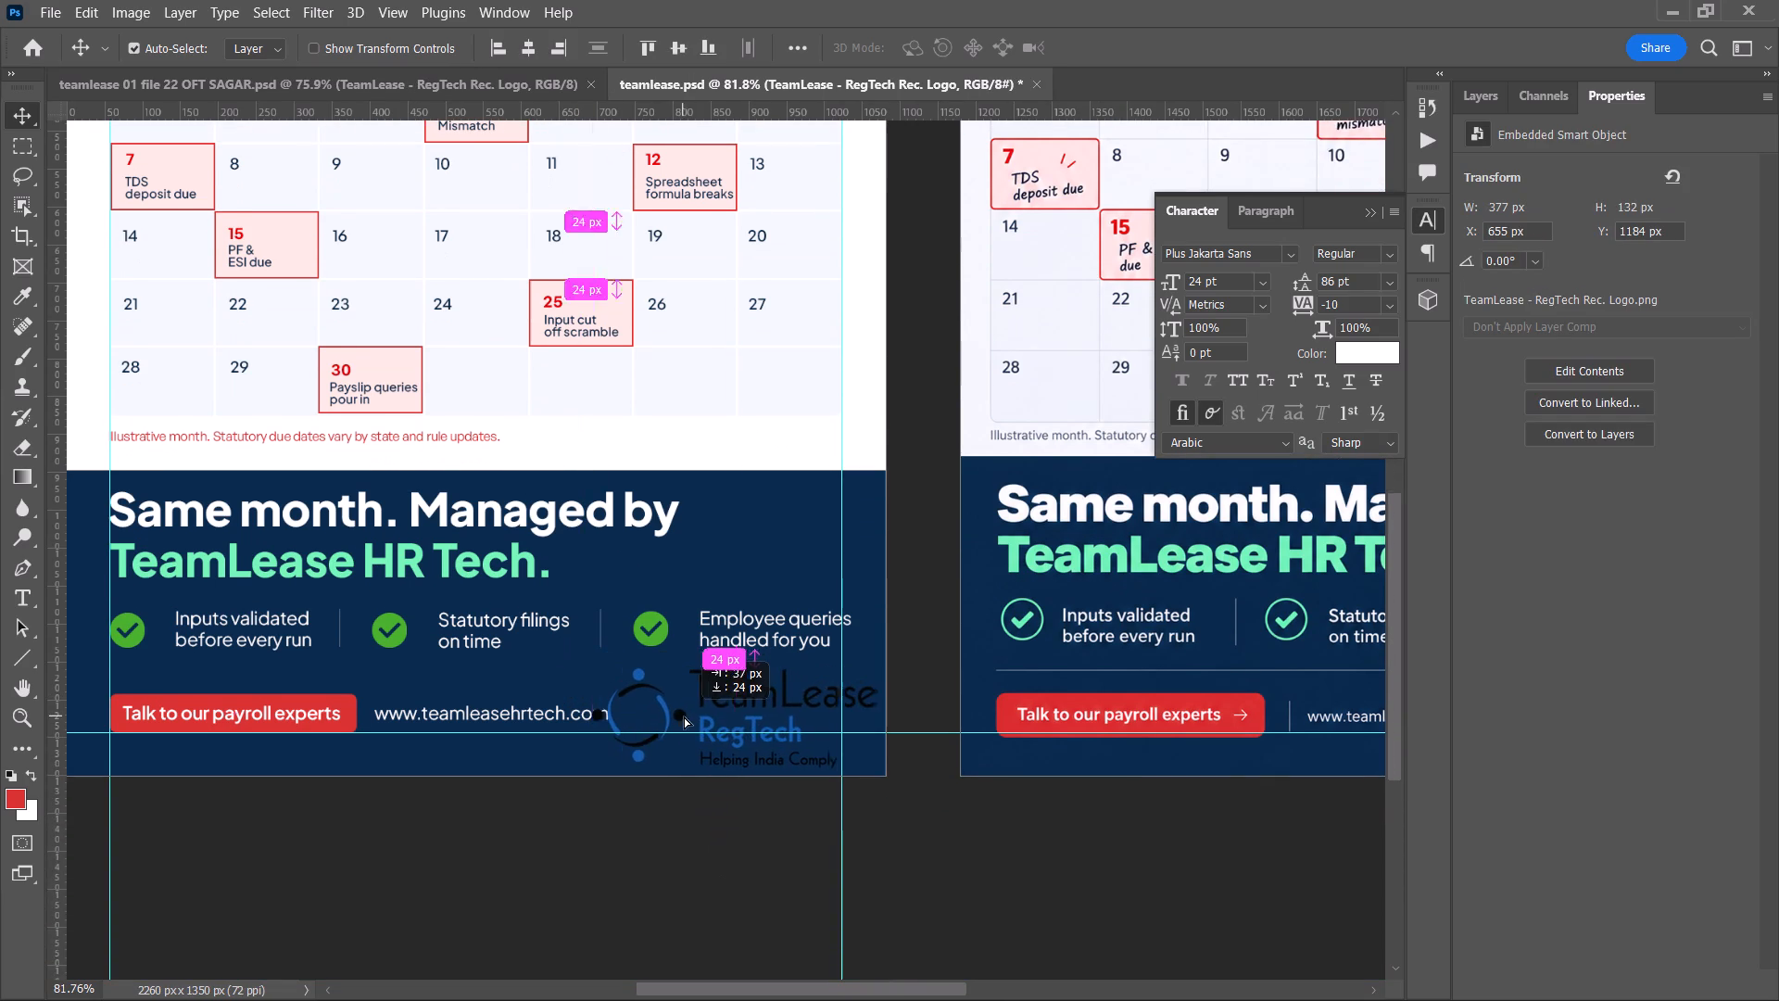
{"action": "left_click_drag", "start_coordinate": [684, 716], "coordinate": [687, 718]}
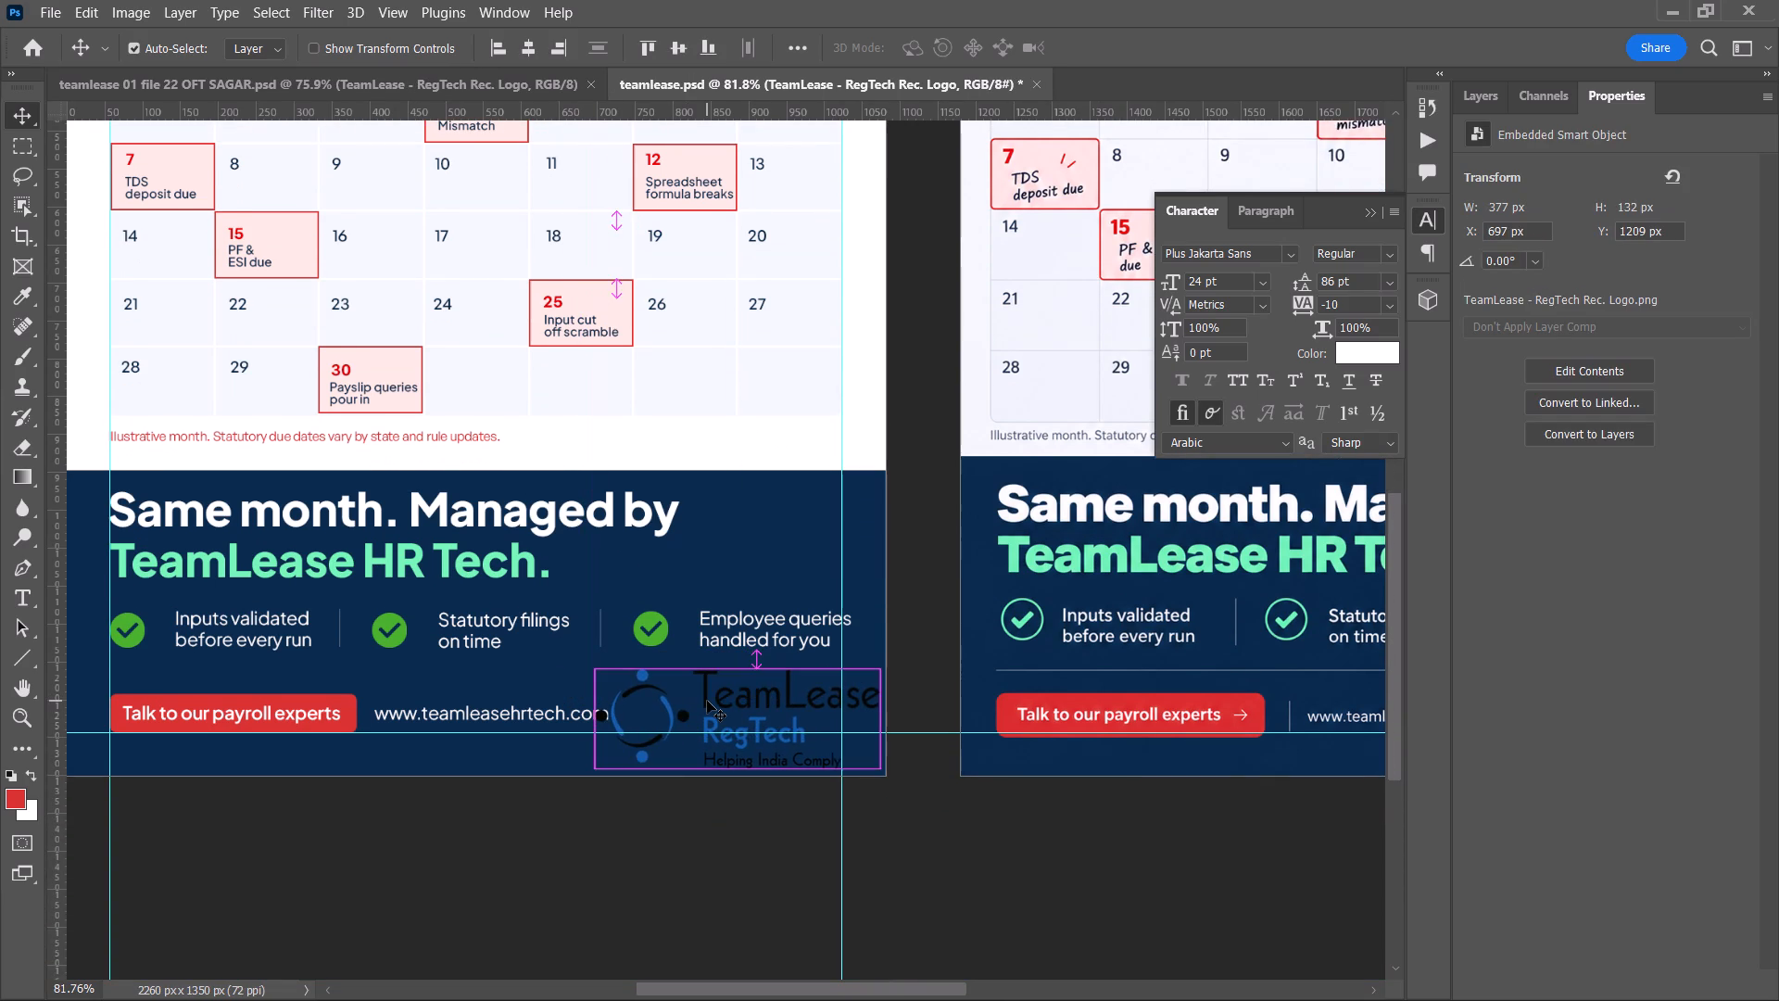
Scale the TeamLease RegTech logo down to about 26.46% and place it below the "Employee queries" text, inside the vertical margin guide.
{"action": "left_click", "coordinate": [1487, 100]}
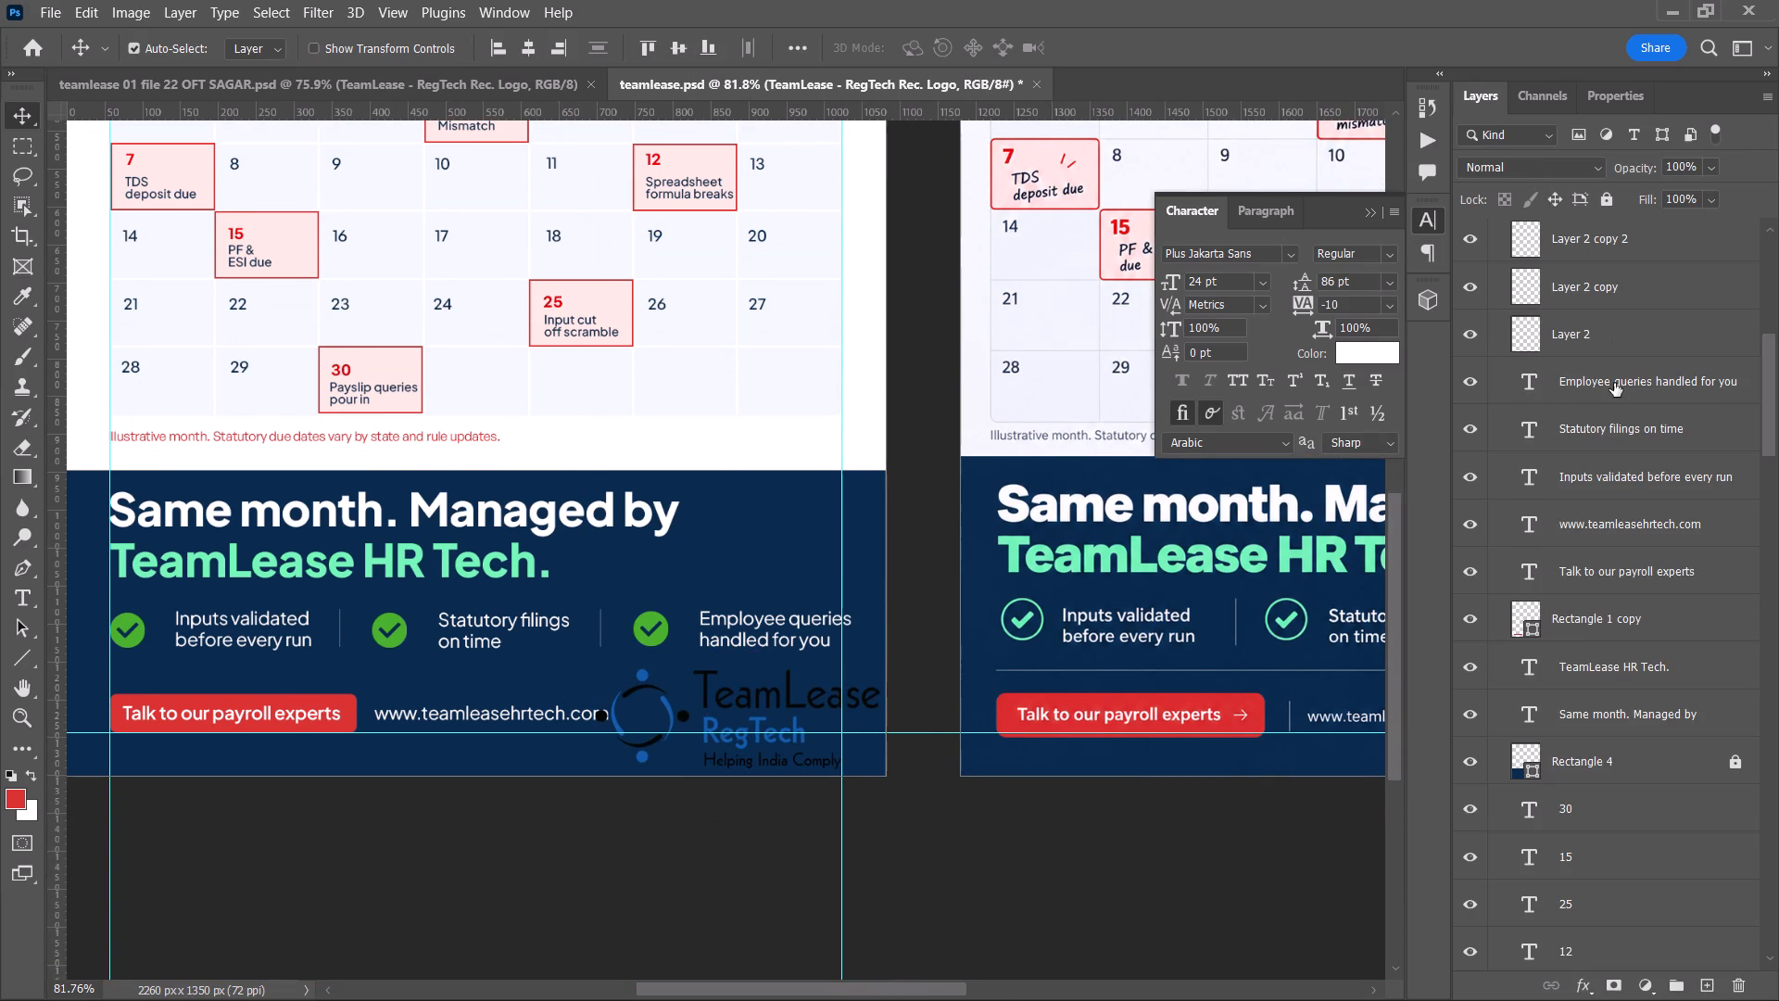
{"action": "scroll", "coordinate": [1614, 383], "scroll_direction": "up", "scroll_amount": 2}
{"action": "key", "text": "ctrl+t"}
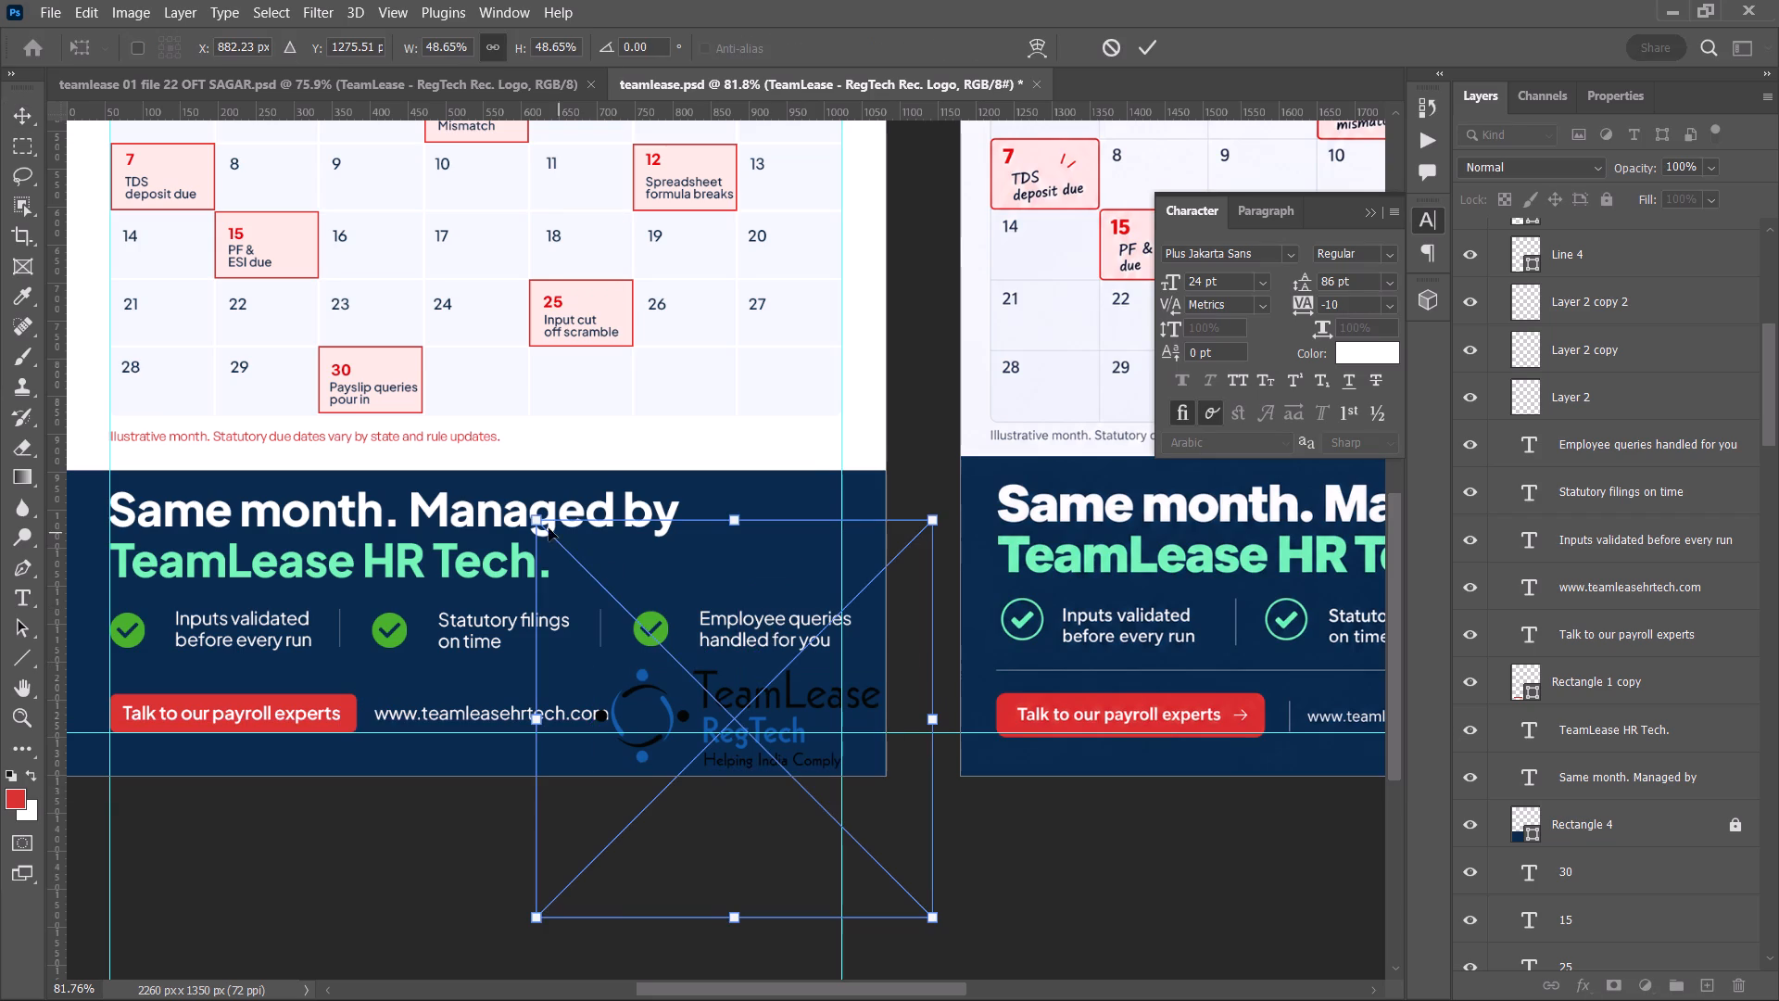
{"action": "left_click_drag", "start_coordinate": [533, 518], "coordinate": [632, 612]}
{"action": "left_click_drag", "start_coordinate": [756, 738], "coordinate": [737, 690]}
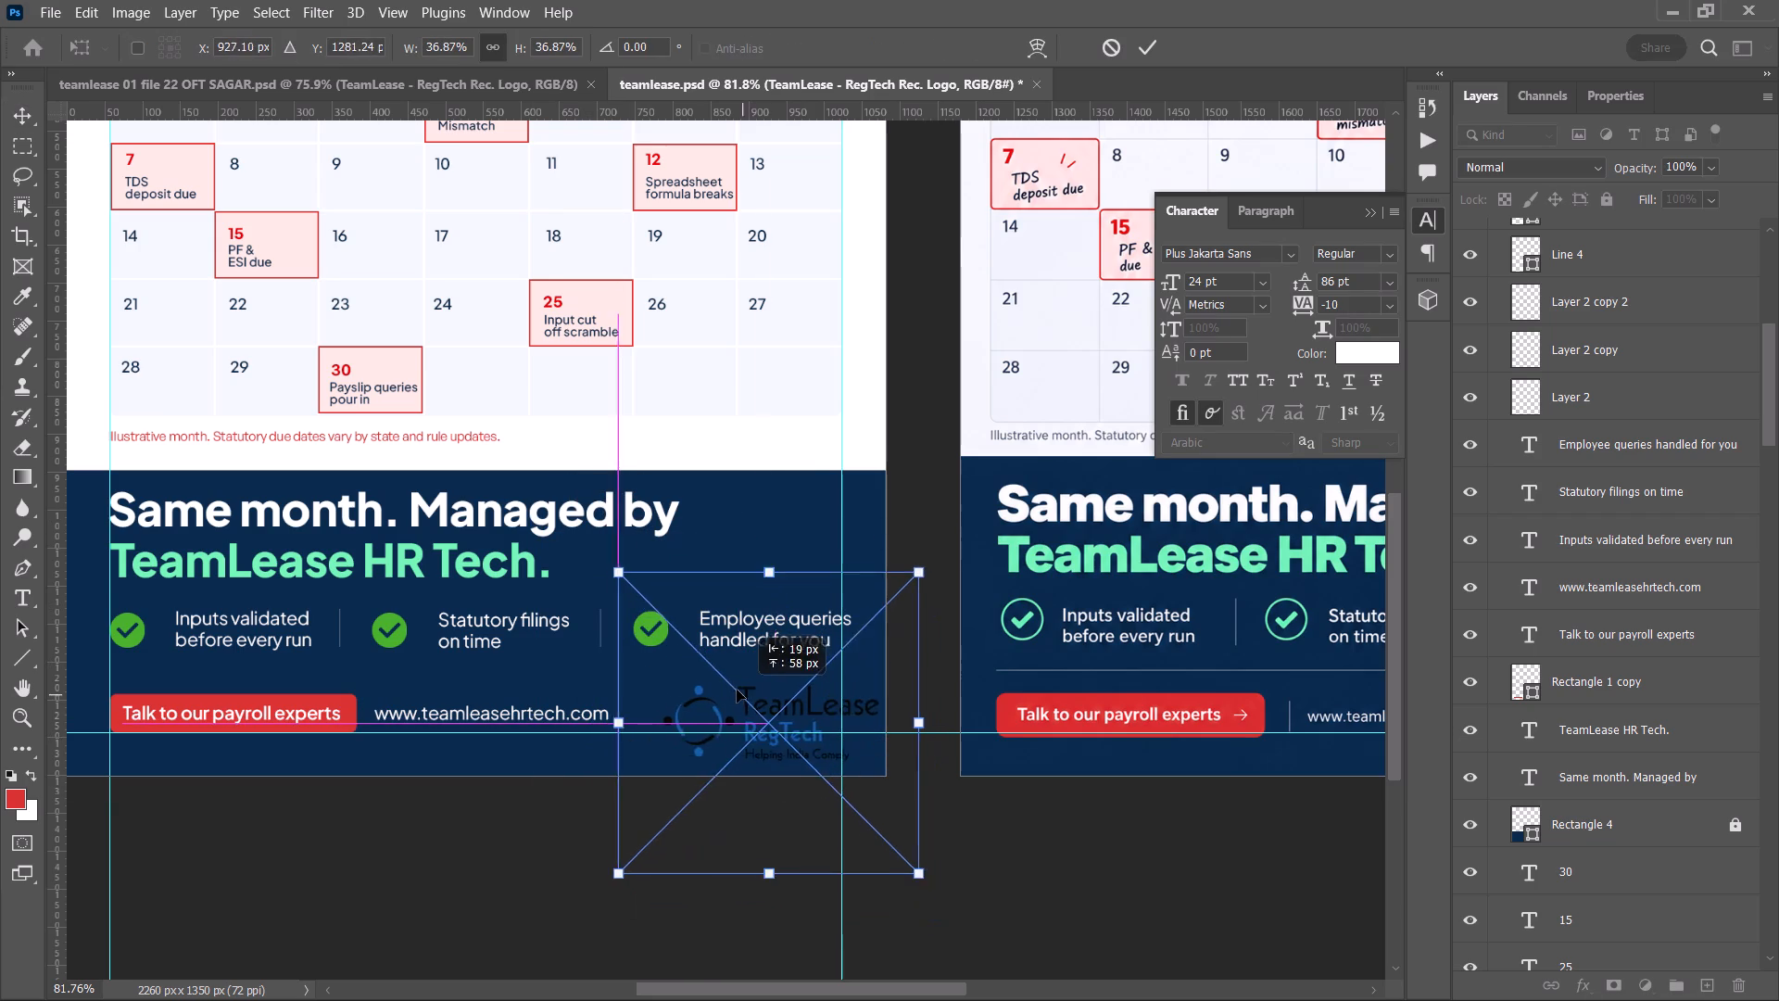
{"action": "left_click_drag", "start_coordinate": [737, 690], "coordinate": [732, 678]}
{"action": "left_click_drag", "start_coordinate": [611, 553], "coordinate": [662, 596]}
{"action": "left_click_drag", "start_coordinate": [713, 698], "coordinate": [688, 671]}
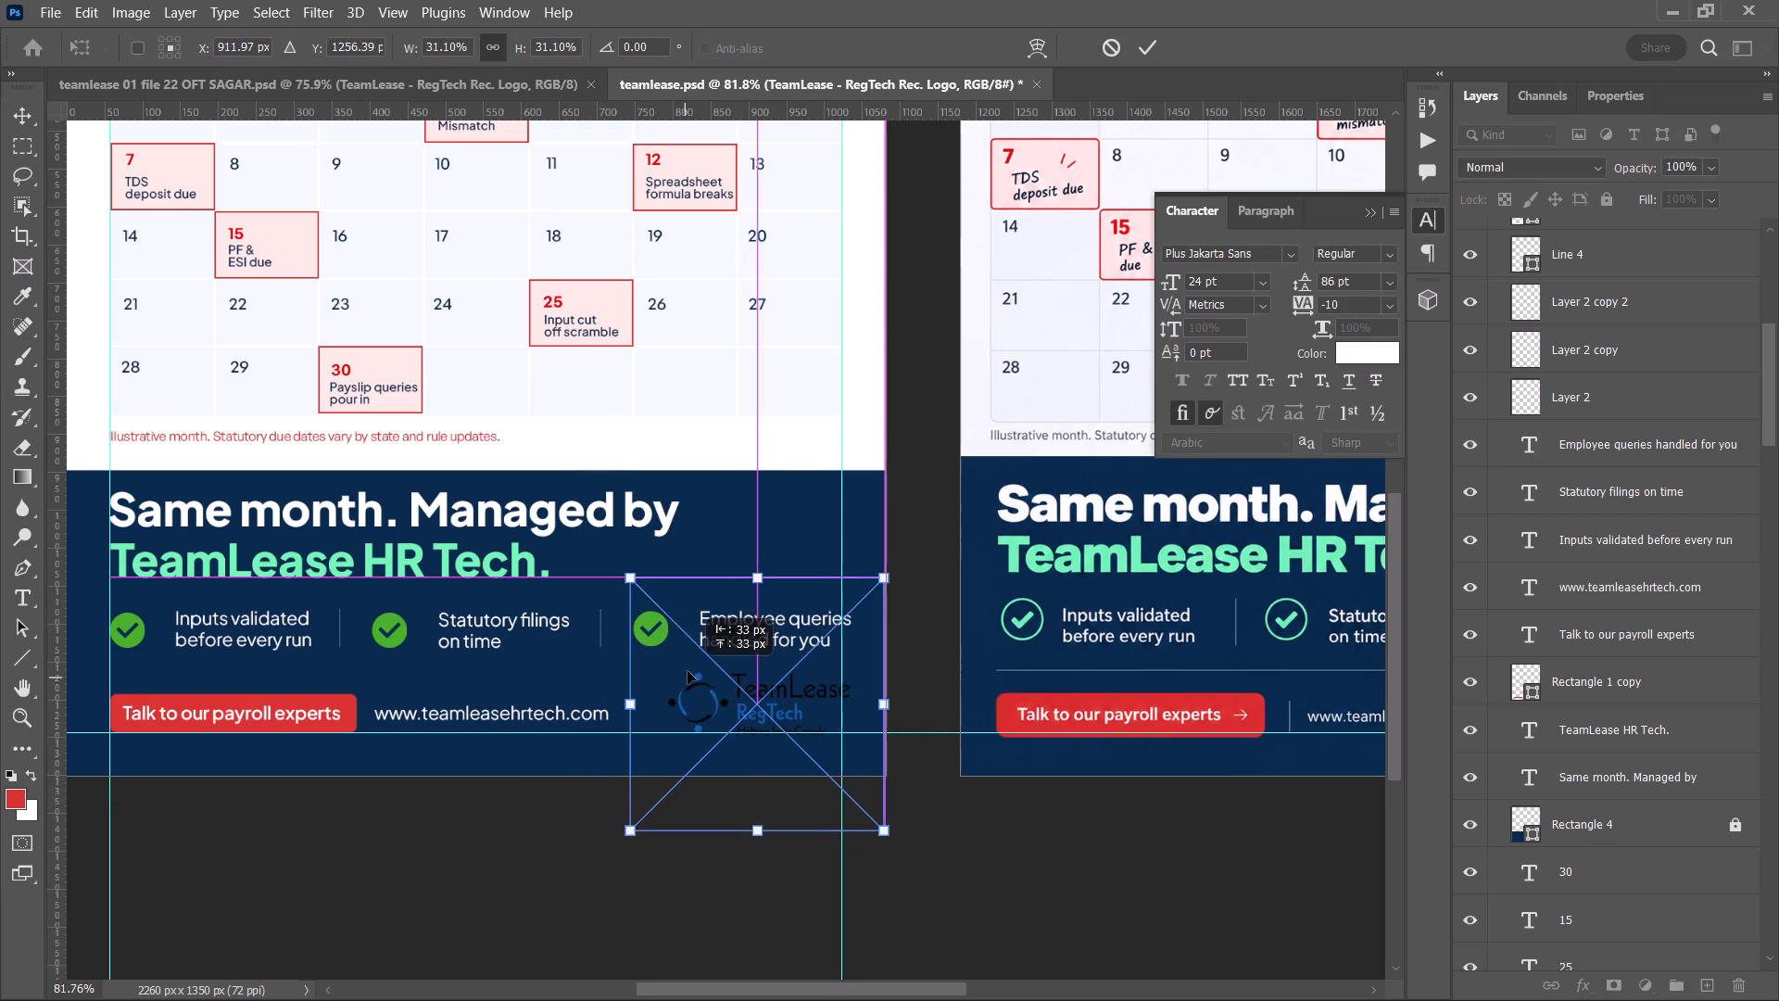
{"action": "left_click_drag", "start_coordinate": [688, 671], "coordinate": [690, 671]}
{"action": "left_click_drag", "start_coordinate": [635, 582], "coordinate": [674, 619]}
{"action": "left_click_drag", "start_coordinate": [706, 699], "coordinate": [694, 694]}
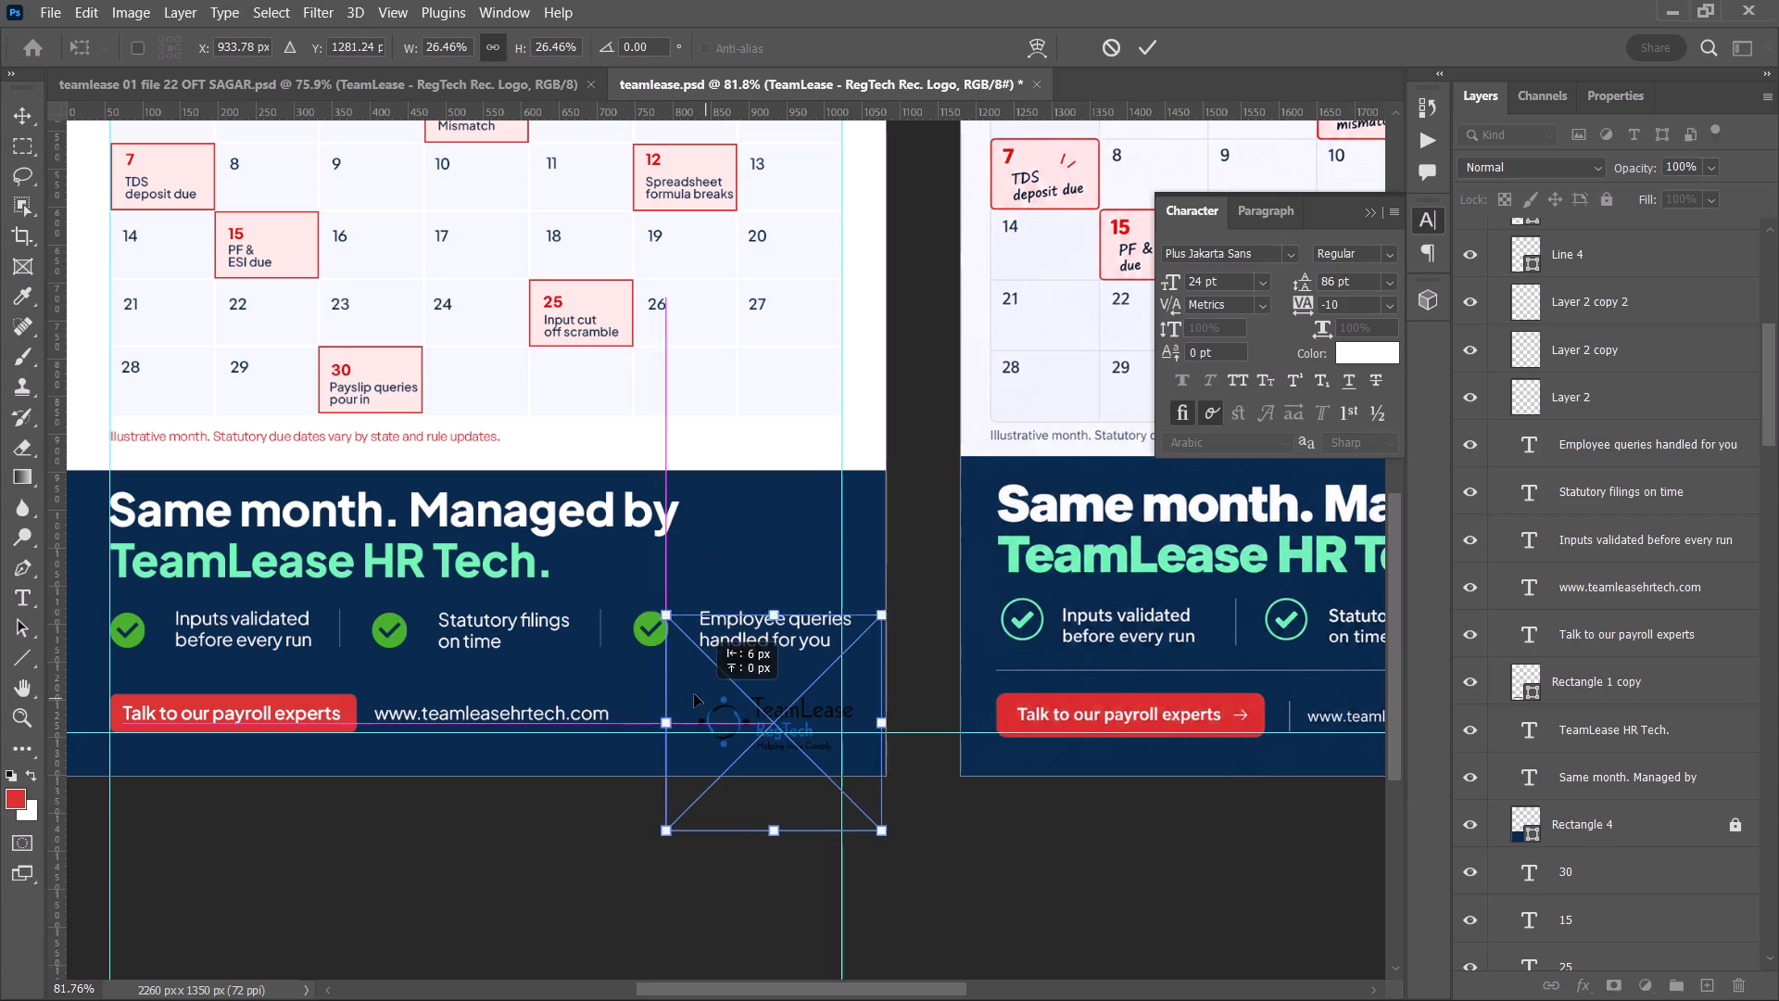
{"action": "left_click_drag", "start_coordinate": [694, 694], "coordinate": [691, 675]}
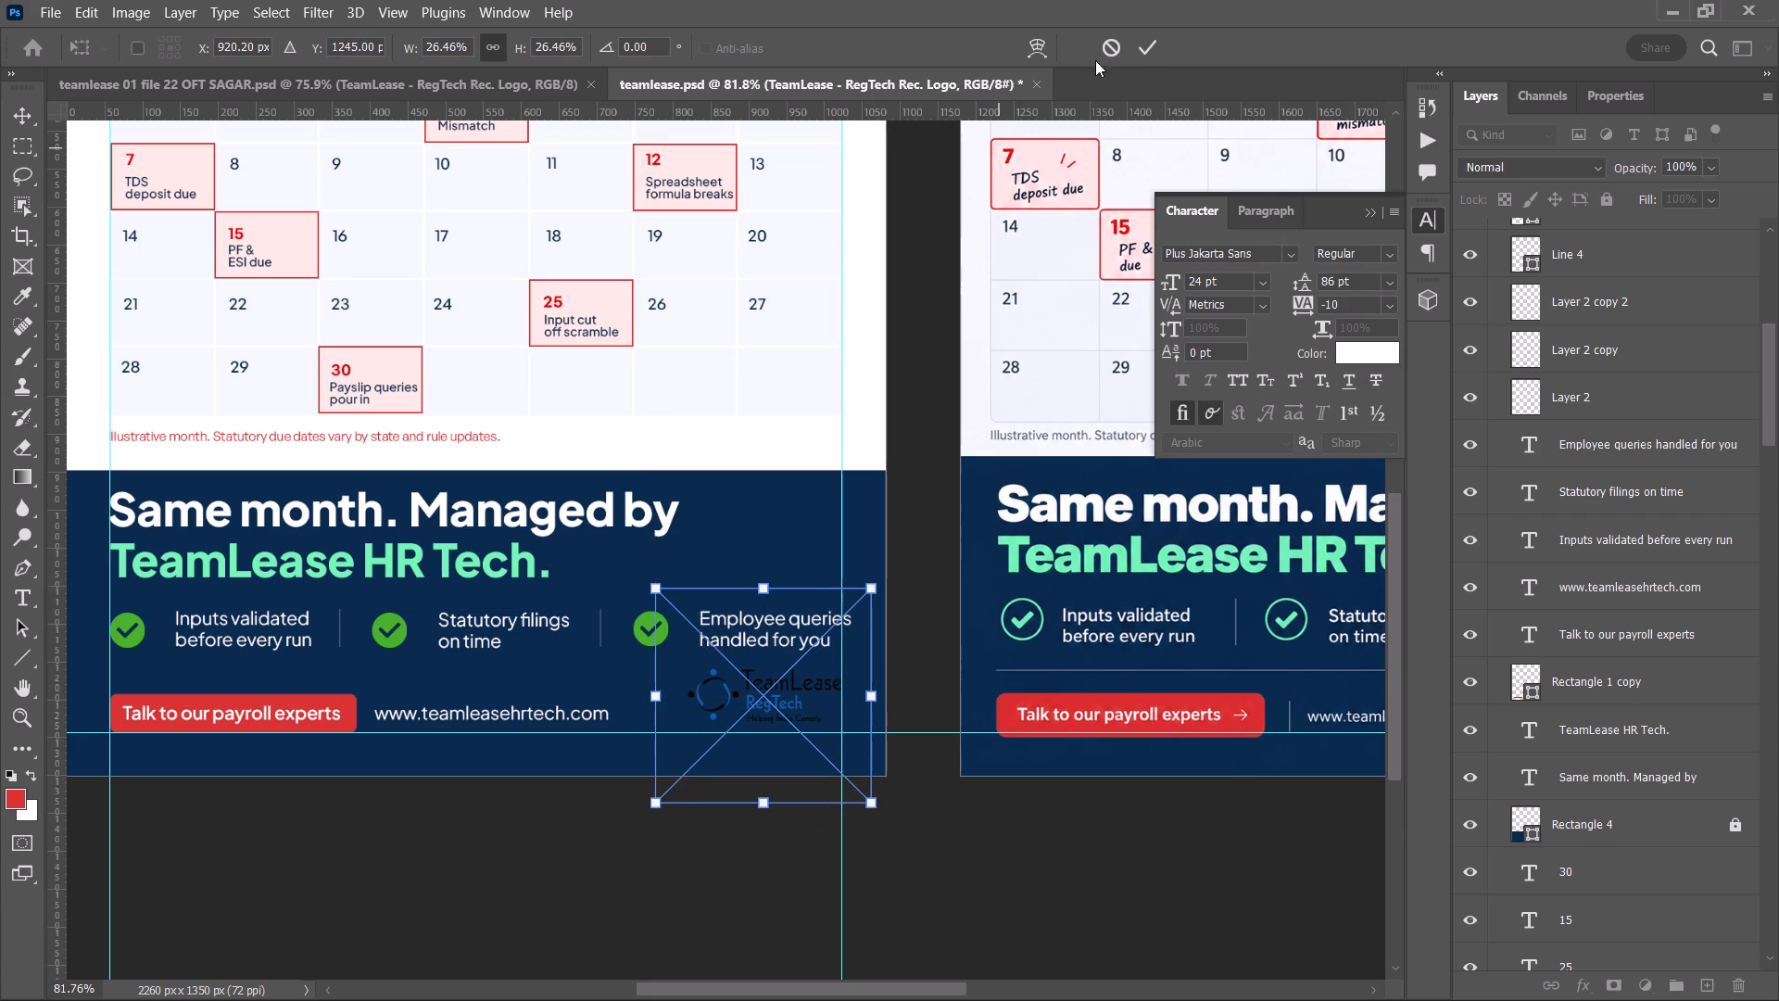
{"action": "left_click", "coordinate": [1135, 50]}
{"action": "left_click", "coordinate": [1015, 901]}
Move the TeamLease RegTech logo down until its tagline rests on the footer's horizontal guide.
{"action": "scroll", "coordinate": [770, 716], "scroll_direction": "up", "scroll_amount": 9, "text": "alt"}
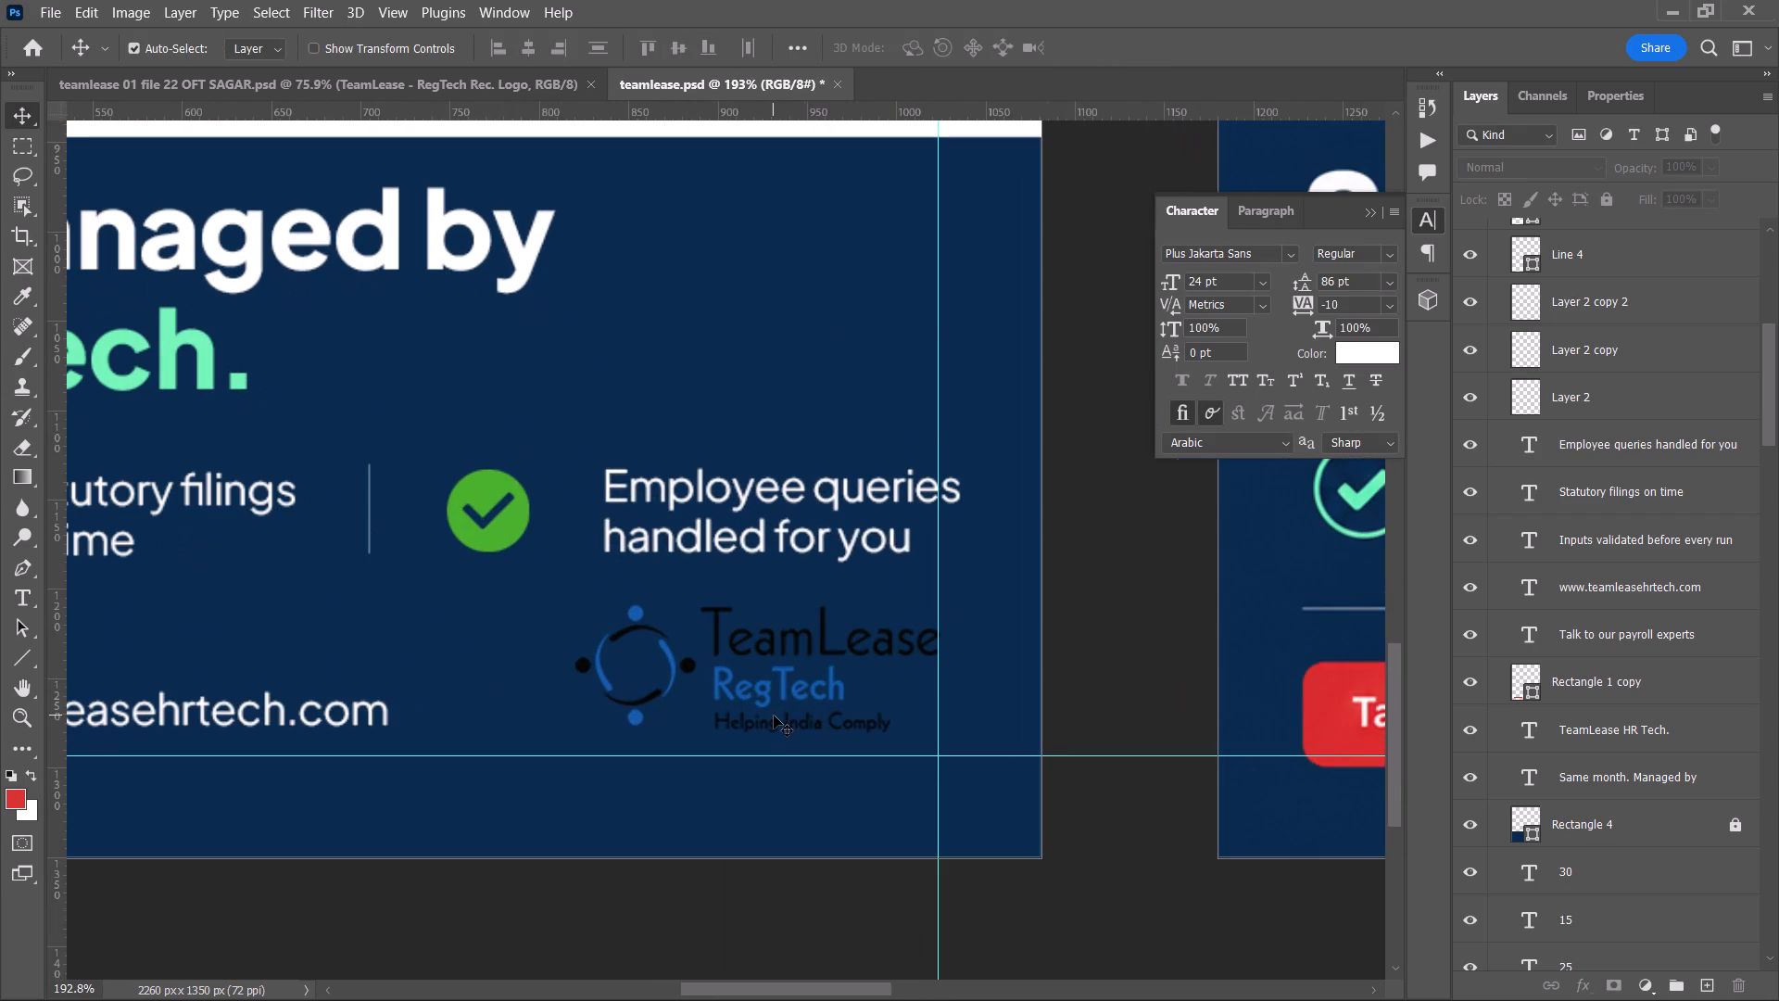
{"action": "left_click_drag", "start_coordinate": [777, 725], "coordinate": [776, 735]}
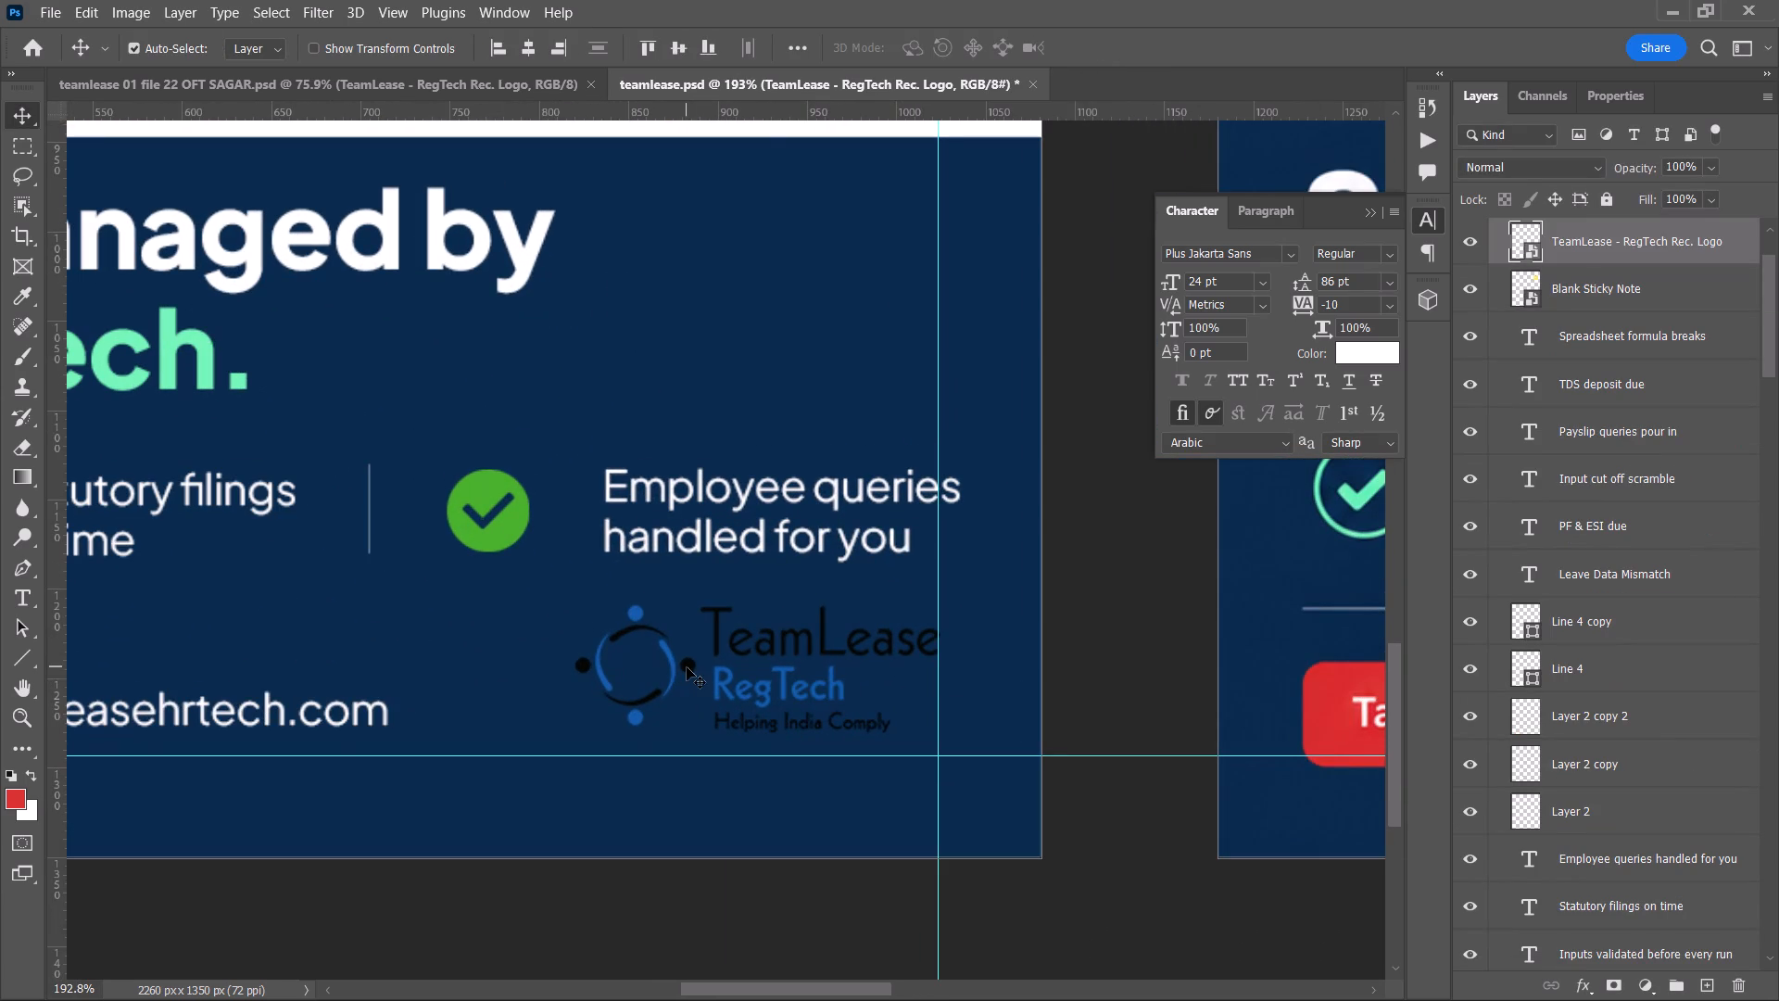
{"action": "left_click_drag", "start_coordinate": [688, 667], "coordinate": [688, 685]}
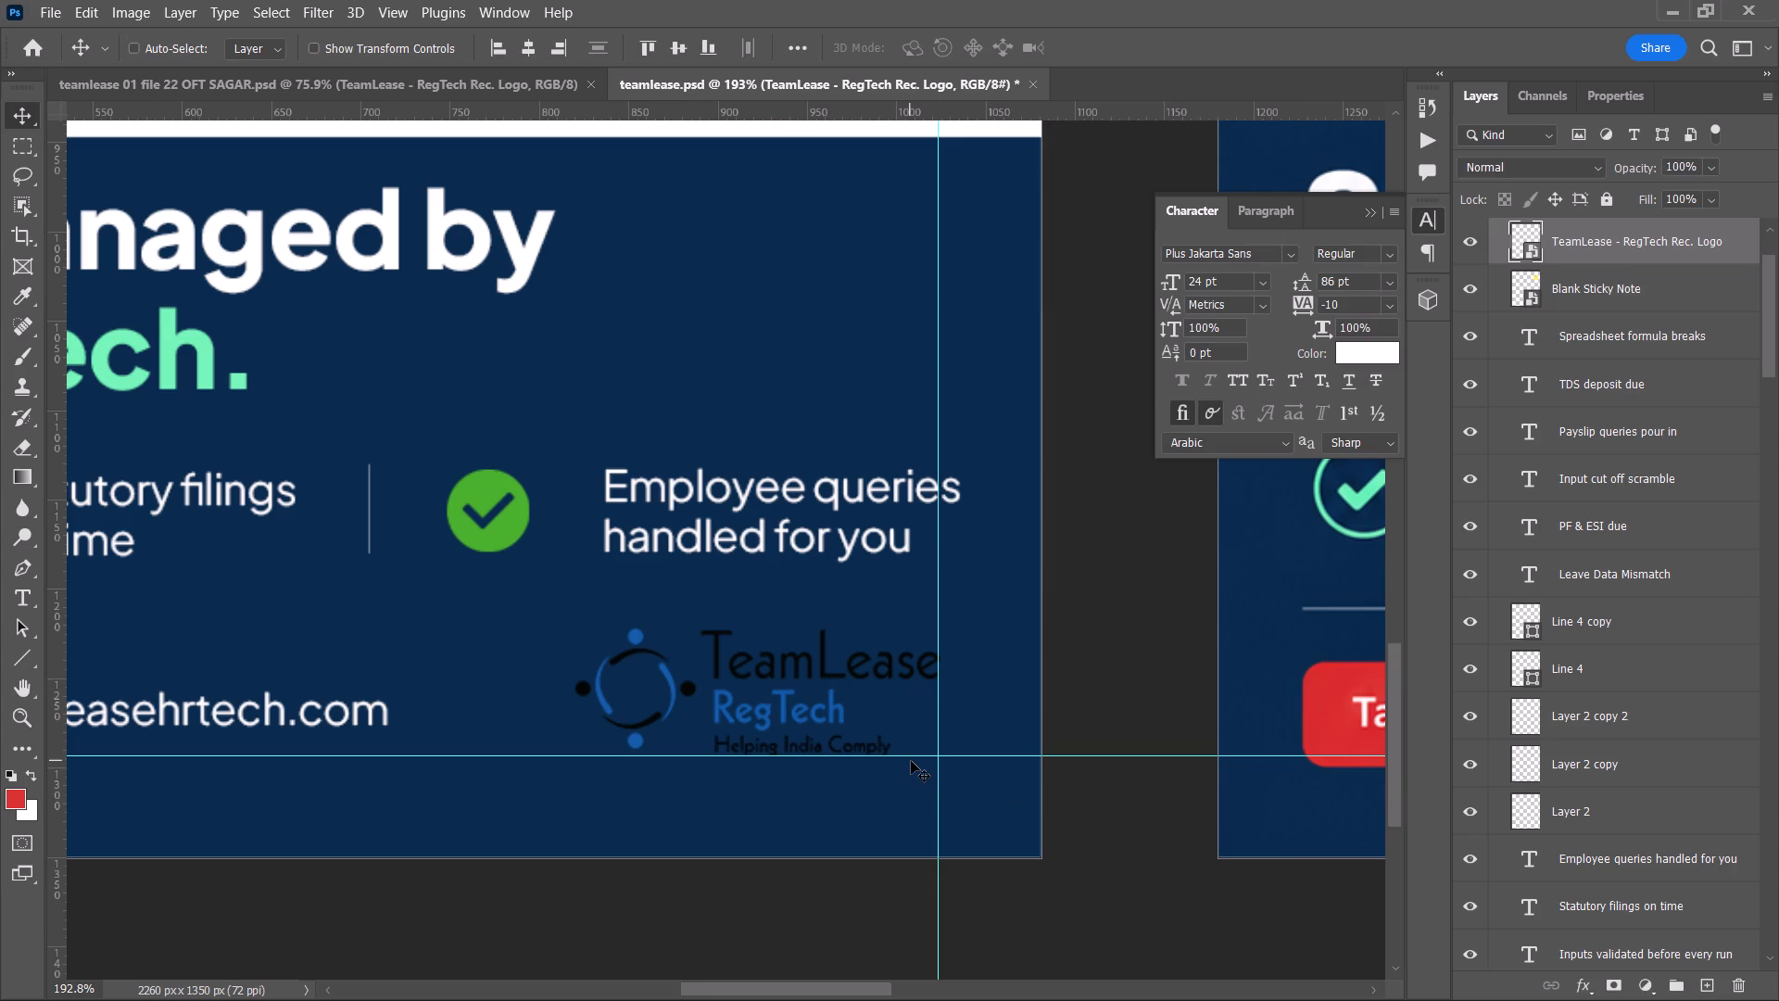
{"action": "key", "text": "ctrl+t"}
{"action": "left_click", "coordinate": [1149, 38]}
Shift the "Employee queries handled for you" text about 11 px toward its checkmark so it ends at the vertical margin guide.
{"action": "left_click_drag", "start_coordinate": [801, 488], "coordinate": [782, 488]}
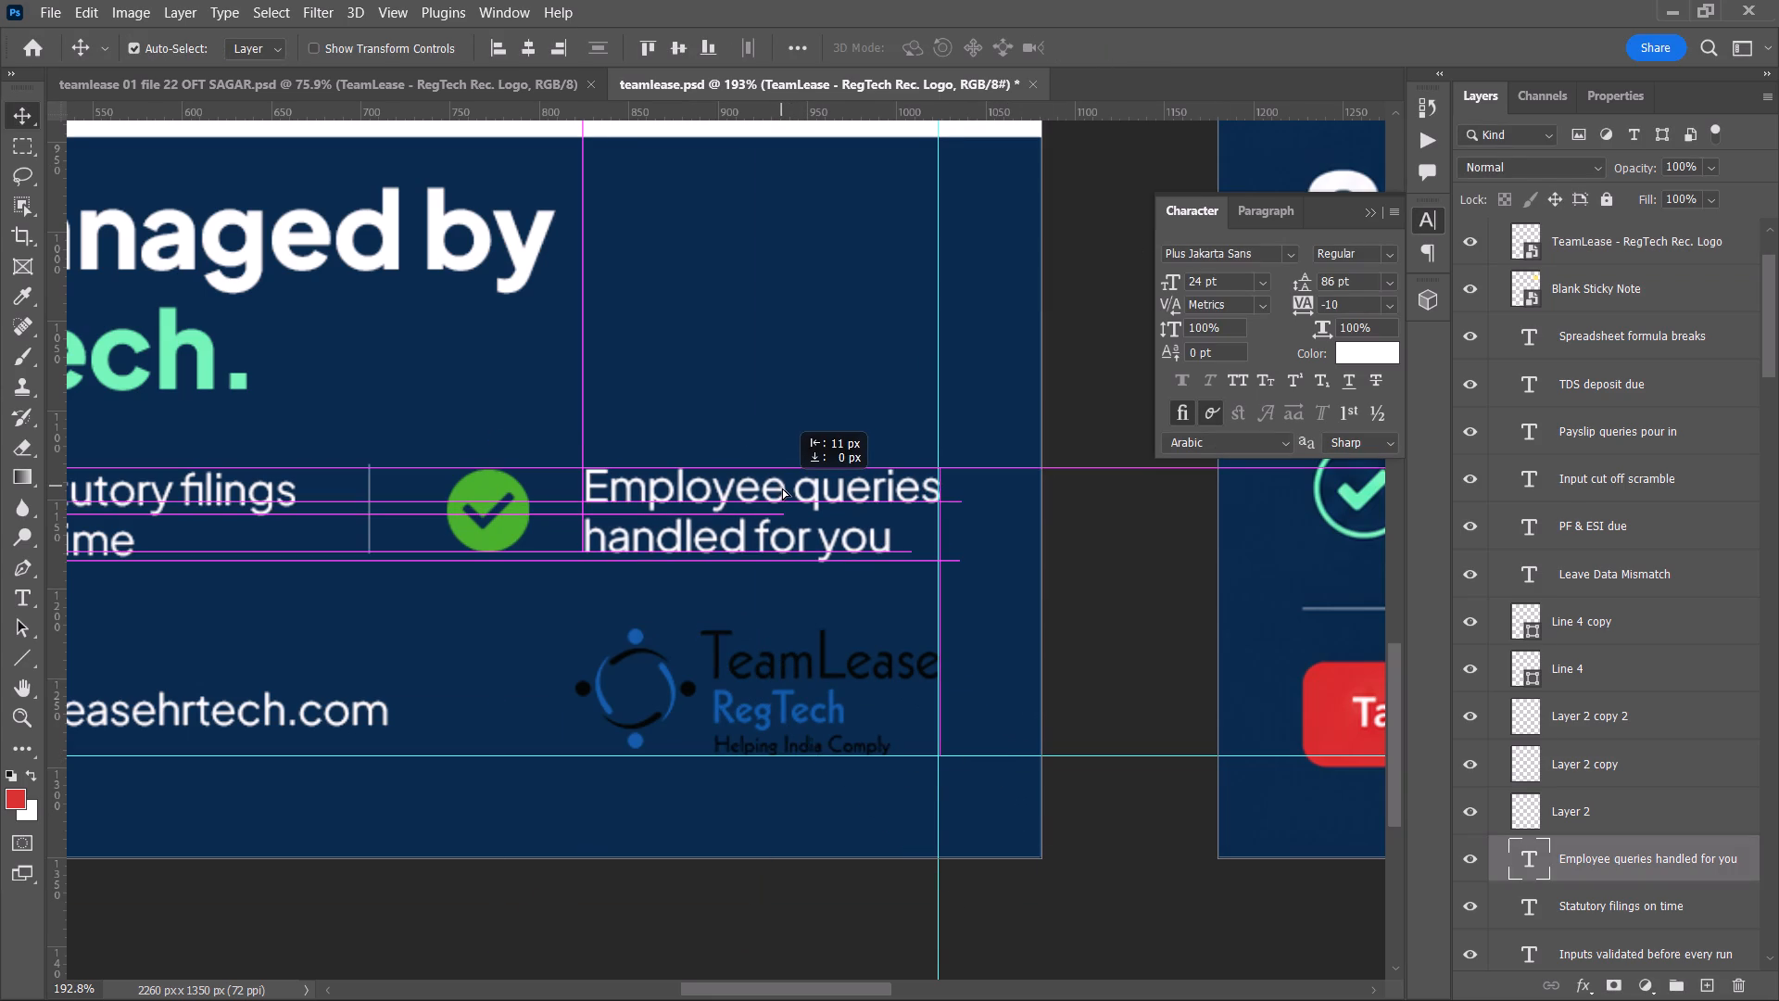
{"action": "left_click_drag", "start_coordinate": [782, 488], "coordinate": [782, 490]}
Draw a white, strokeless rectangle about 219 × 81 px behind the logo from the guide intersection, and round its corners to 10 px.
{"action": "key", "text": "u"}
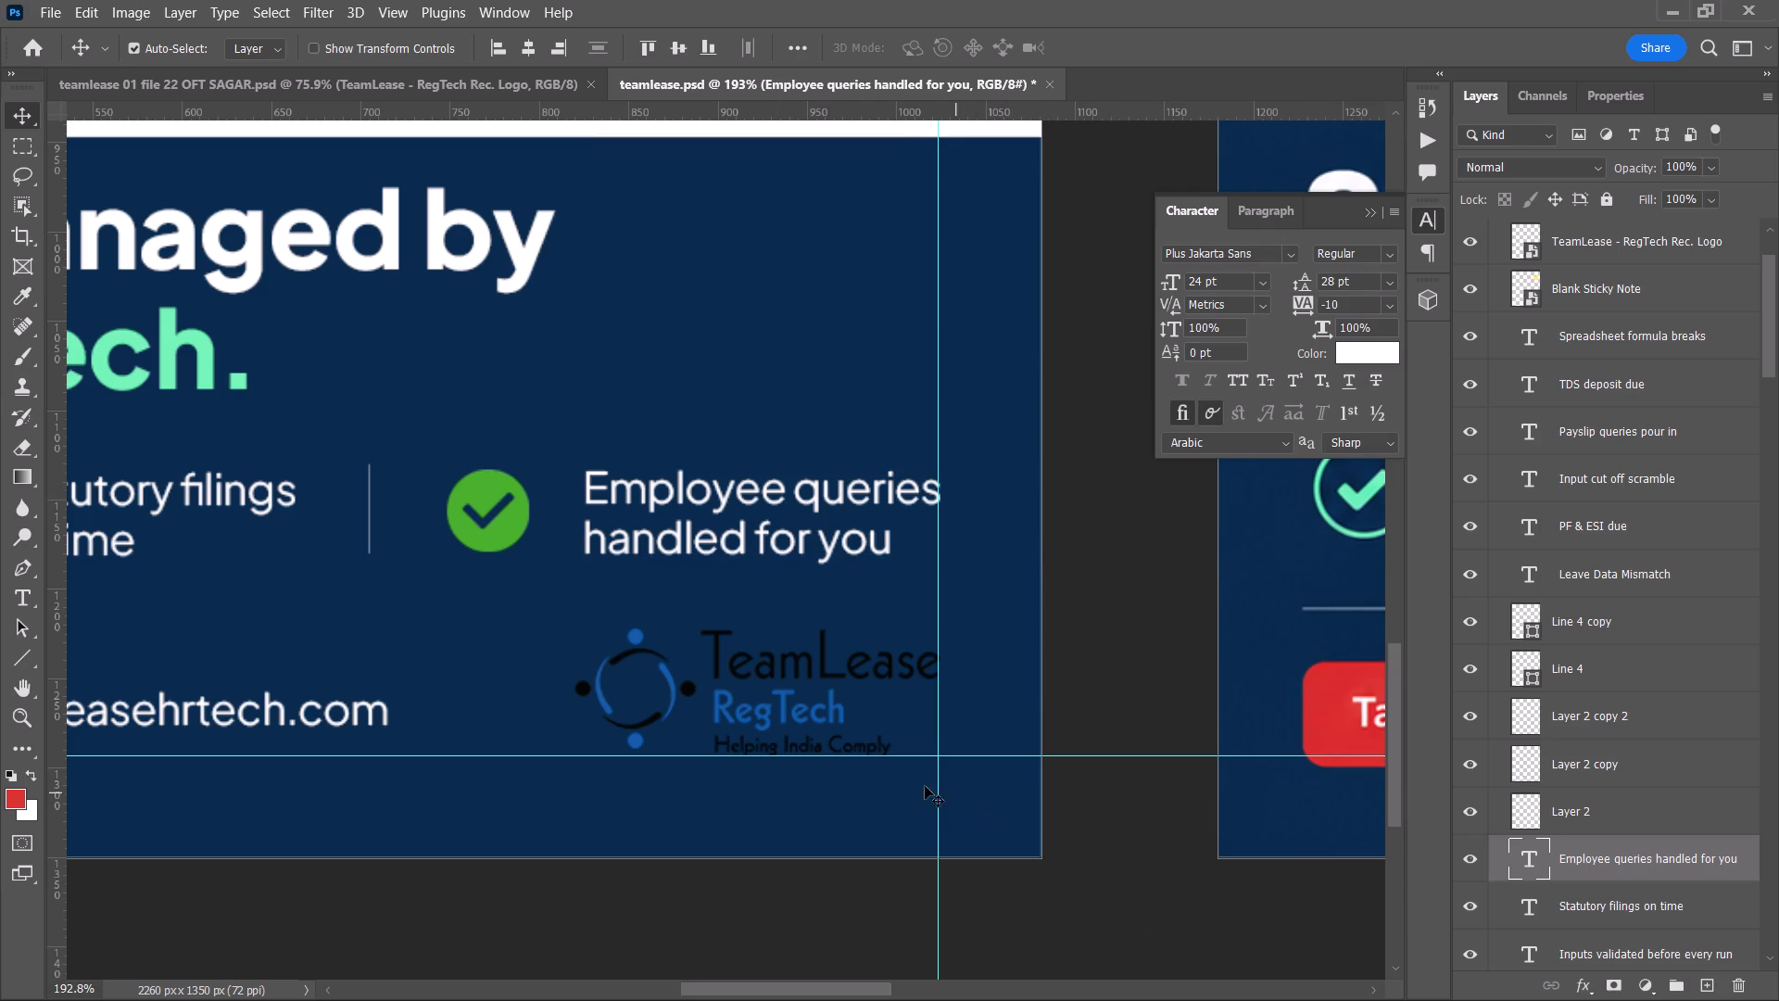
{"action": "right_click", "coordinate": [33, 665]}
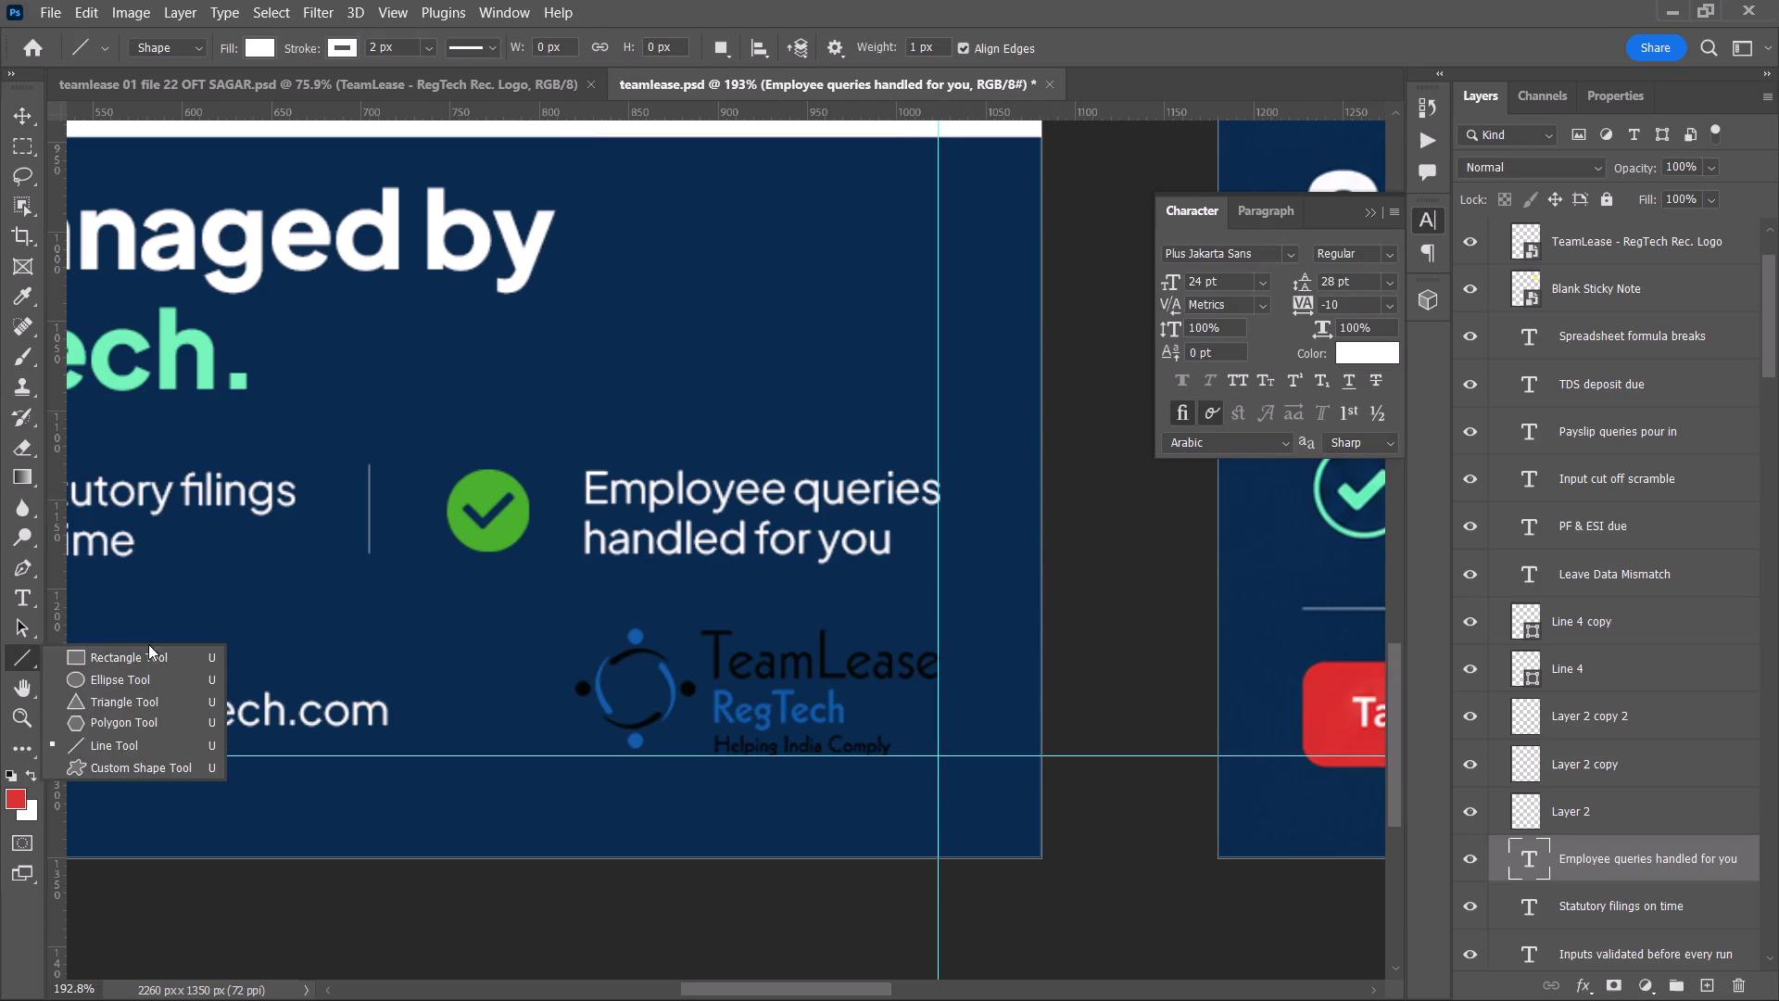
{"action": "left_click", "coordinate": [157, 658]}
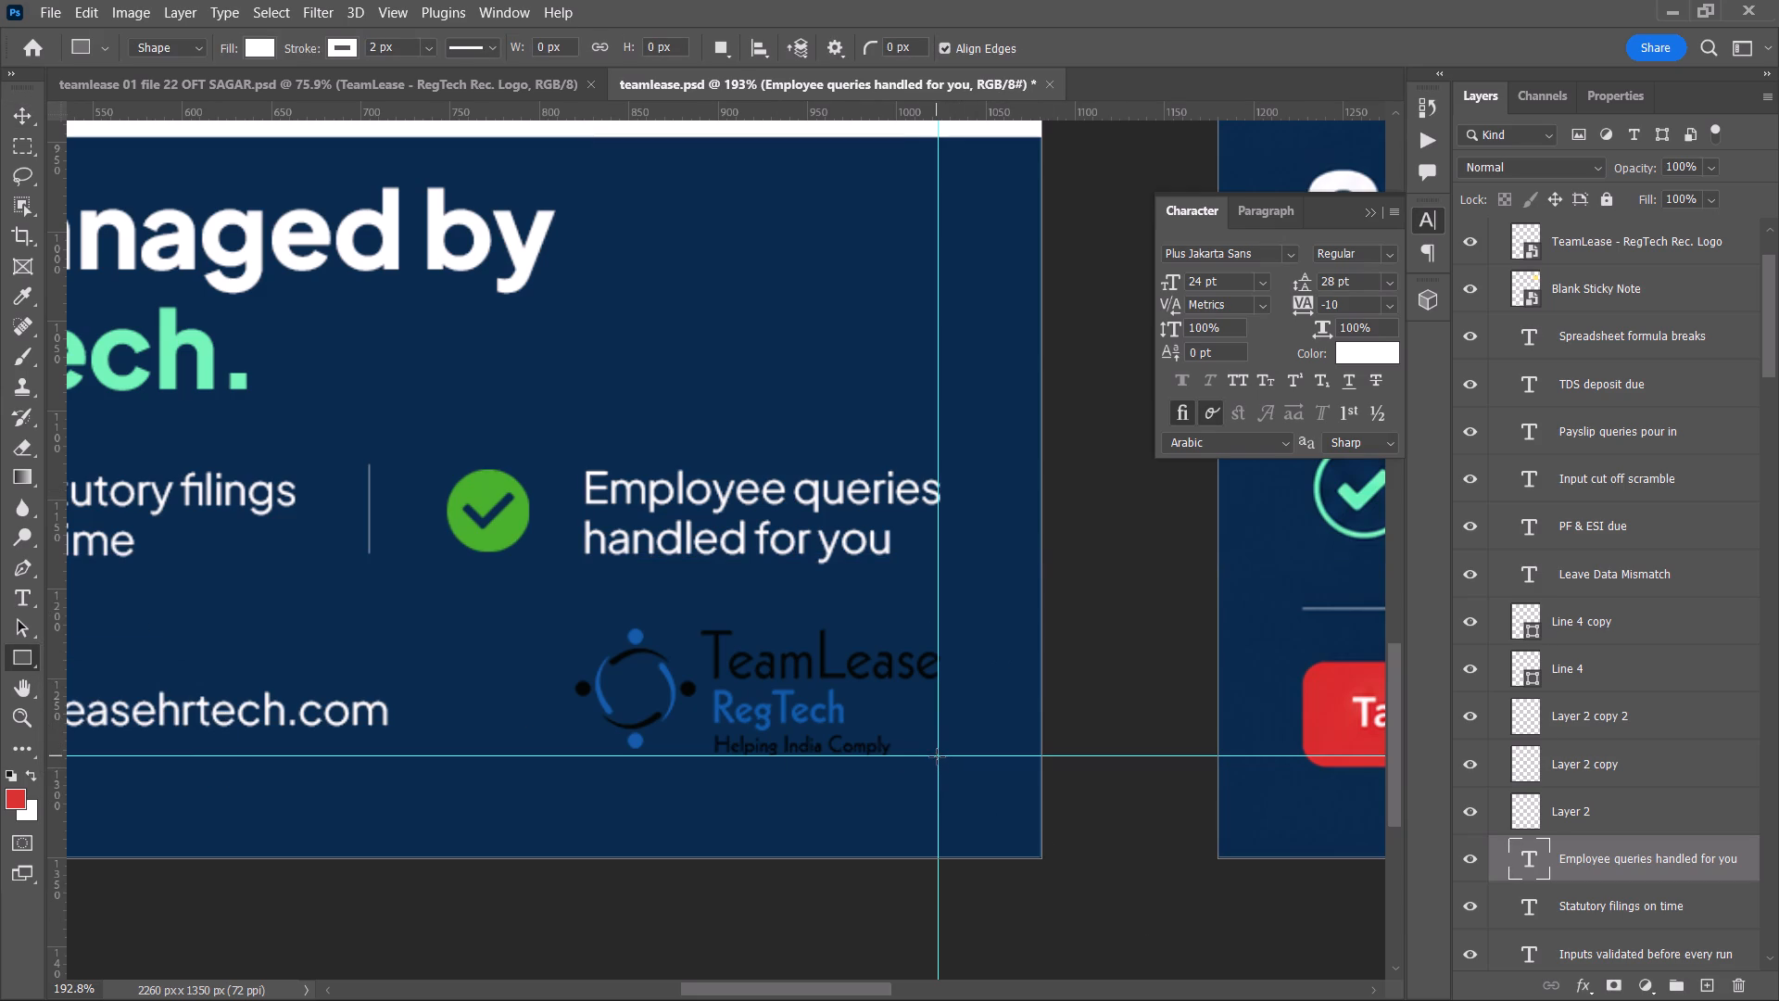
{"action": "left_click", "coordinate": [347, 49]}
{"action": "left_click", "coordinate": [207, 86]}
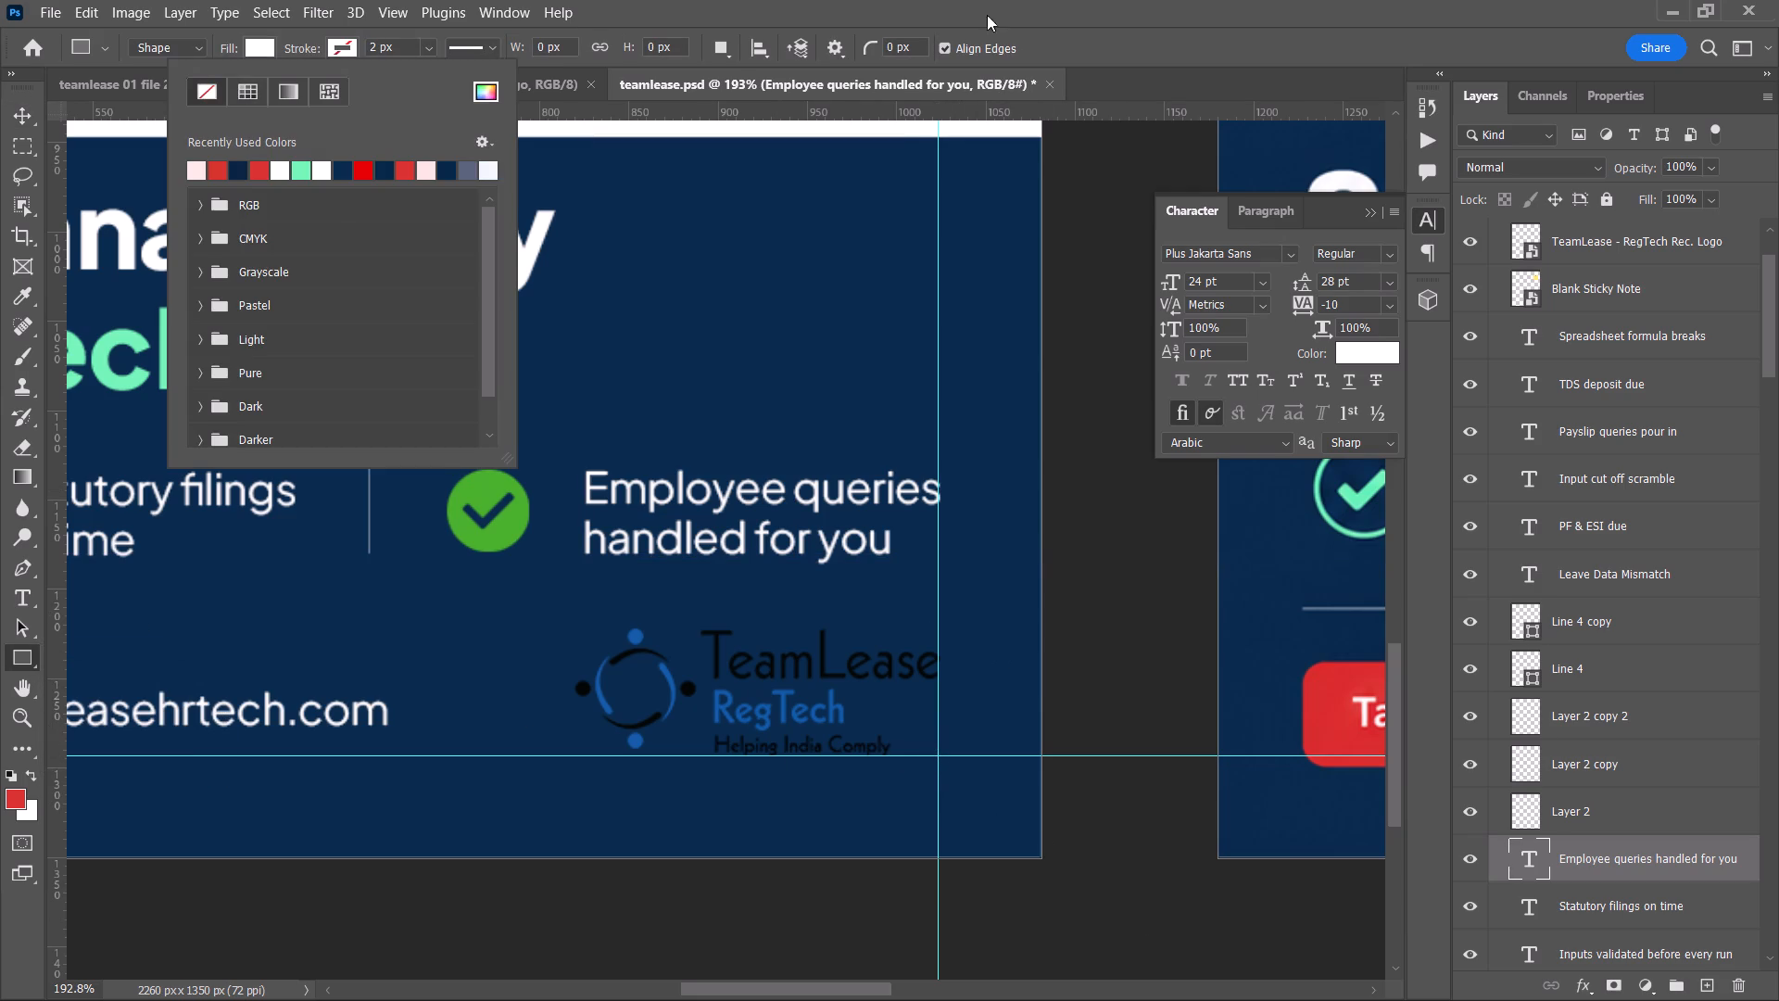
{"action": "left_click", "coordinate": [1119, 0]}
{"action": "left_click_drag", "start_coordinate": [940, 754], "coordinate": [640, 592]}
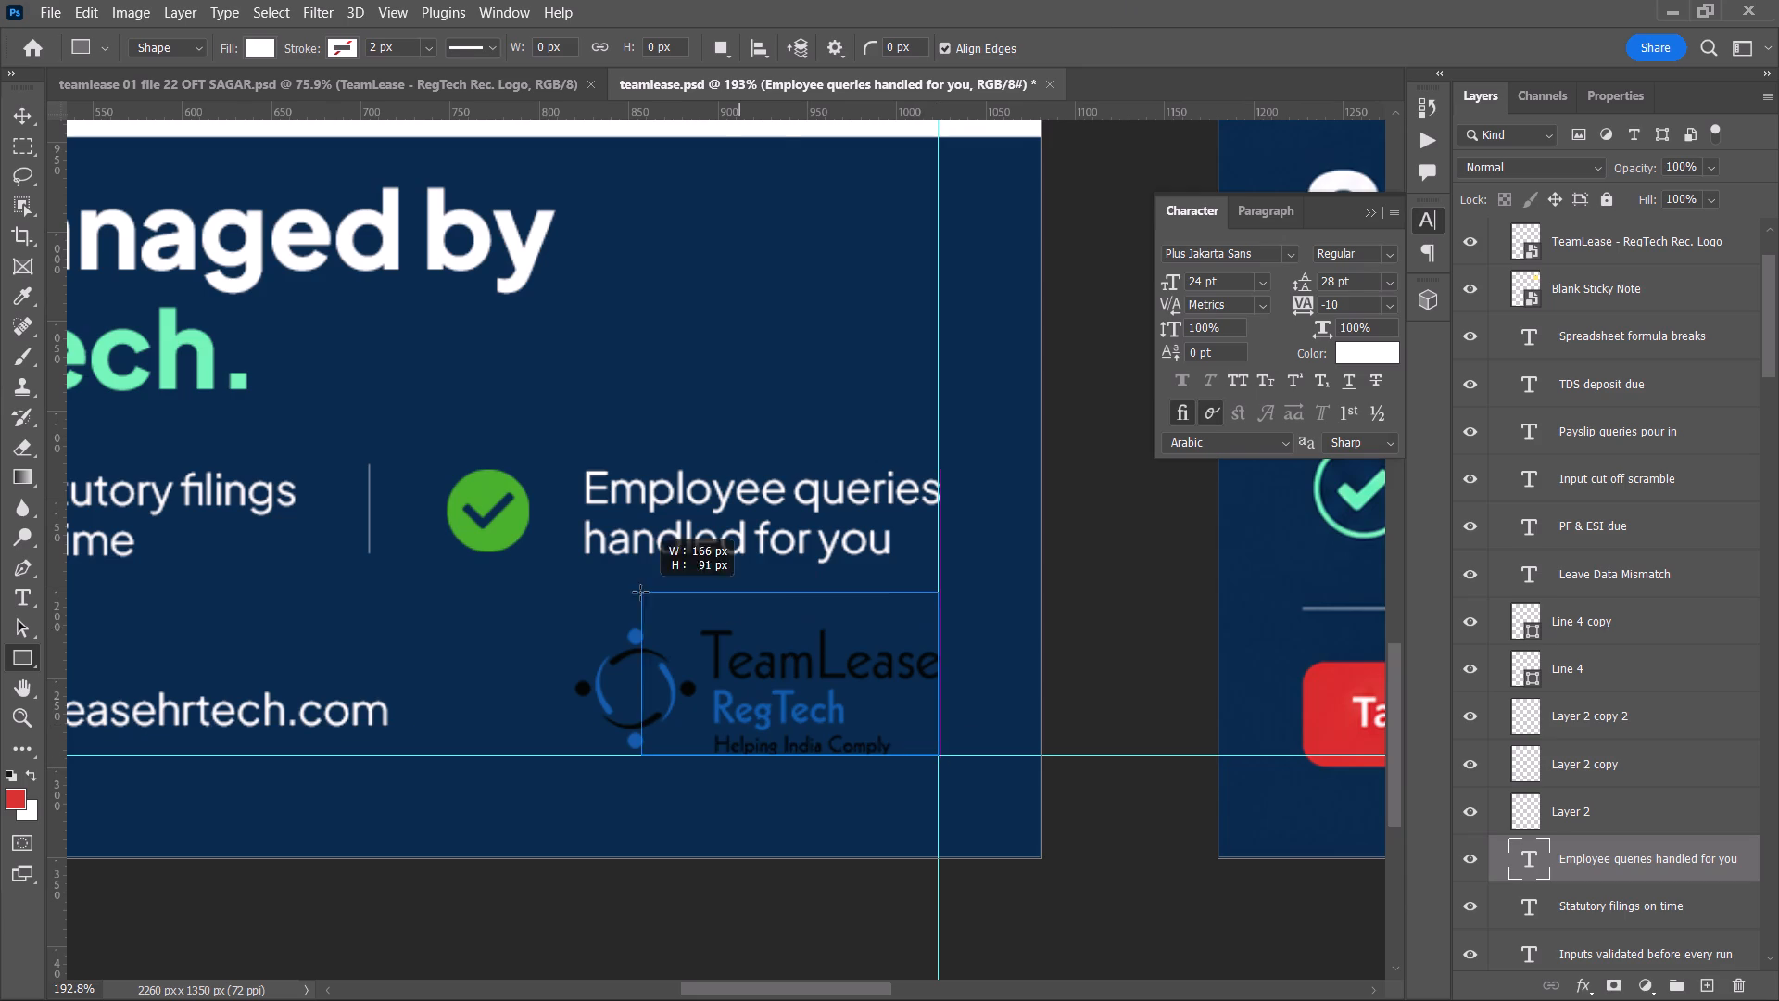
{"action": "left_click_drag", "start_coordinate": [640, 592], "coordinate": [548, 612]}
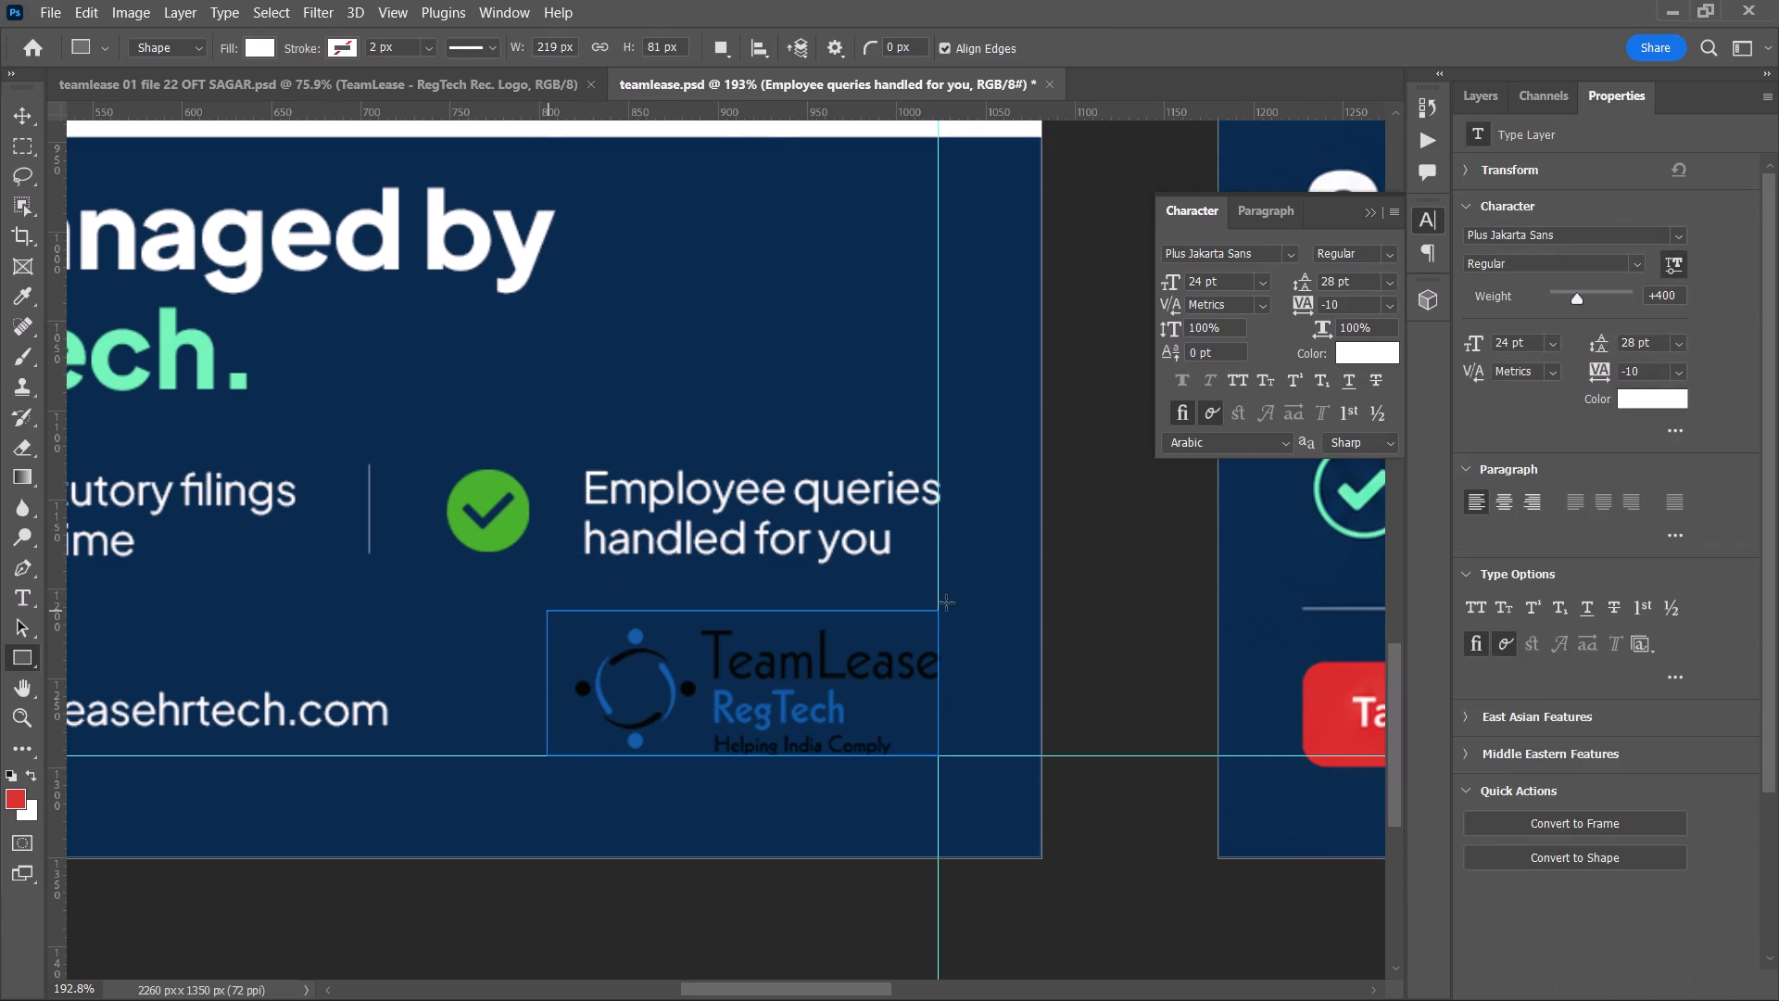
{"action": "left_click", "coordinate": [564, 634]}
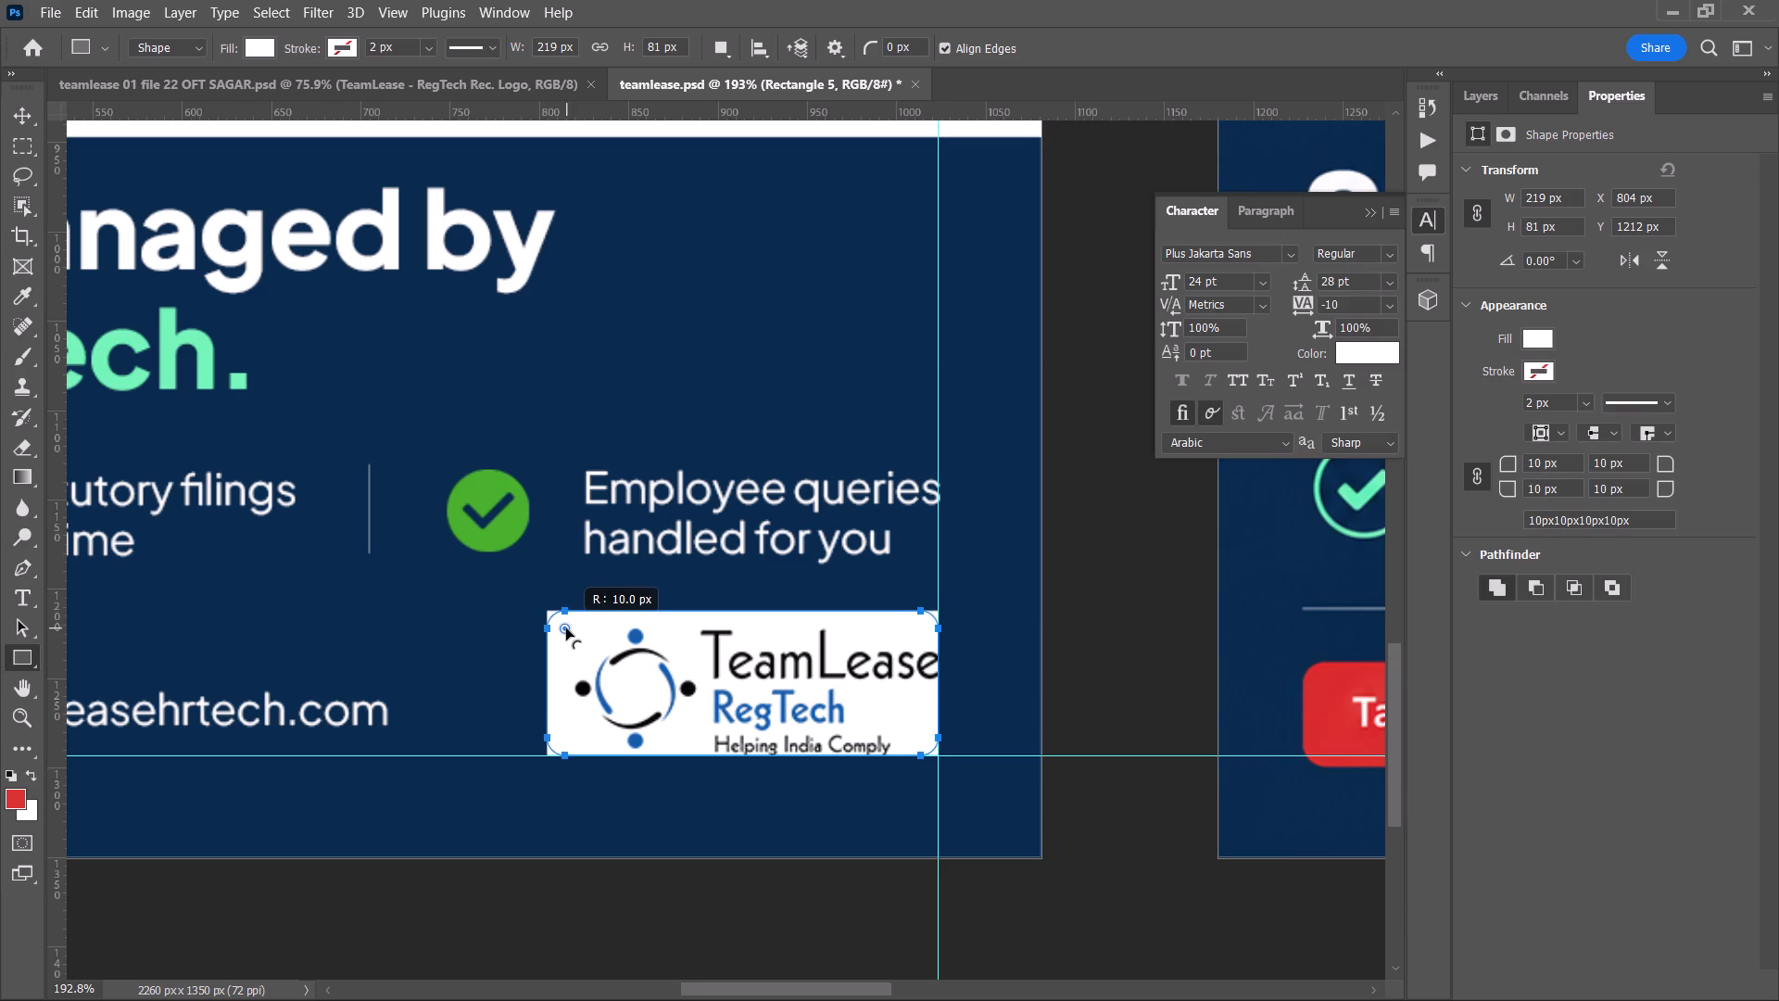
Reposition the TeamLease RegTech logo so it sits centred inside the white rounded rectangle.
{"action": "left_click", "coordinate": [13, 119]}
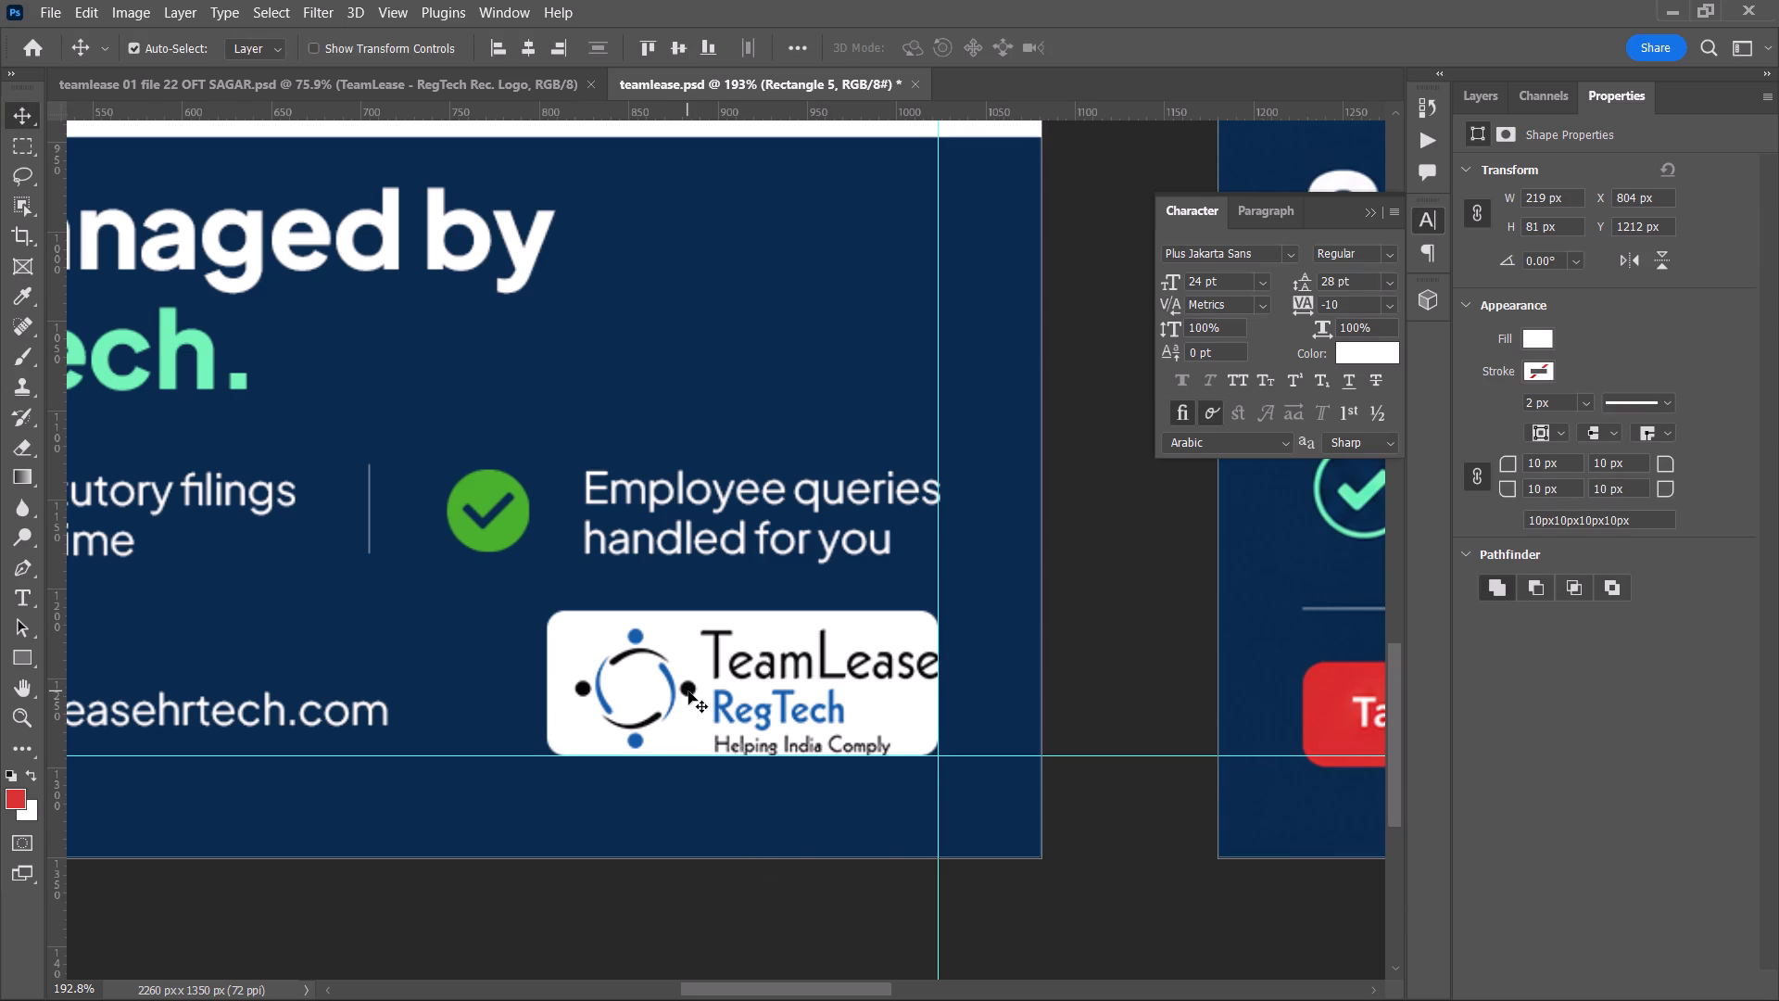
{"action": "left_click_drag", "start_coordinate": [688, 691], "coordinate": [669, 687]}
{"action": "left_click", "coordinate": [708, 911]}
{"action": "scroll", "coordinate": [708, 911], "scroll_direction": "down", "scroll_amount": 6, "text": "alt"}
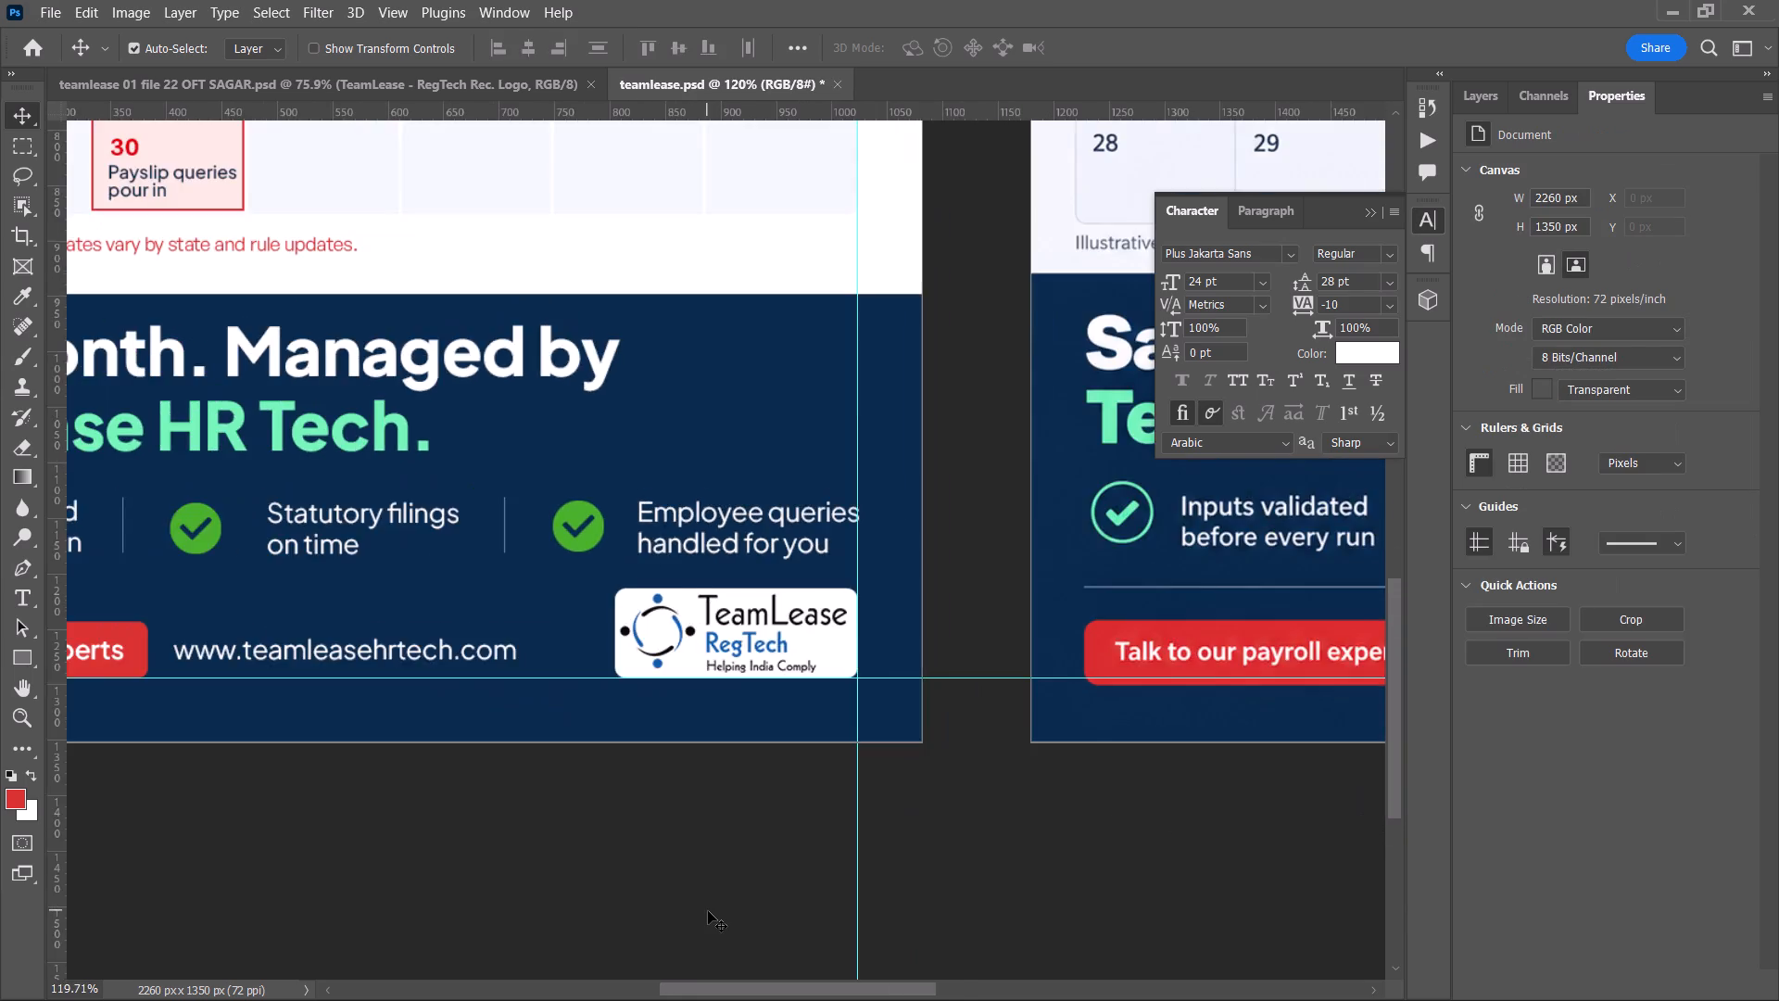
Scale the TeamLease RegTech logo and its white rounded rectangle together to 75.56% and place them at the footer's guide intersection.
{"action": "scroll", "coordinate": [708, 911], "scroll_direction": "down", "scroll_amount": 3, "text": "alt"}
{"action": "scroll", "coordinate": [719, 851], "scroll_direction": "up", "scroll_amount": 10, "text": "alt"}
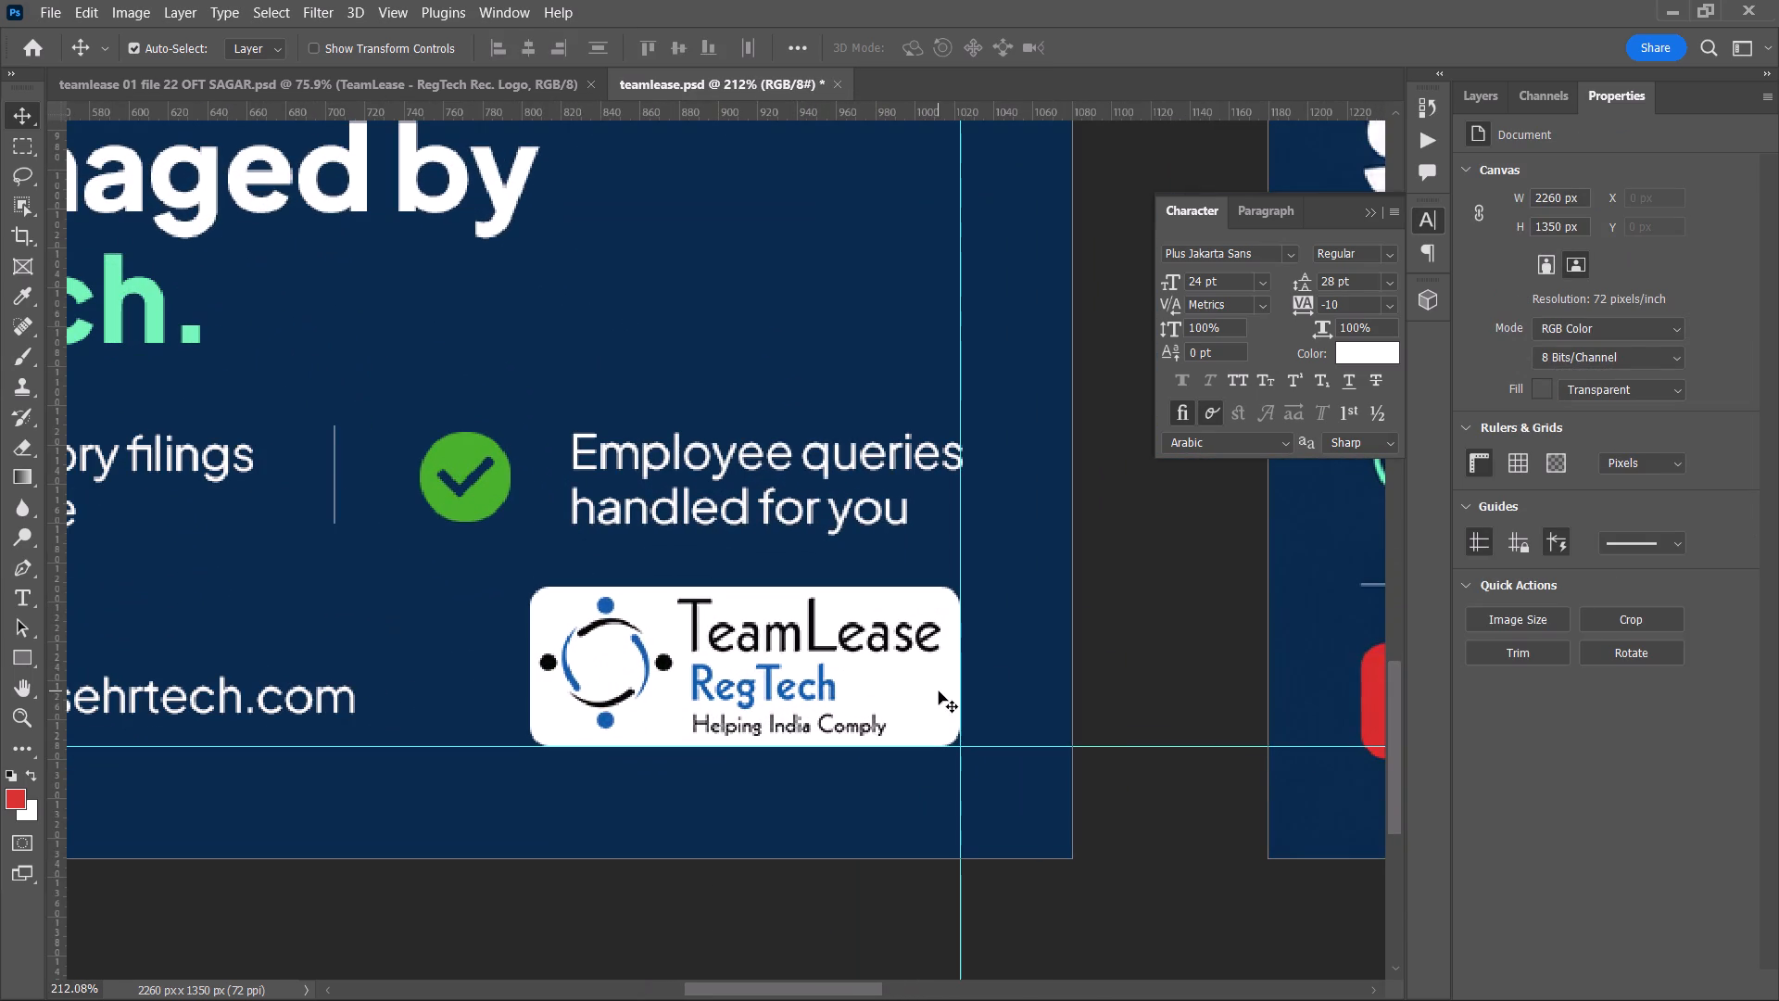
{"action": "left_click", "coordinate": [939, 691]}
{"action": "left_click", "coordinate": [785, 629], "text": "shift"}
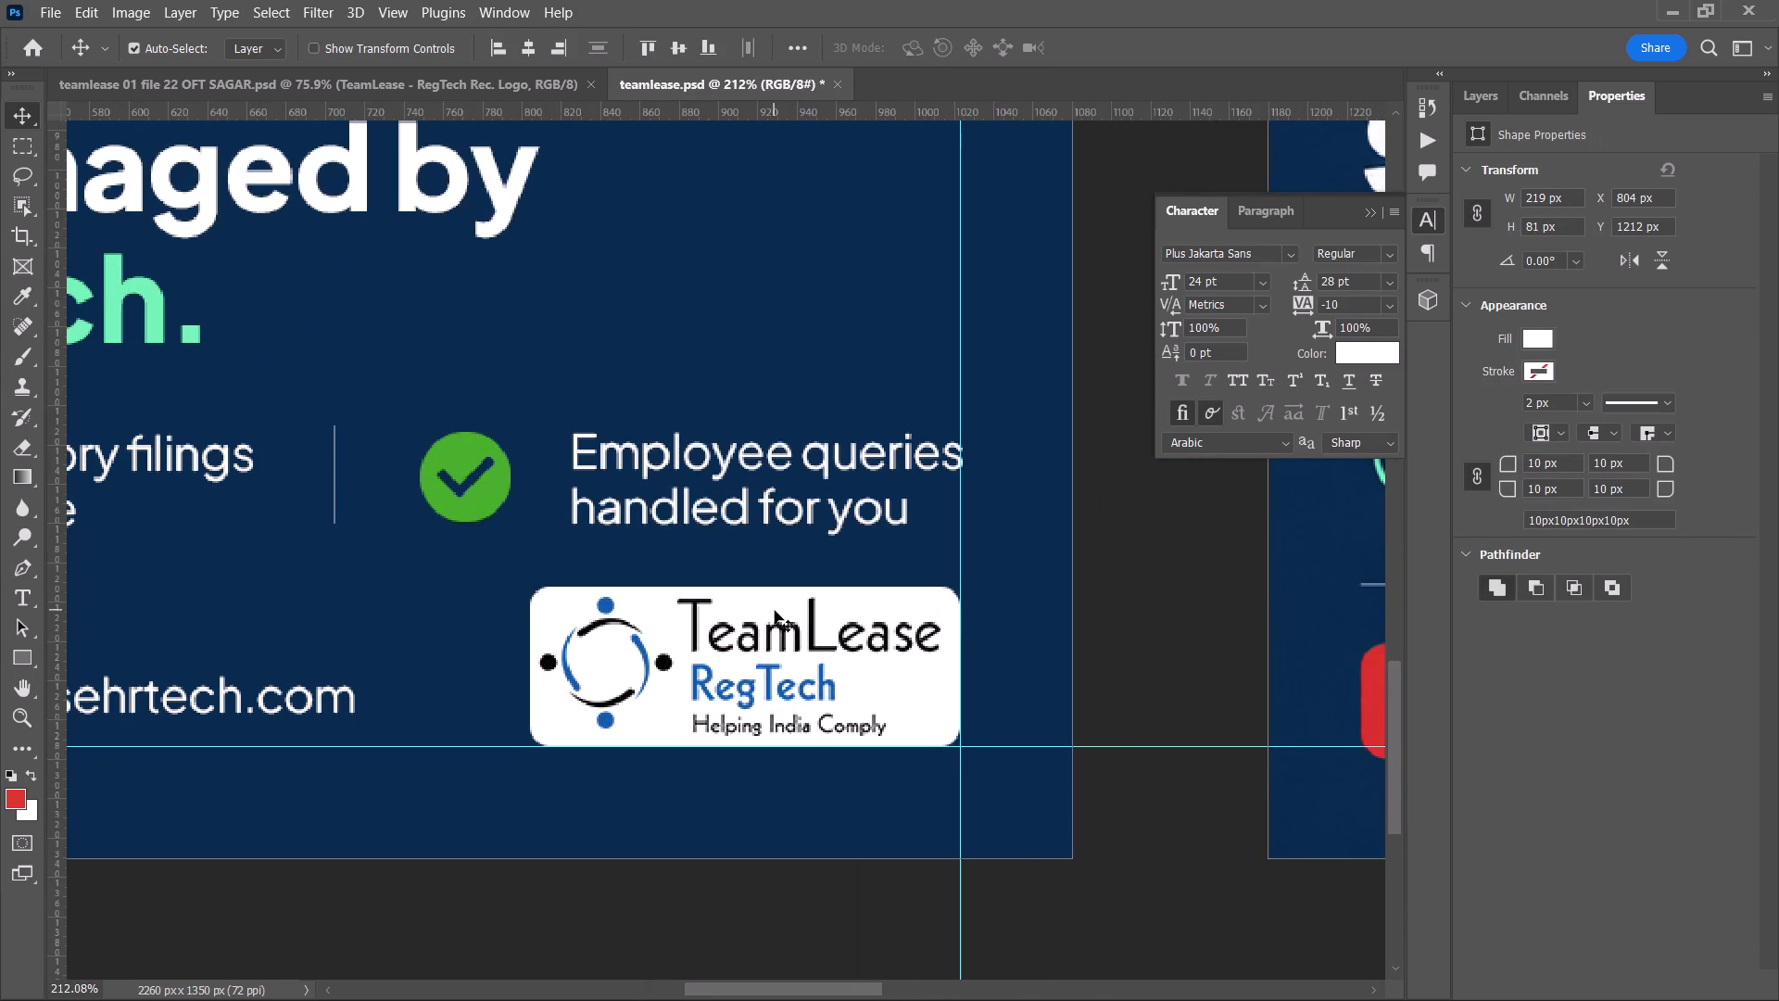
{"action": "key", "text": "ctrl+t"}
{"action": "left_click_drag", "start_coordinate": [748, 592], "coordinate": [748, 631]}
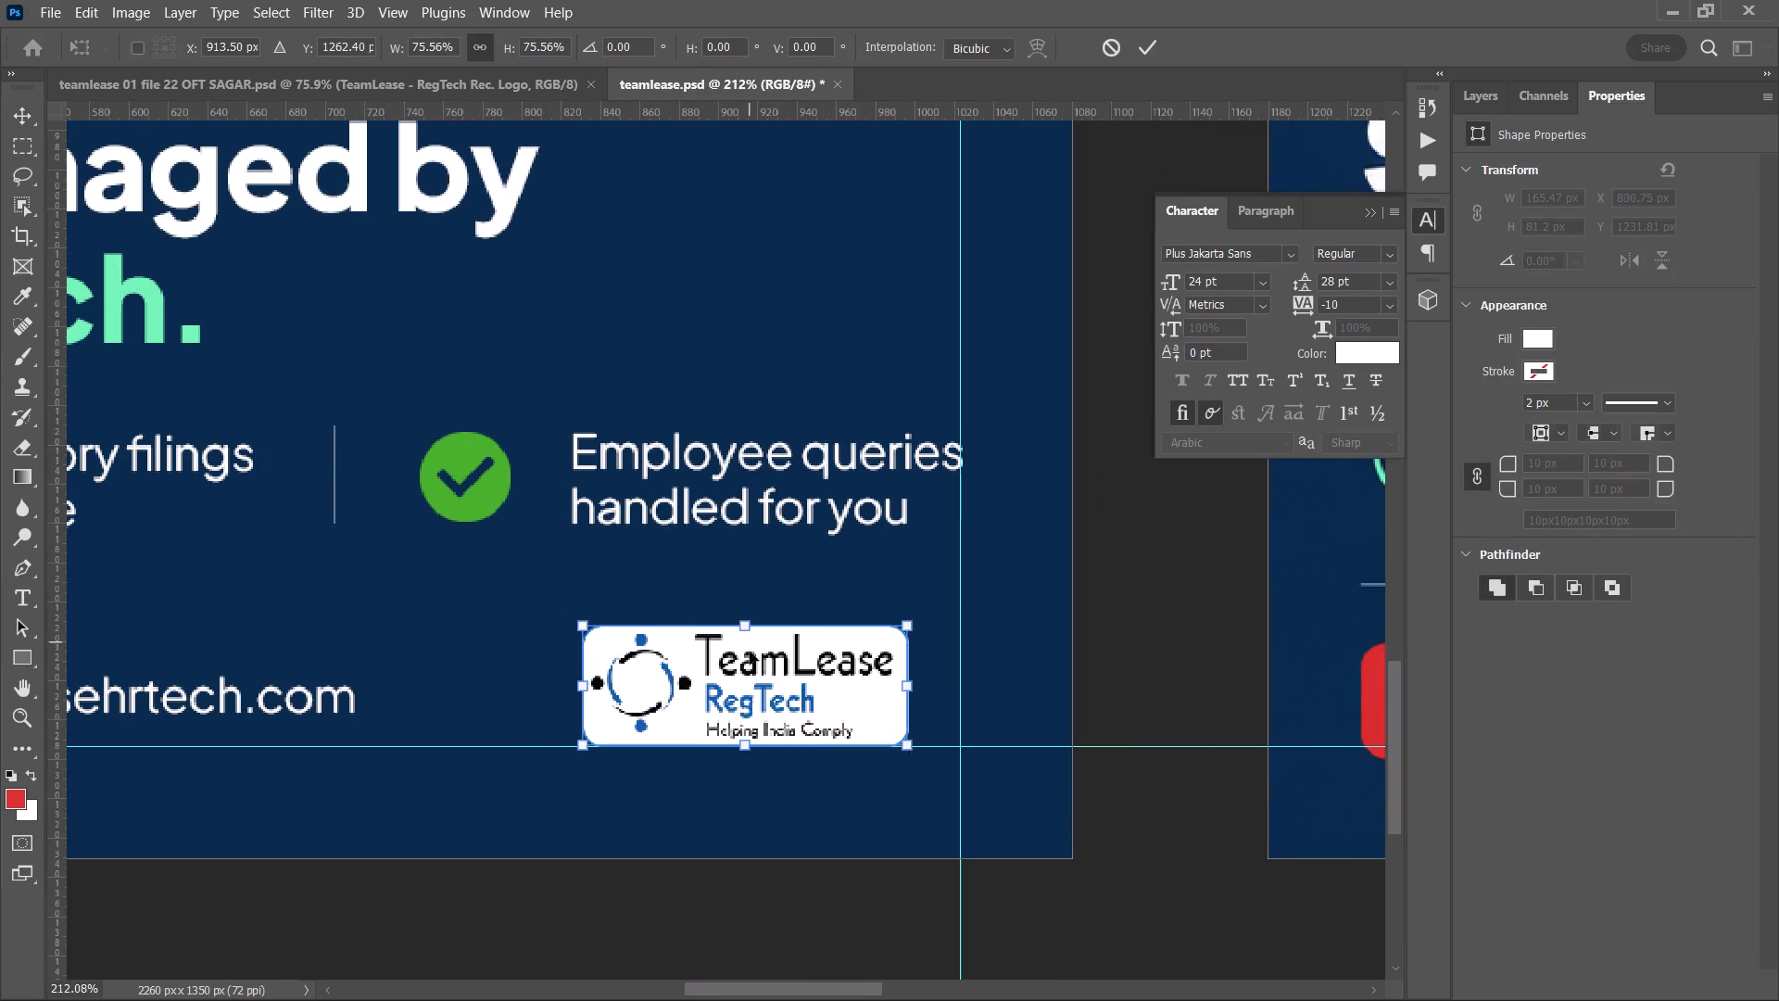
{"action": "left_click_drag", "start_coordinate": [759, 668], "coordinate": [806, 667]}
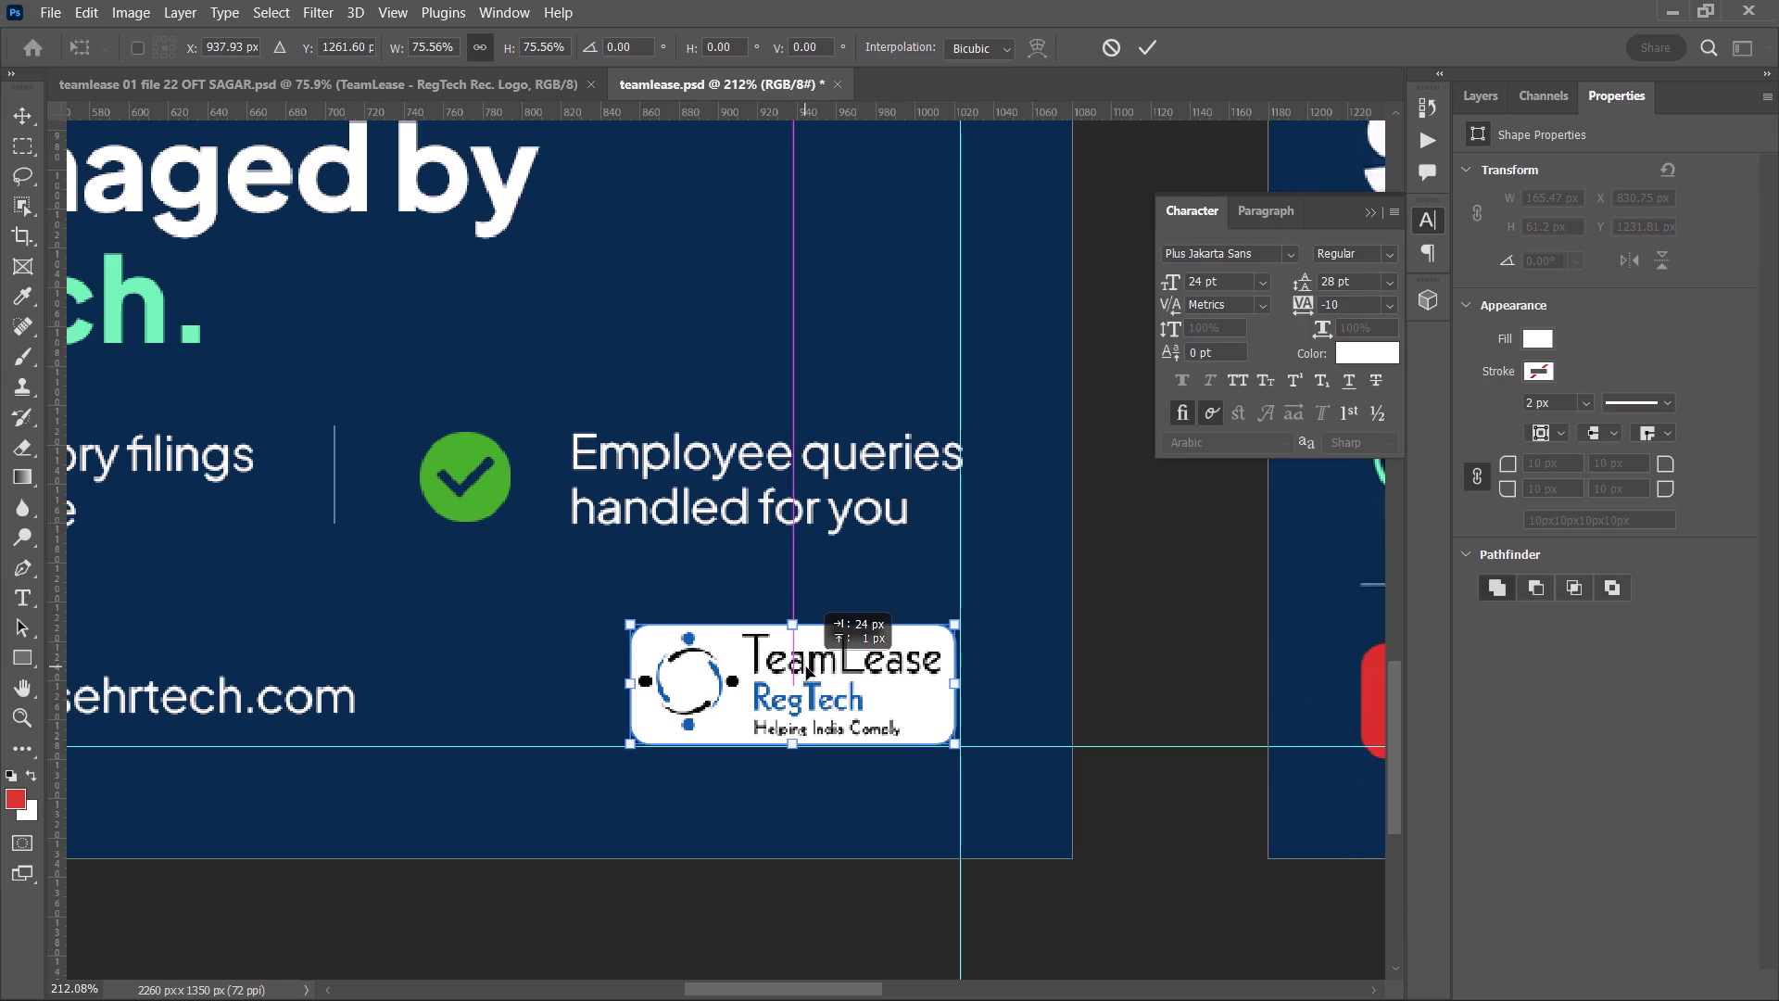
{"action": "left_click_drag", "start_coordinate": [806, 667], "coordinate": [814, 667]}
{"action": "left_click", "coordinate": [1145, 46]}
{"action": "left_click", "coordinate": [1163, 575]}
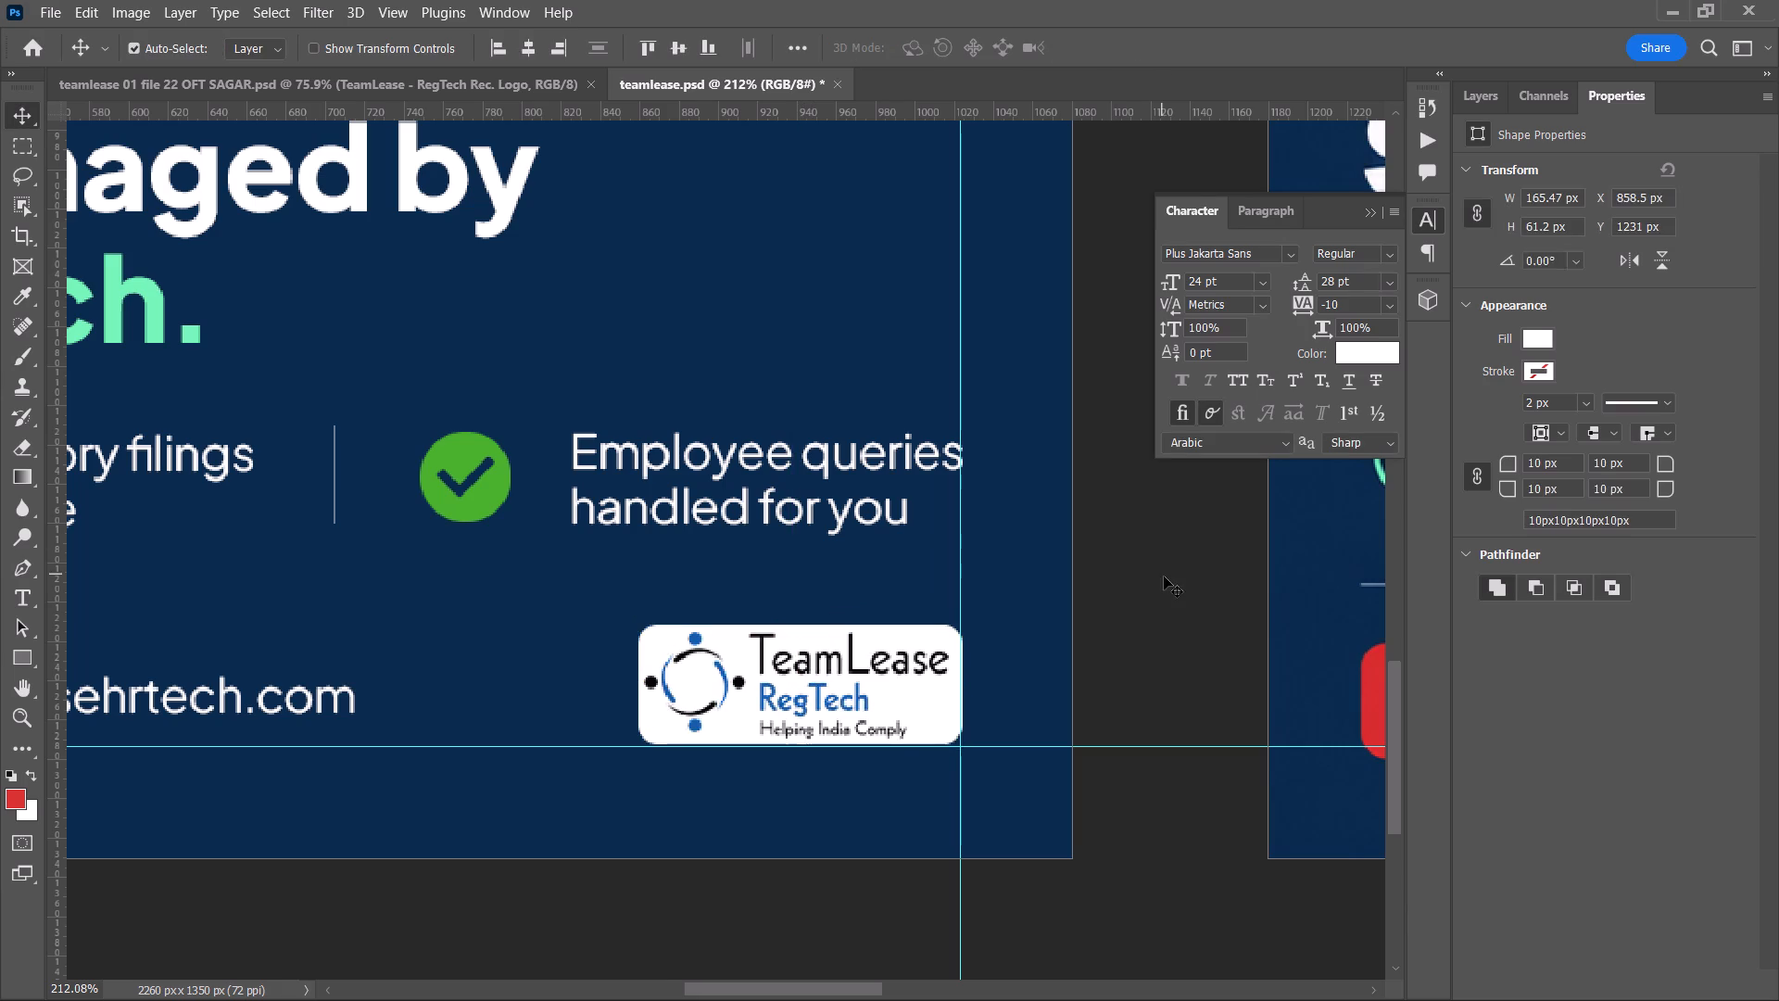
Move the whole calendar grid, with its dates, notes and the red footnote below it, up 36 px on Artboard 1.
{"action": "scroll", "coordinate": [1164, 577], "scroll_direction": "down", "scroll_amount": 15, "text": "alt"}
{"action": "key", "text": "space"}
{"action": "key", "text": "space"}
{"action": "key", "text": "space"}
{"action": "key", "text": "space"}
{"action": "key", "text": "space"}
{"action": "key", "text": "space"}
{"action": "key", "text": "space"}
{"action": "key", "text": "space"}
{"action": "key", "text": "space"}
{"action": "key", "text": "space"}
{"action": "key", "text": "space"}
{"action": "key", "text": "space"}
{"action": "key", "text": "space"}
{"action": "key", "text": "space"}
{"action": "key", "text": "space"}
{"action": "key", "text": "space"}
{"action": "key", "text": "space"}
{"action": "key", "text": "space"}
{"action": "key", "text": "space"}
{"action": "key", "text": "space"}
{"action": "left_click_drag", "start_coordinate": [1158, 575], "coordinate": [1031, 709]}
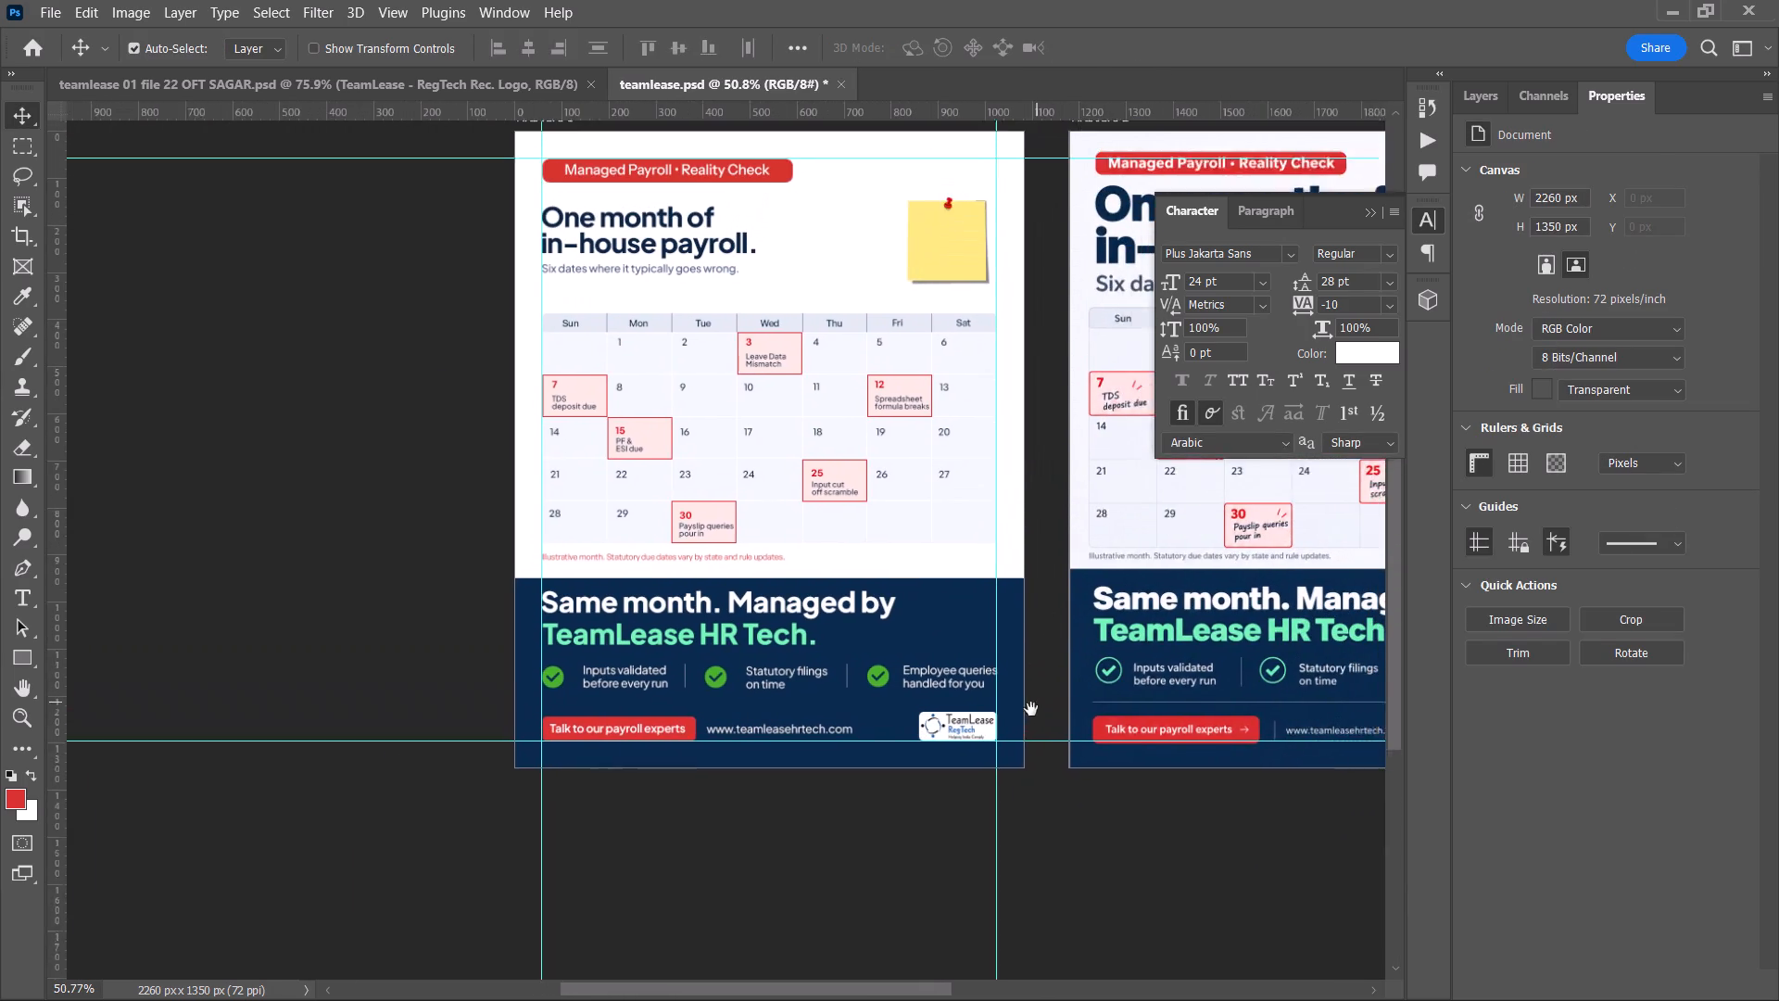
{"action": "left_click_drag", "start_coordinate": [1031, 709], "coordinate": [915, 793]}
{"action": "scroll", "coordinate": [924, 627], "scroll_direction": "up", "scroll_amount": 1, "text": "alt"}
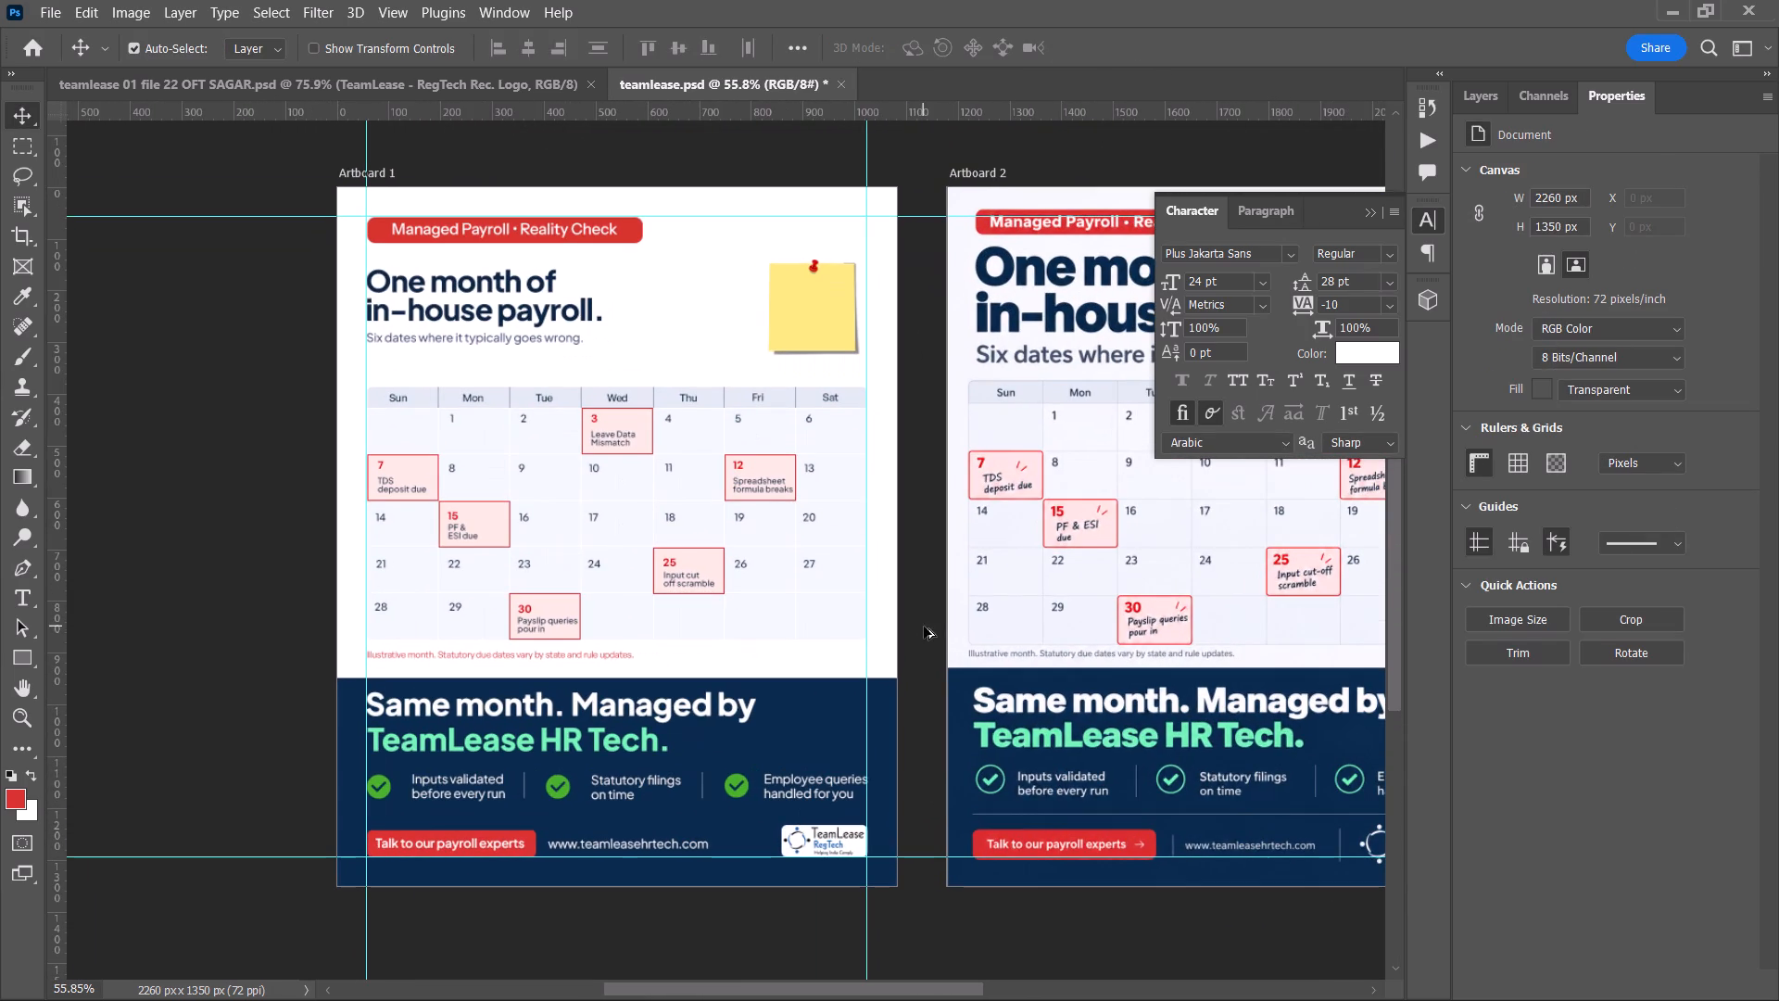
{"action": "left_click_drag", "start_coordinate": [915, 648], "coordinate": [302, 388]}
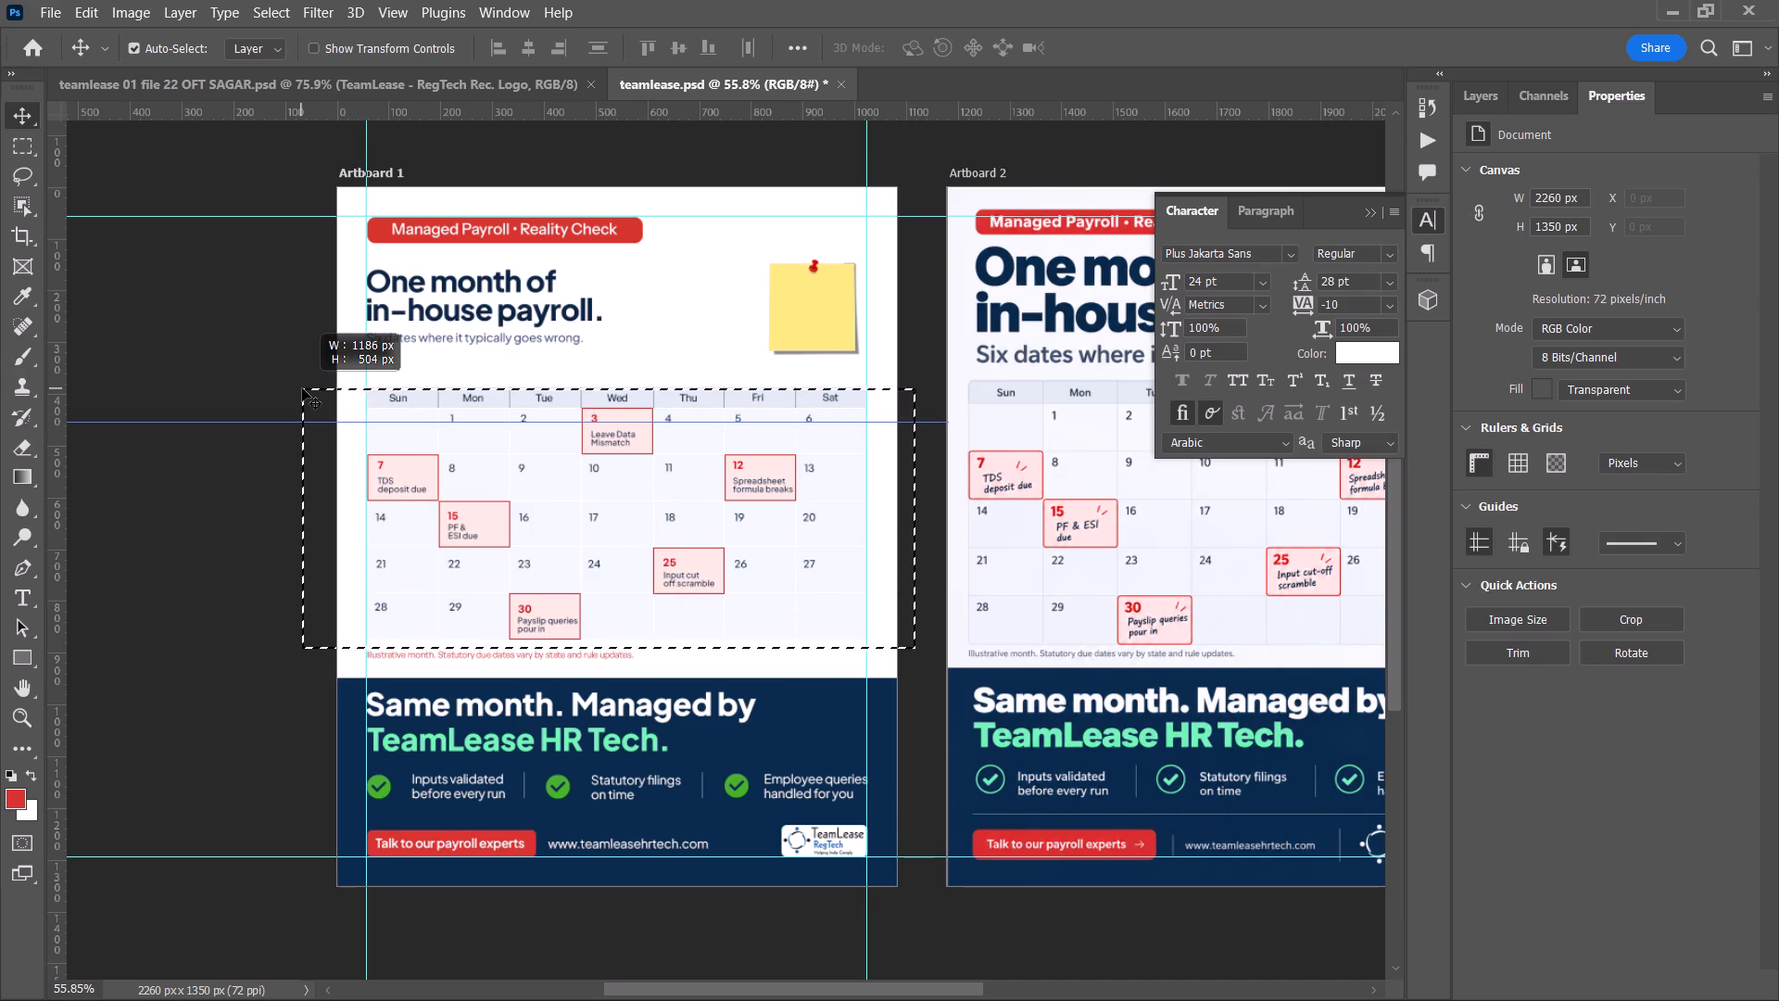
{"action": "left_click_drag", "start_coordinate": [302, 388], "coordinate": [349, 397]}
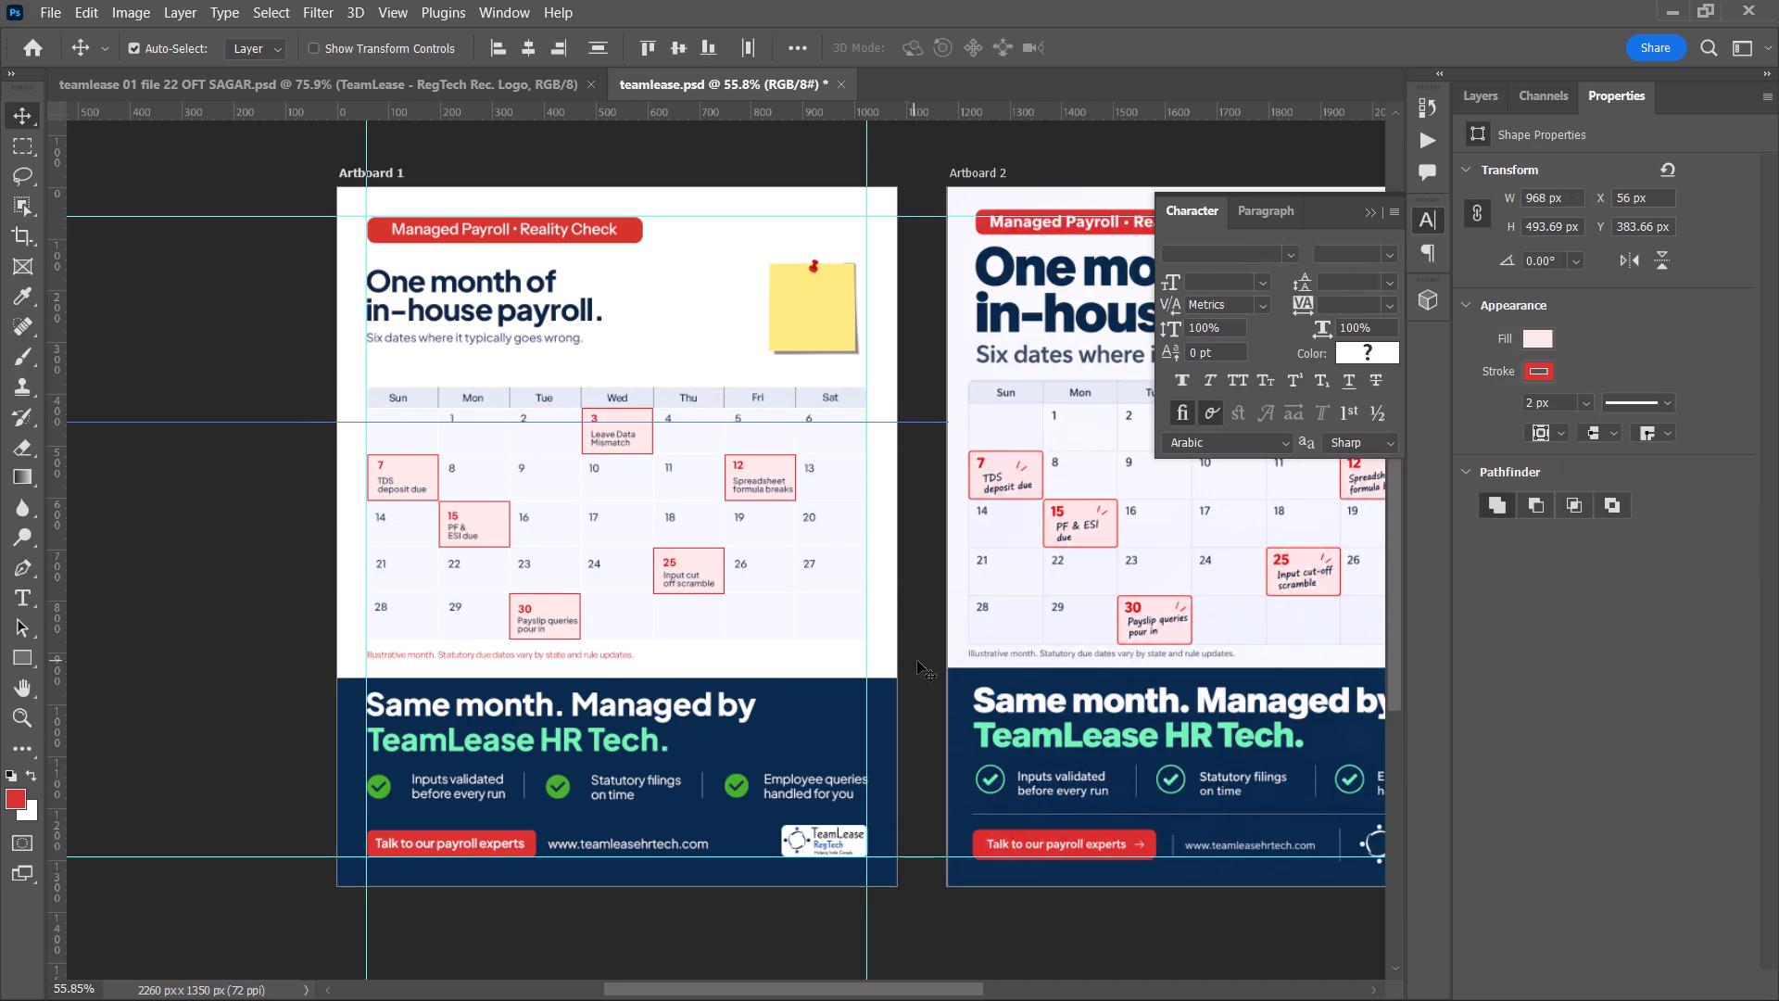
{"action": "left_click_drag", "start_coordinate": [928, 662], "coordinate": [311, 388]}
{"action": "key", "text": "shift+Up"}
{"action": "key", "text": "shift+Up"}
{"action": "key", "text": "shift+Up"}
{"action": "key", "text": "shift+Up"}
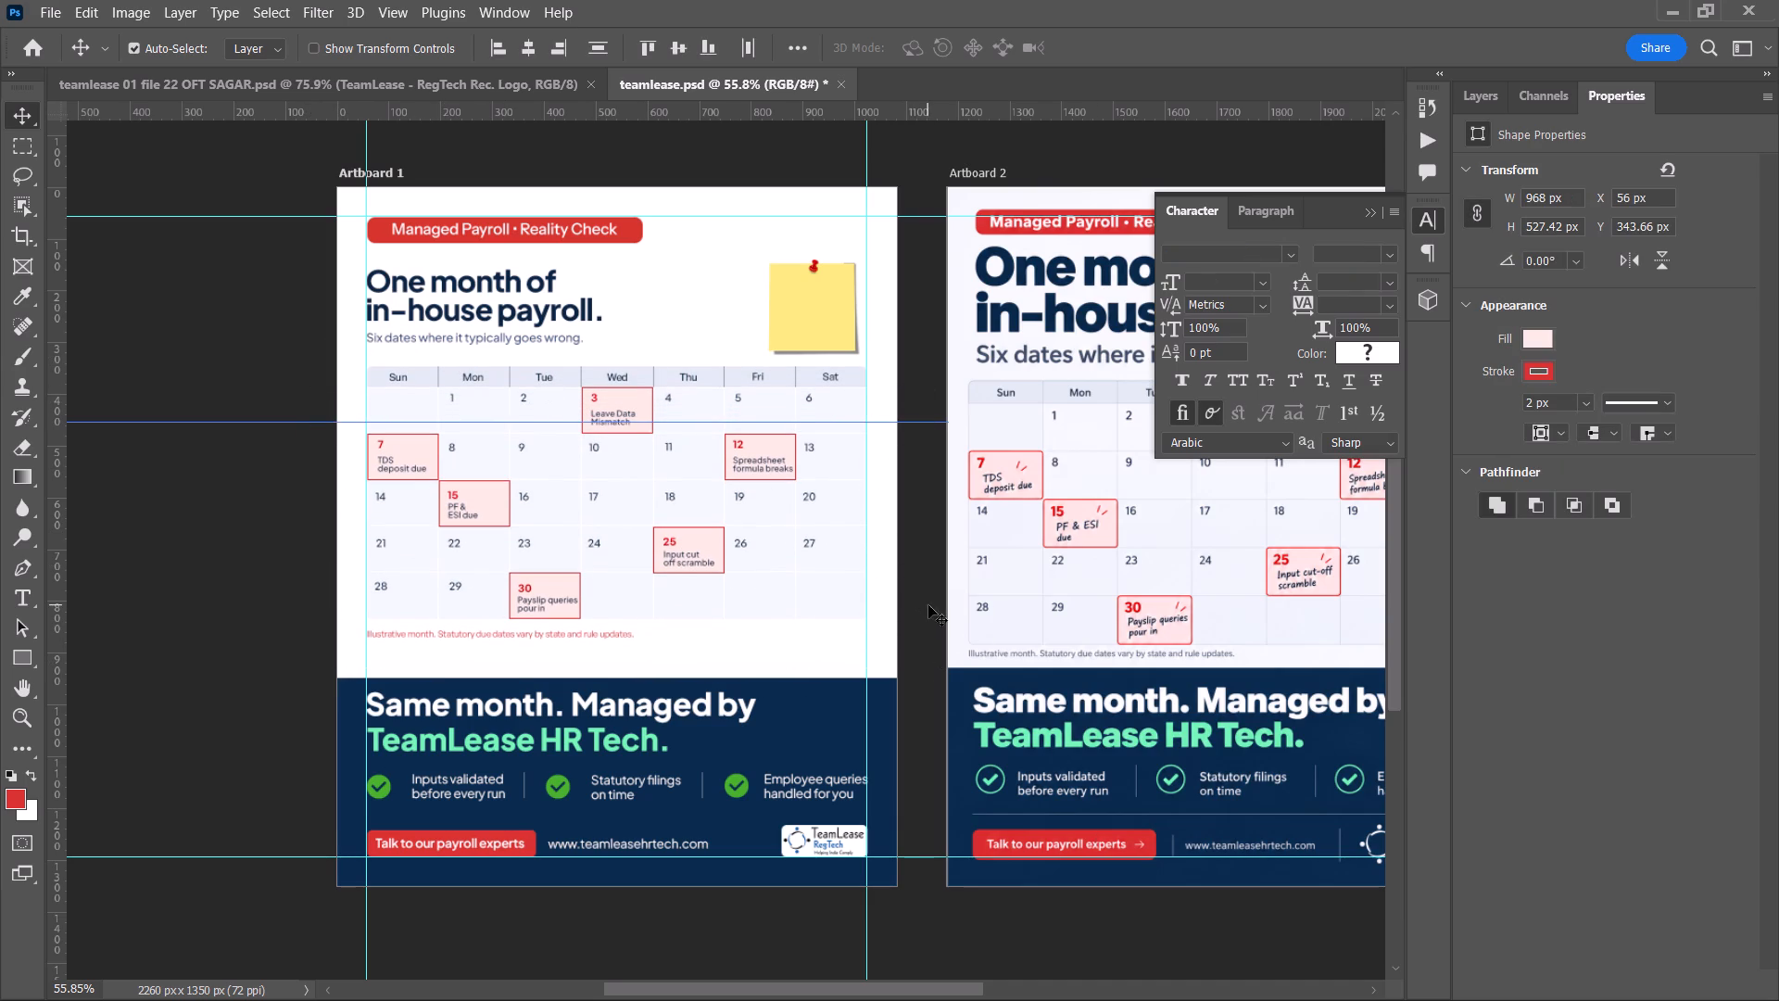
{"action": "key", "text": "Down"}
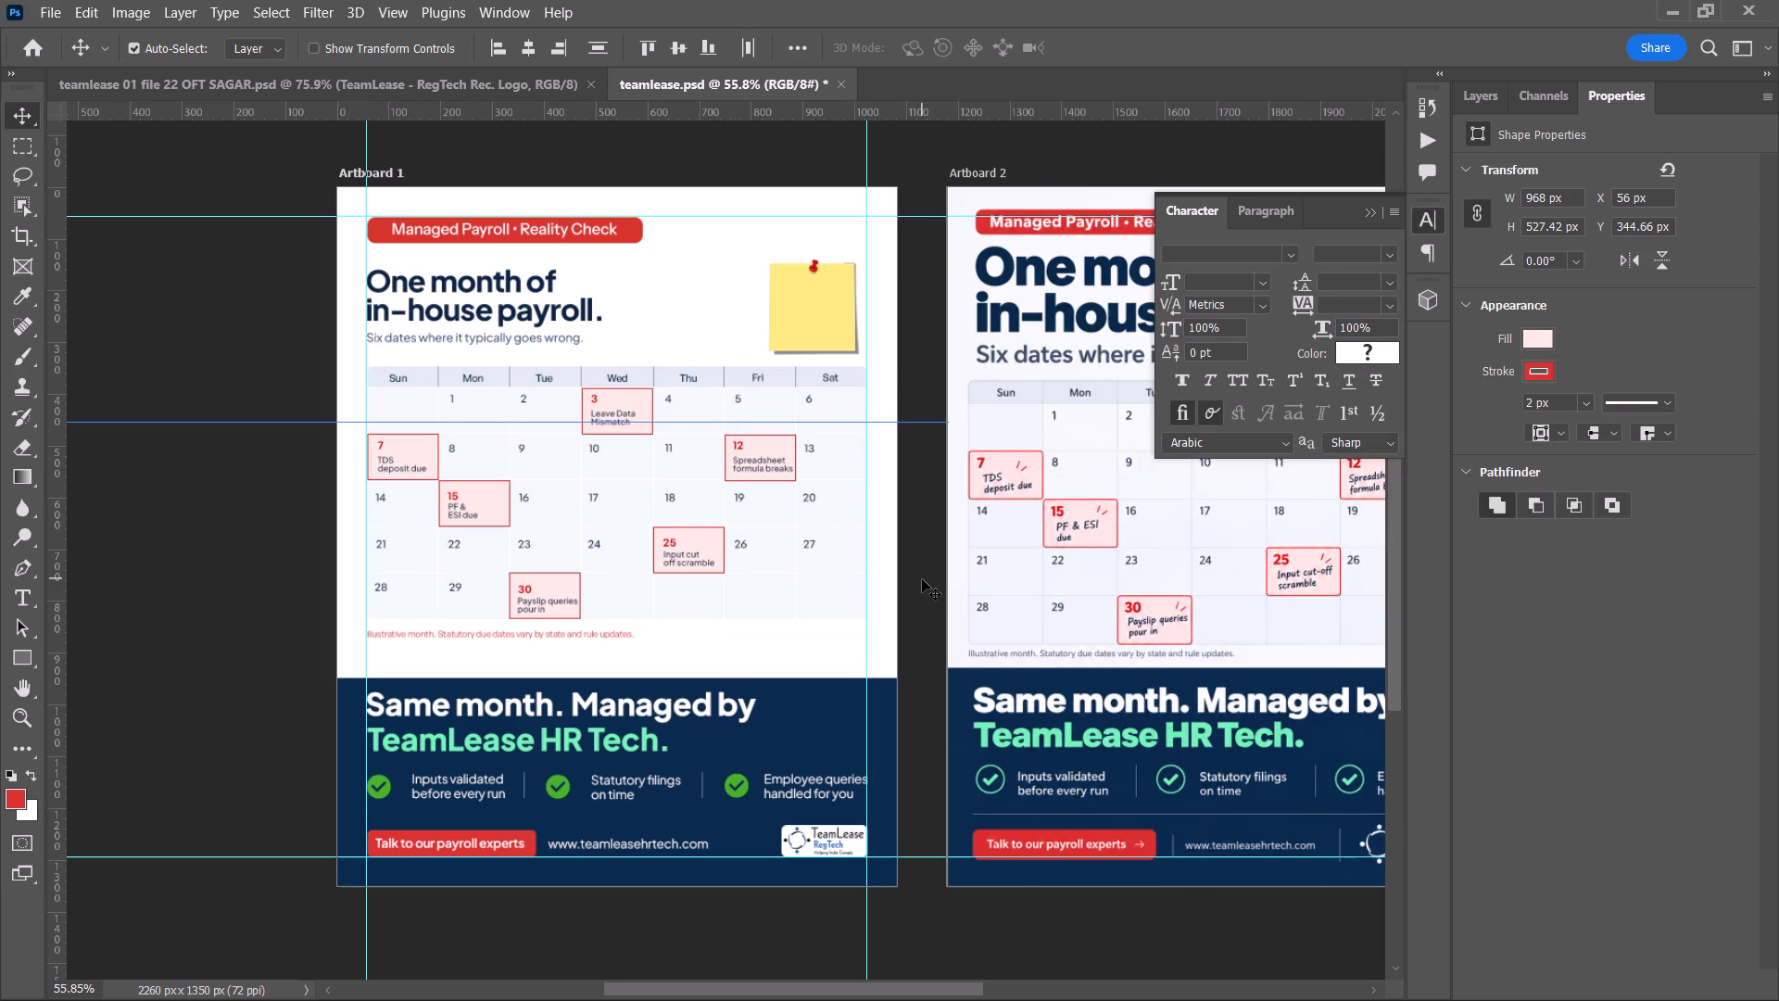
{"action": "key", "text": "Down"}
{"action": "key", "text": "Down"}
{"action": "key", "text": "Down"}
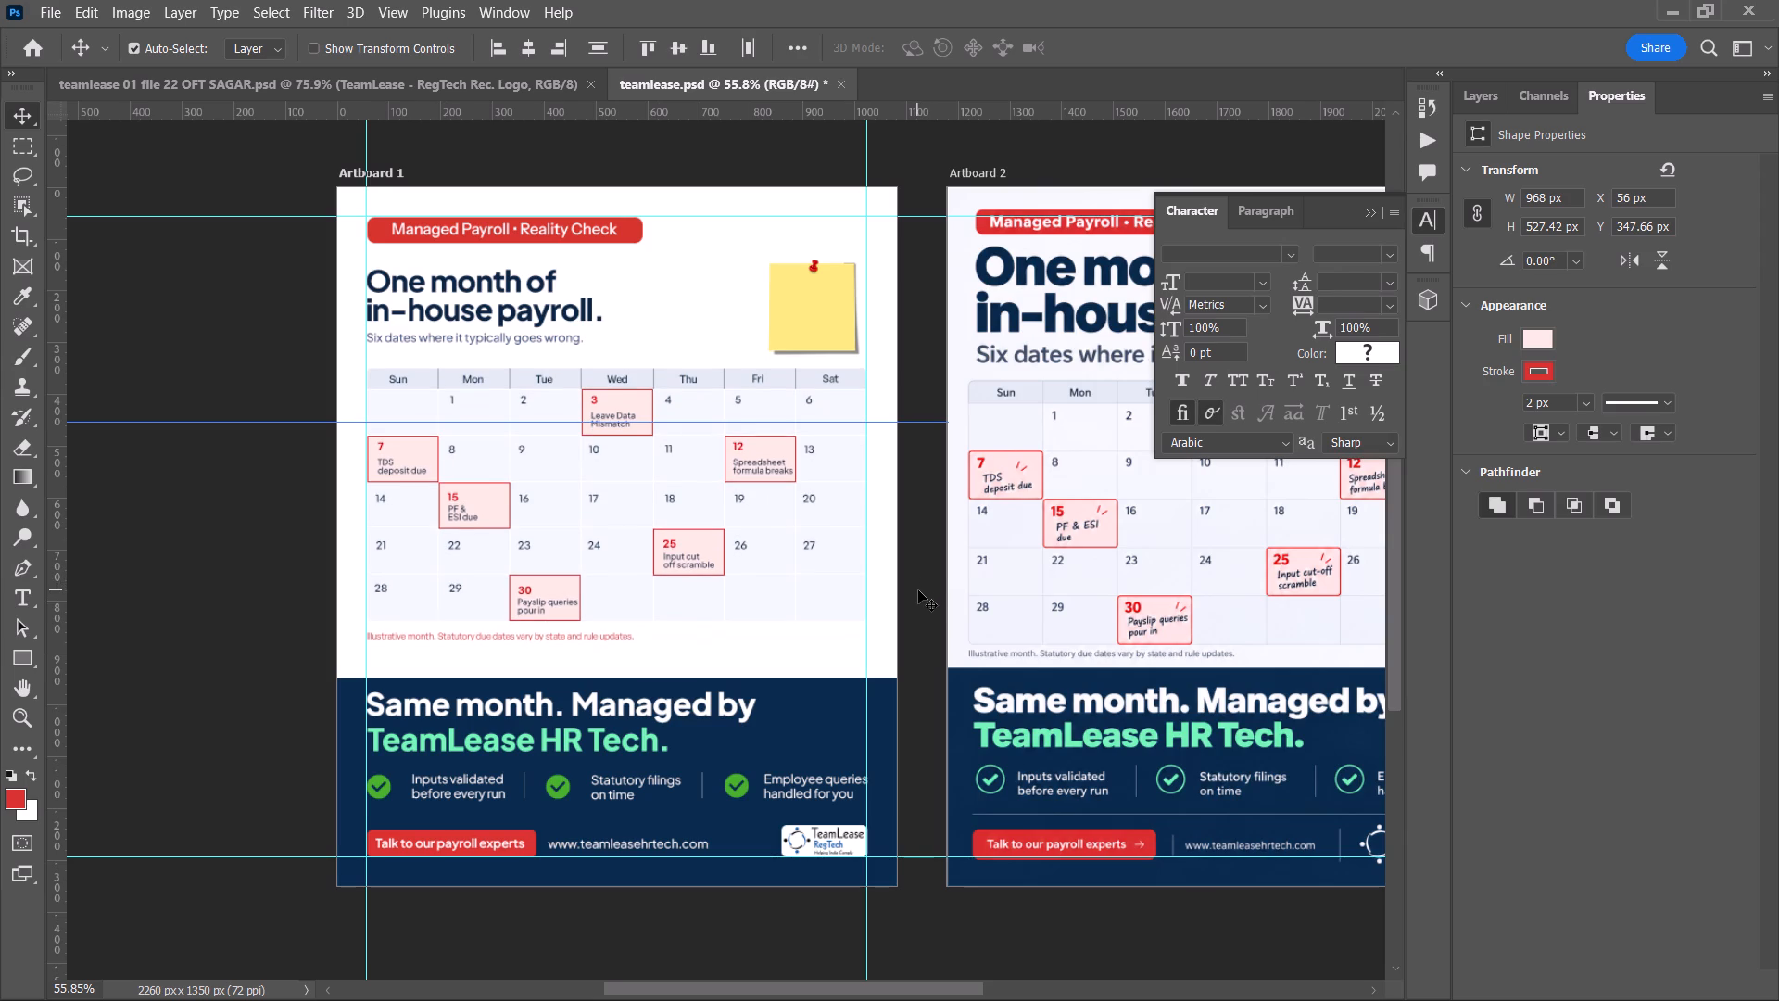
{"action": "left_click", "coordinate": [918, 590]}
Unlock the navy footer rectangle (Rectangle 4), scale it proportionally to about 107% so its top edge rises, and lock it again.
{"action": "left_click", "coordinate": [1482, 95]}
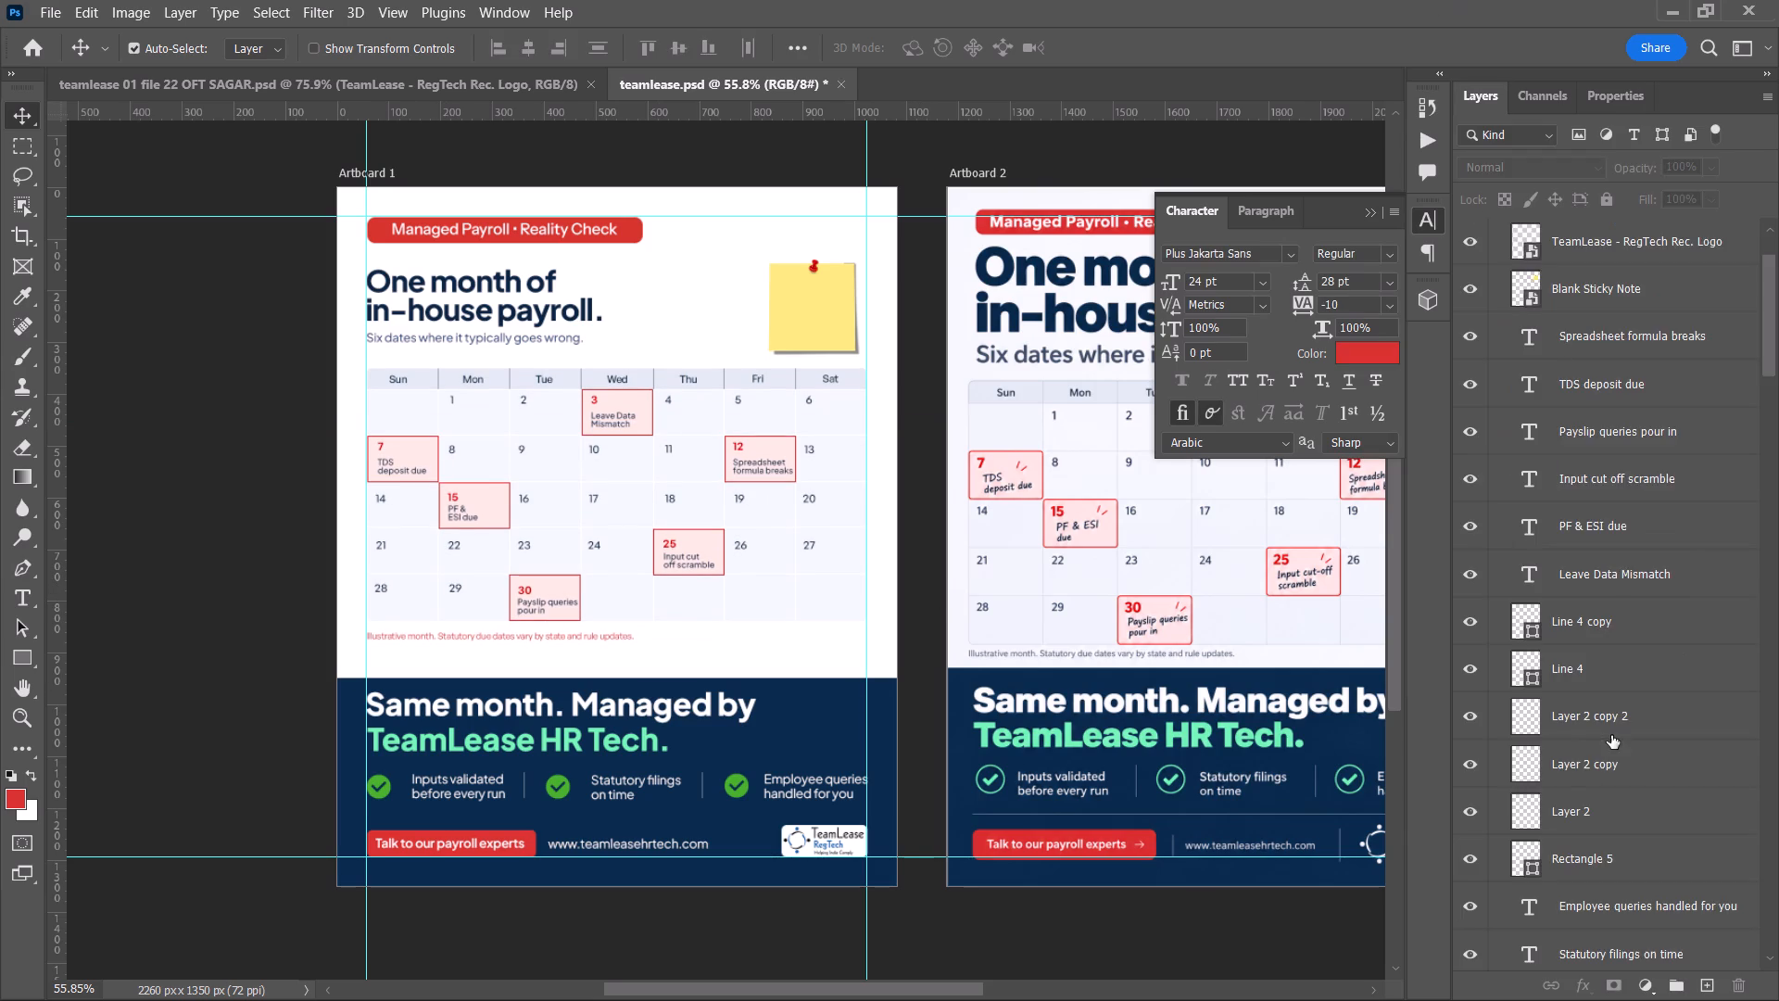
{"action": "scroll", "coordinate": [1611, 767], "scroll_direction": "down", "scroll_amount": 20}
{"action": "scroll", "coordinate": [1611, 767], "scroll_direction": "down", "scroll_amount": 3}
{"action": "left_click", "coordinate": [1723, 563]}
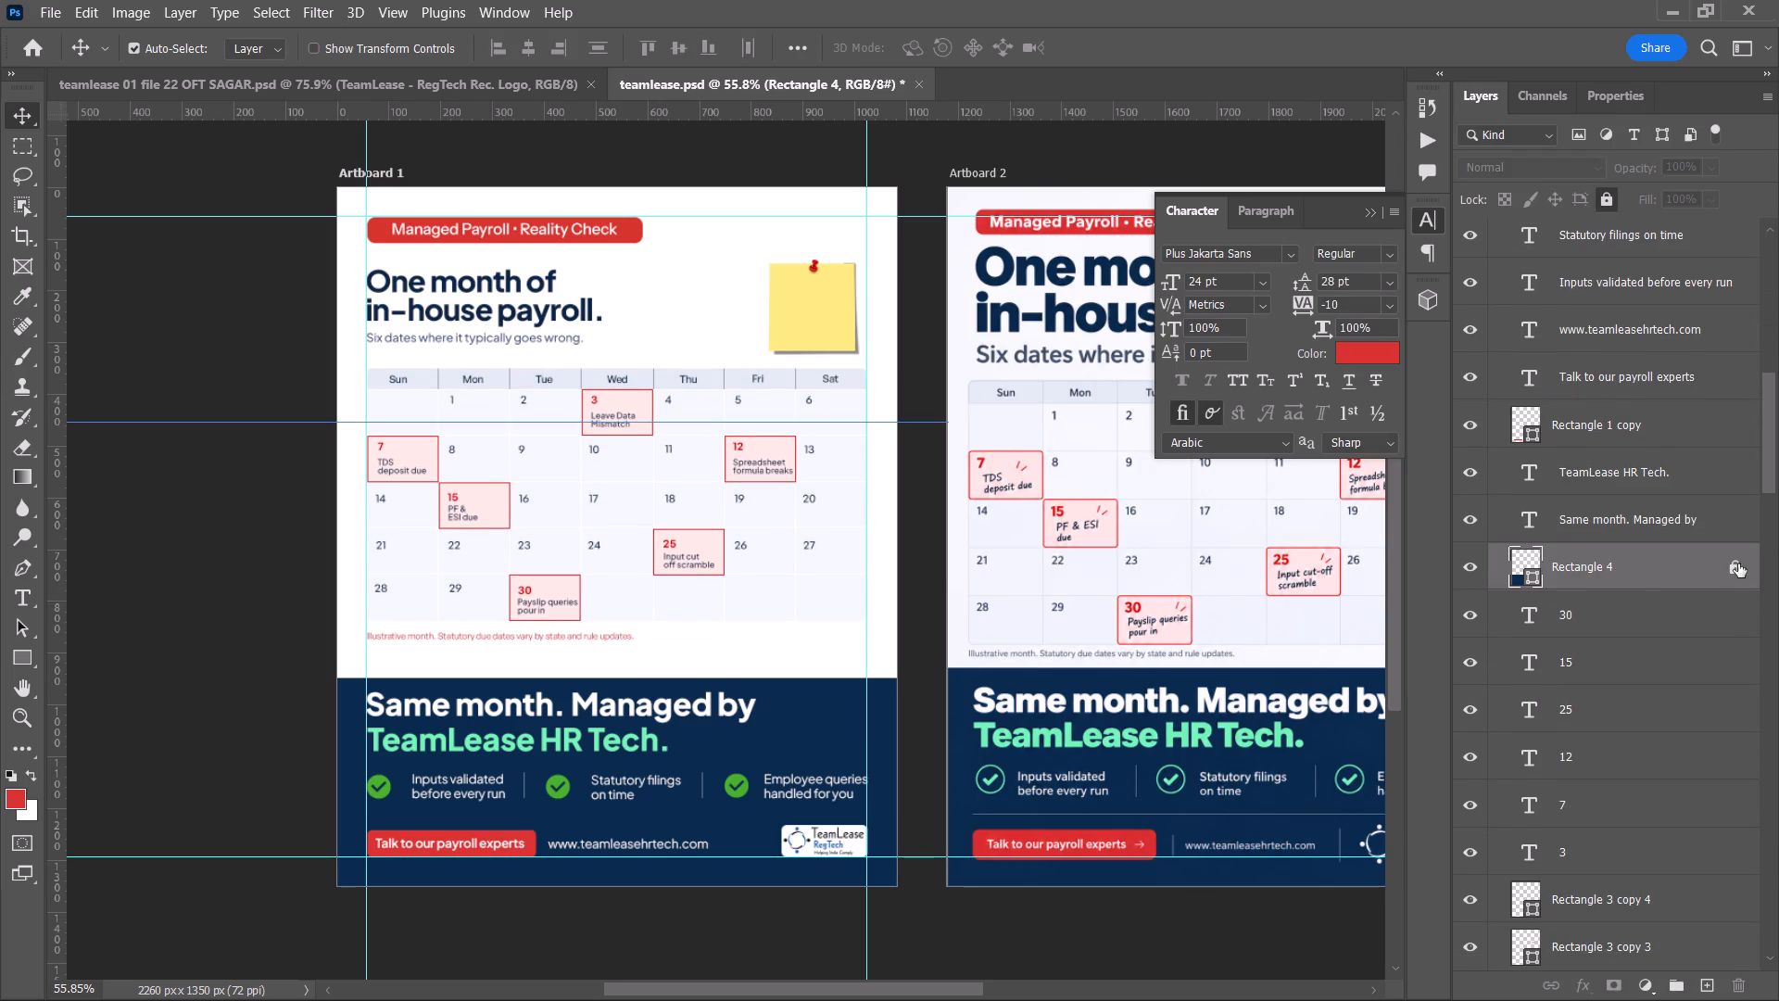
{"action": "left_click", "coordinate": [1738, 564]}
{"action": "key", "text": "ctrl+t"}
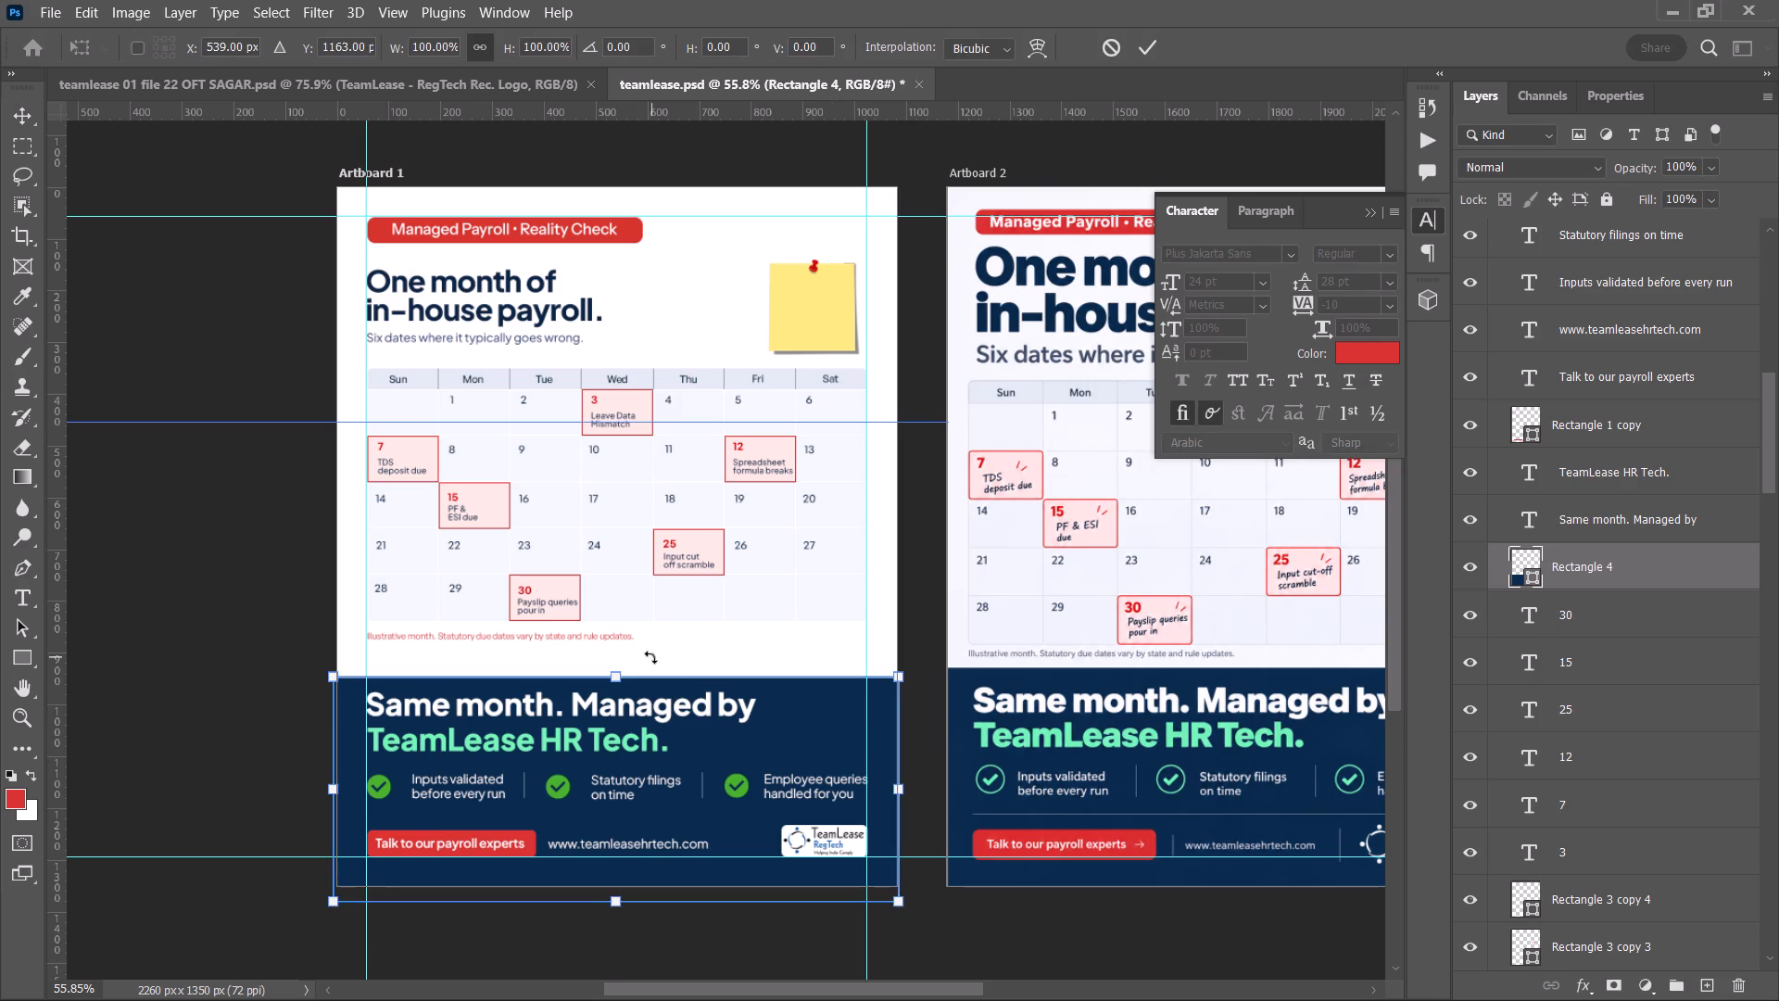
{"action": "left_click_drag", "start_coordinate": [625, 677], "coordinate": [628, 661]}
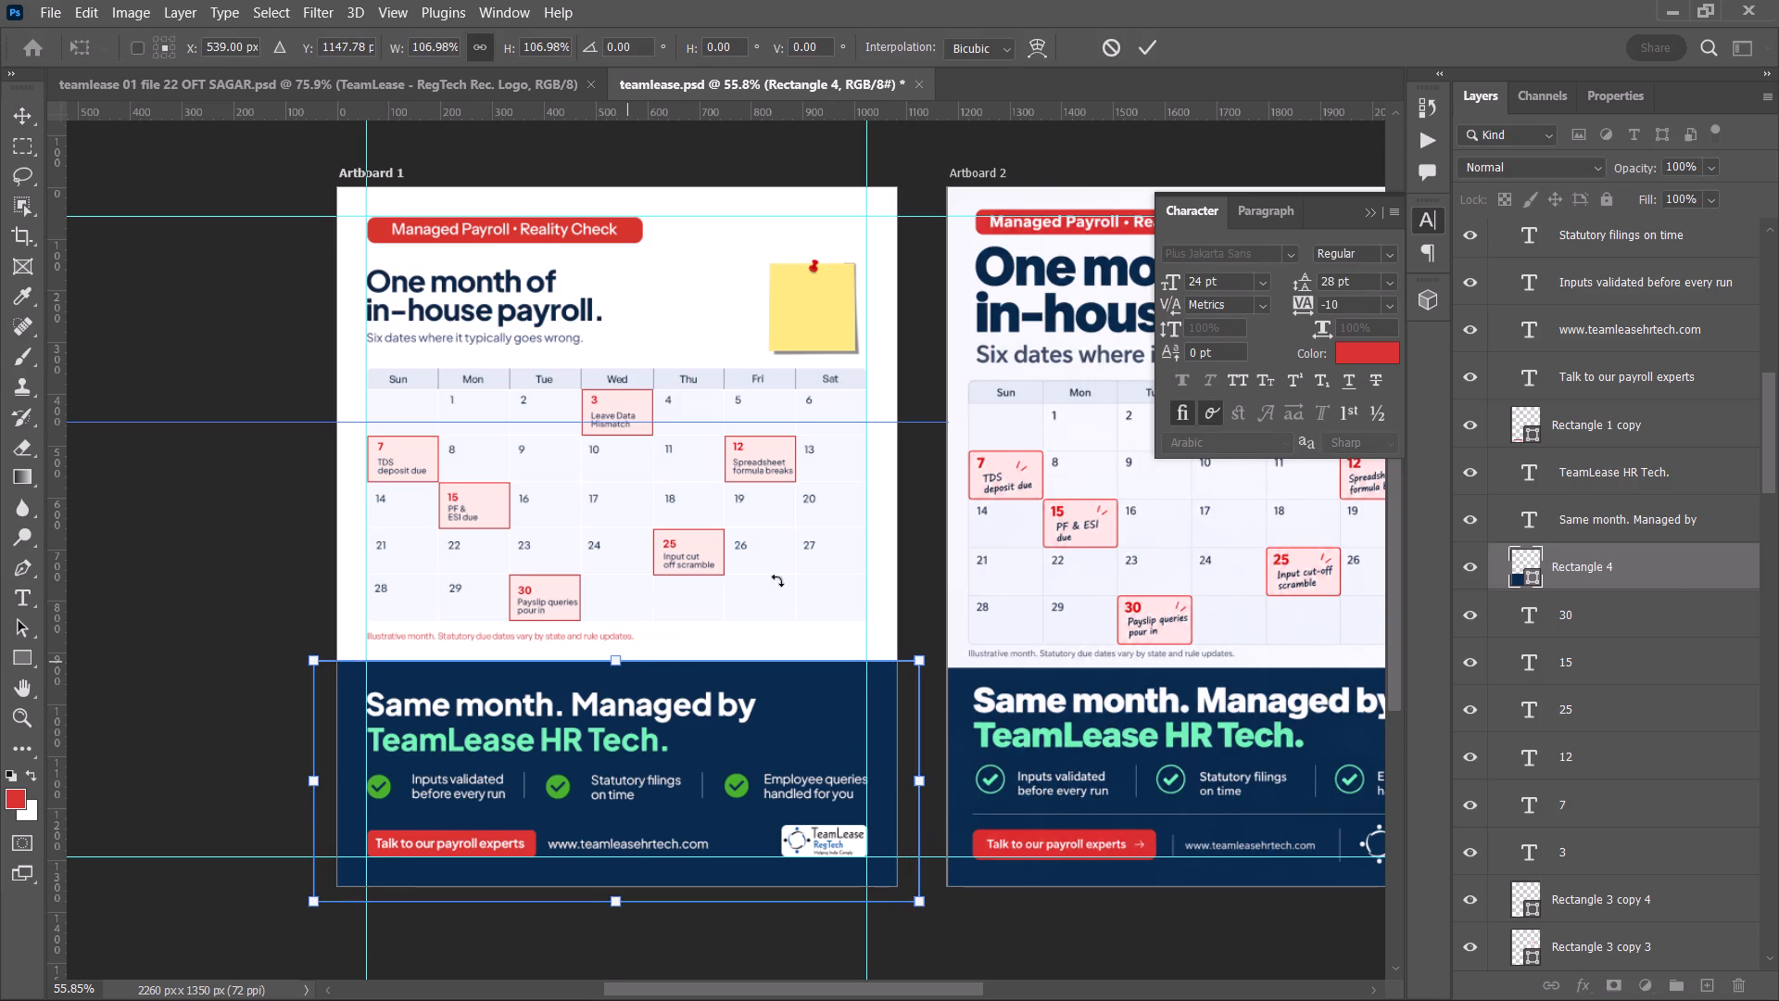
{"action": "left_click", "coordinate": [625, 669]}
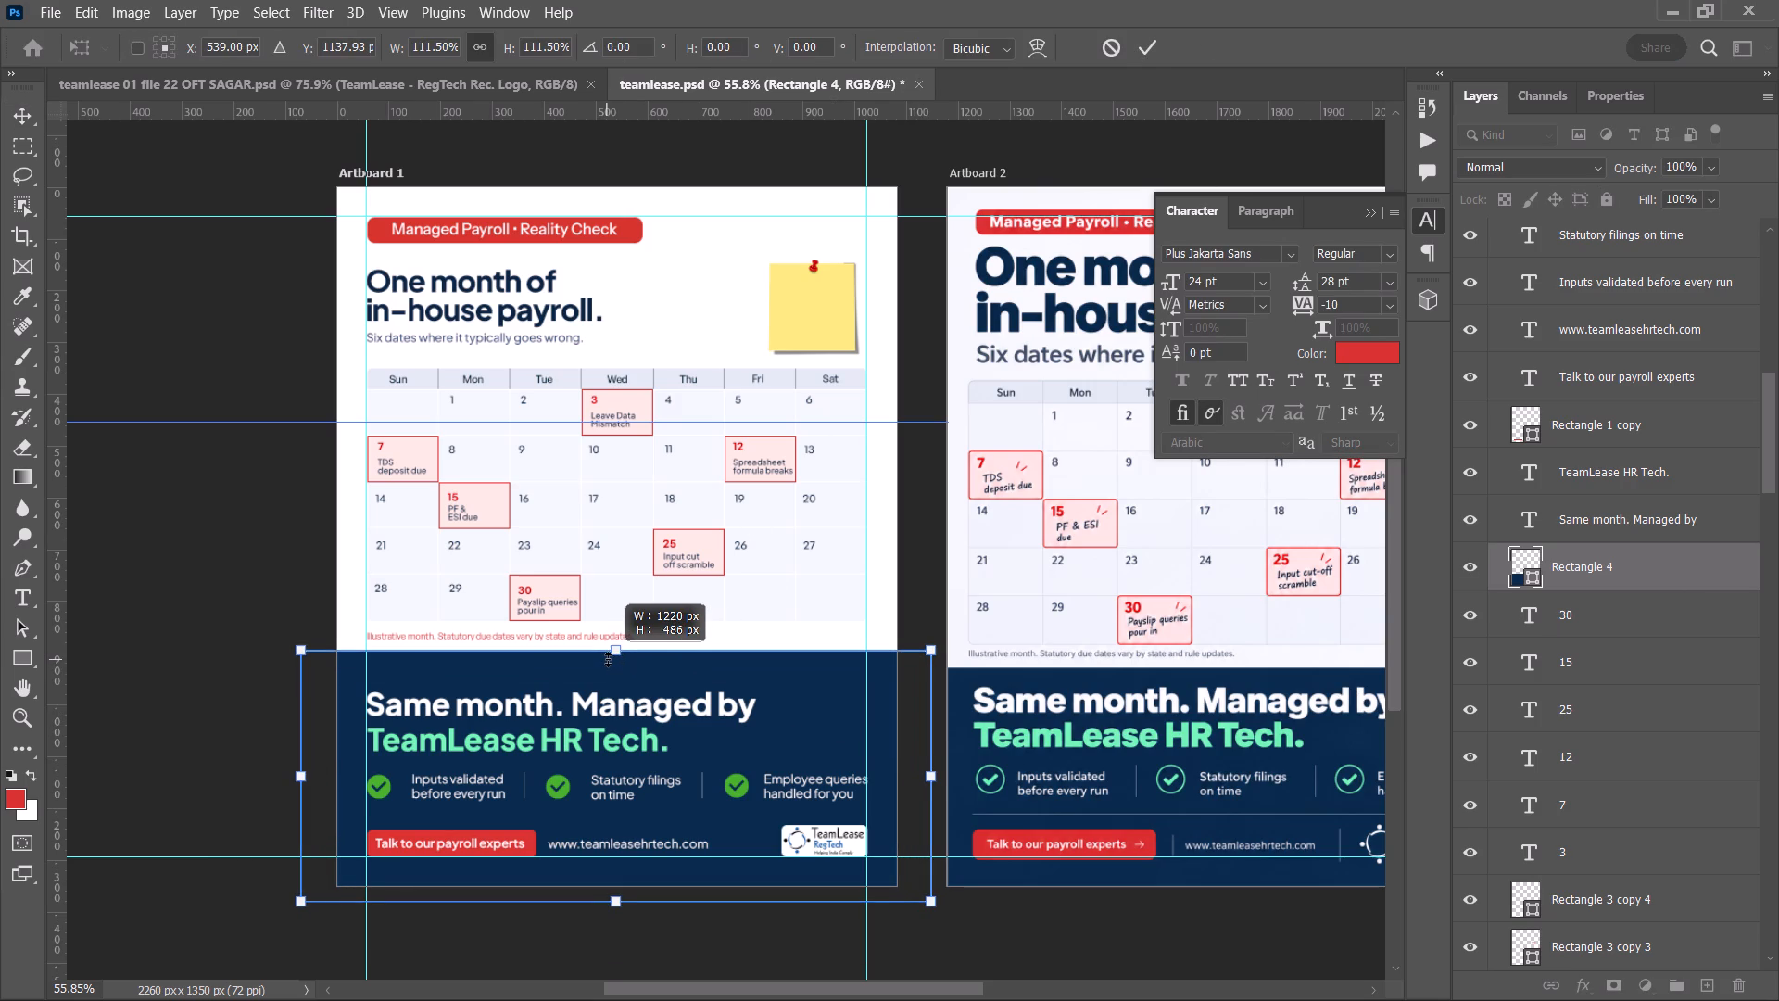
{"action": "left_click", "coordinate": [1148, 44]}
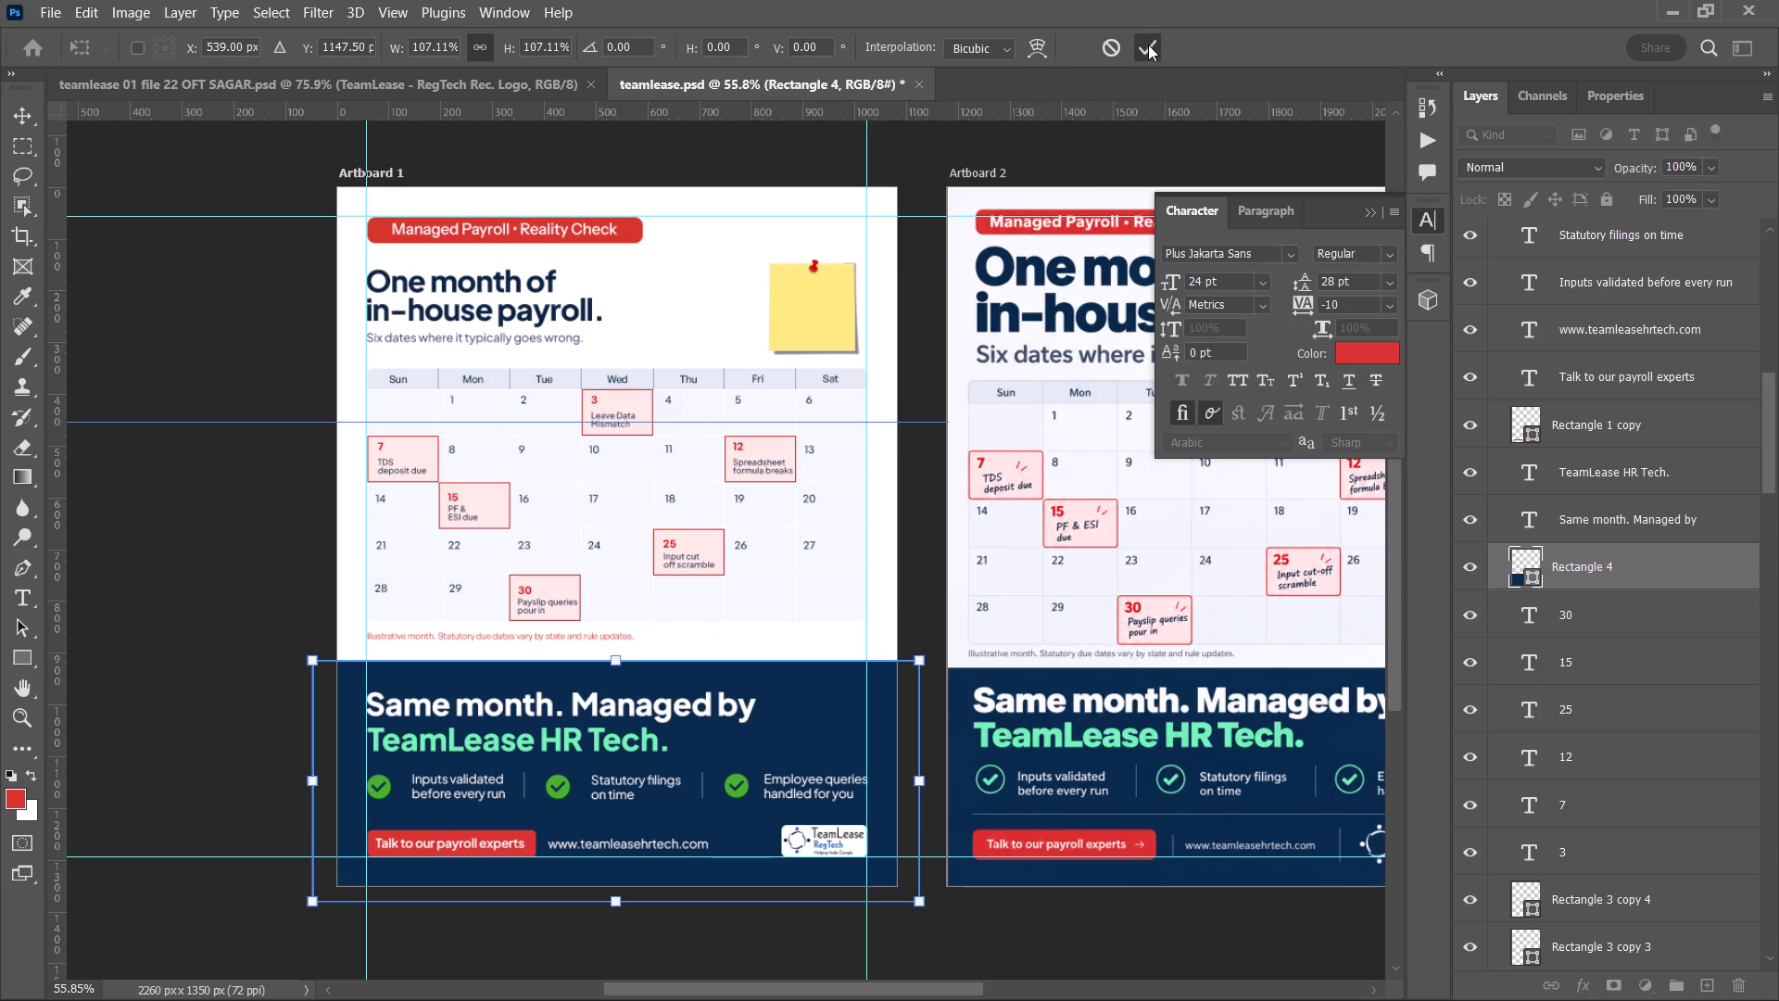
{"action": "key", "text": "slash"}
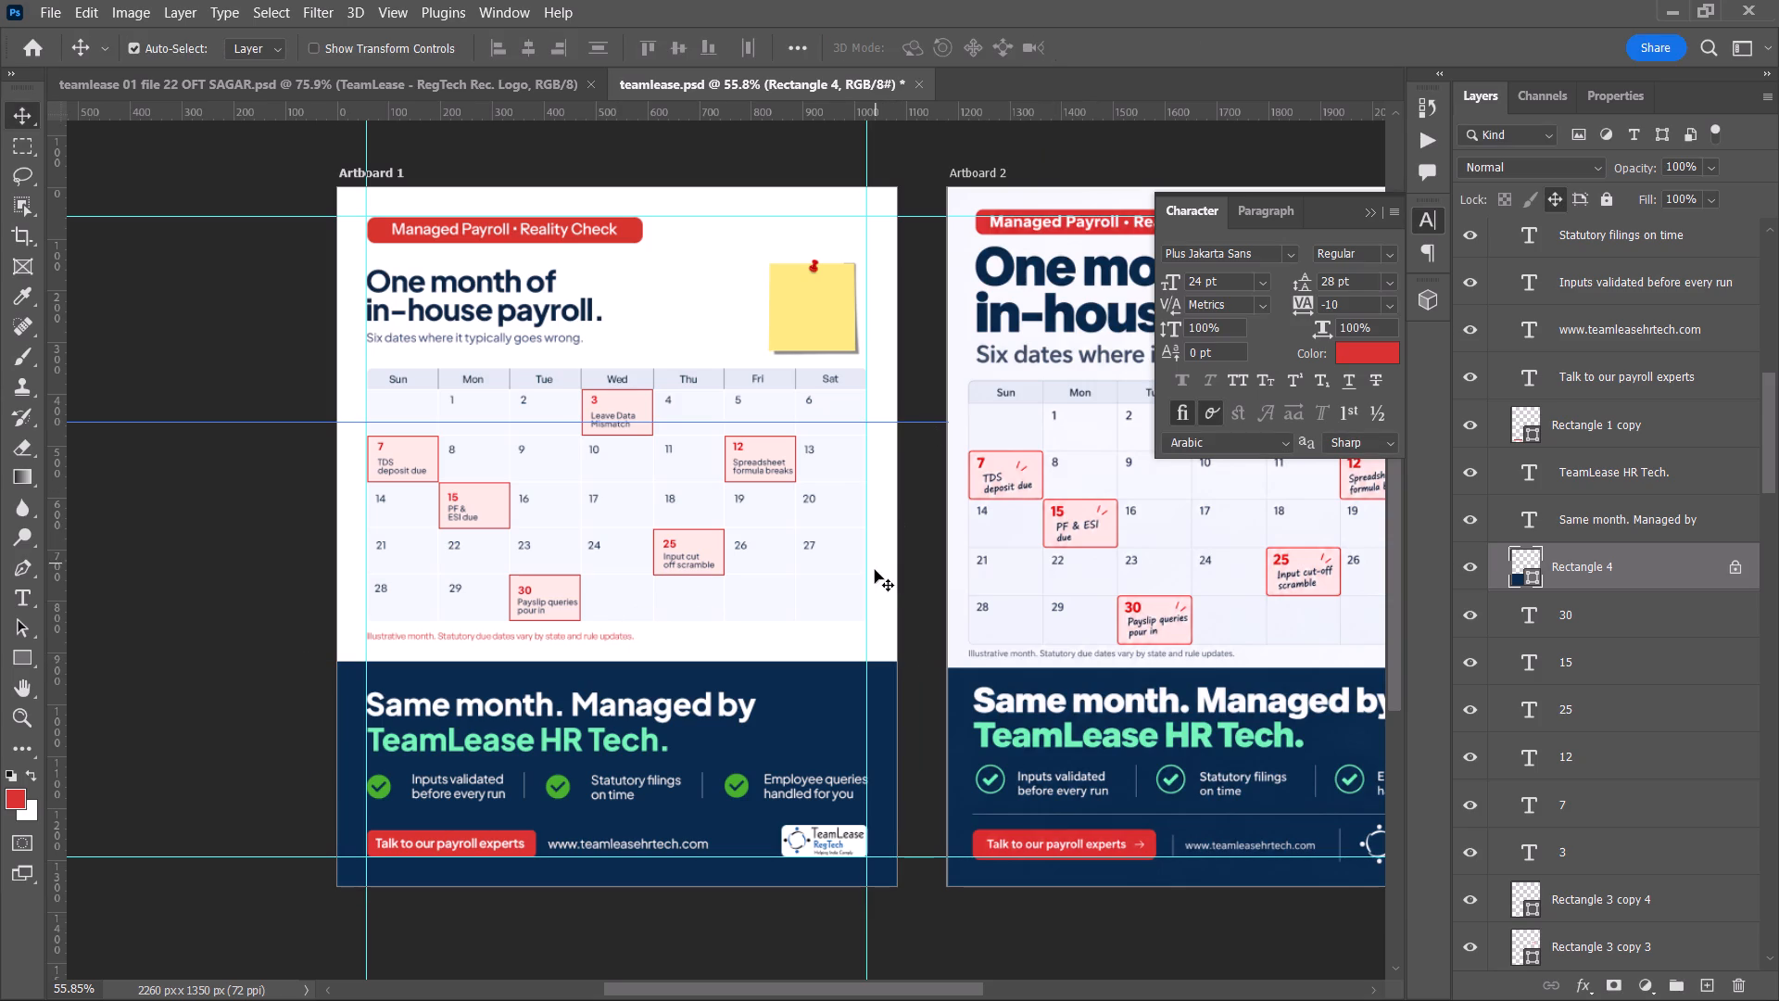
{"action": "left_click", "coordinate": [921, 611]}
Move the footer headline lines "Same month. Managed by" and "TeamLease HR Tech." up 20 px together.
{"action": "left_click_drag", "start_coordinate": [286, 683], "coordinate": [446, 727]}
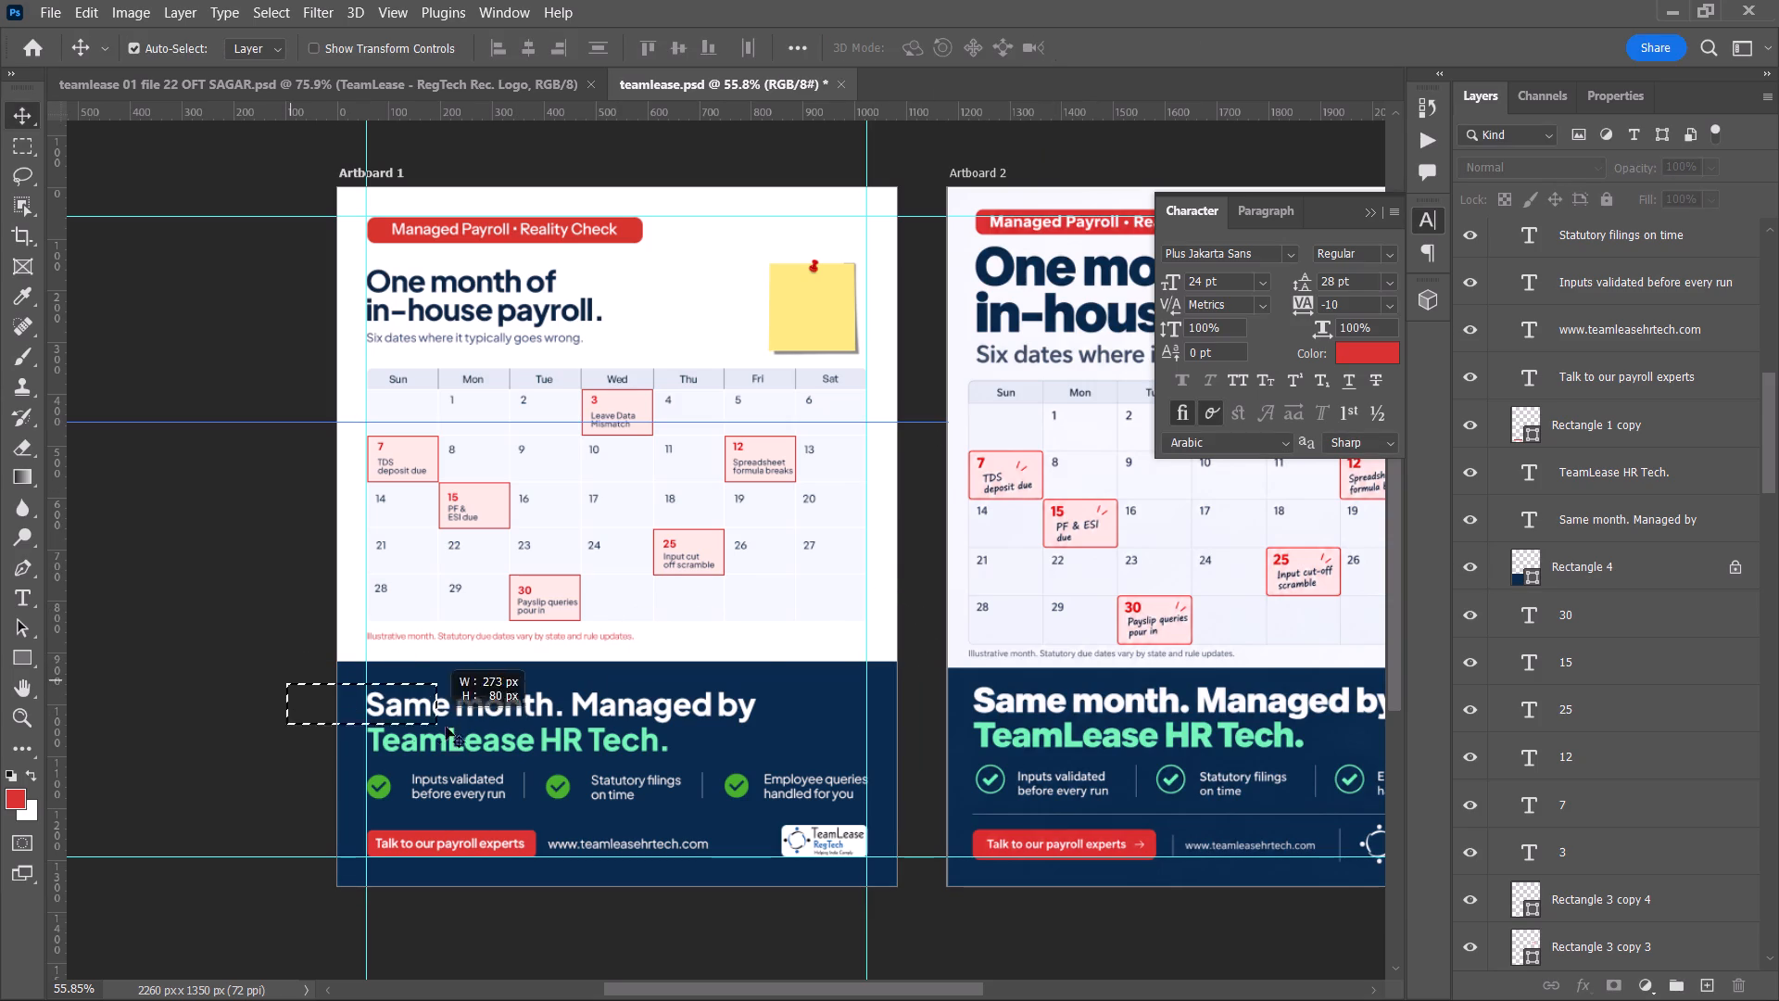
{"action": "left_click_drag", "start_coordinate": [446, 727], "coordinate": [718, 743]}
{"action": "key", "text": "shift+Up"}
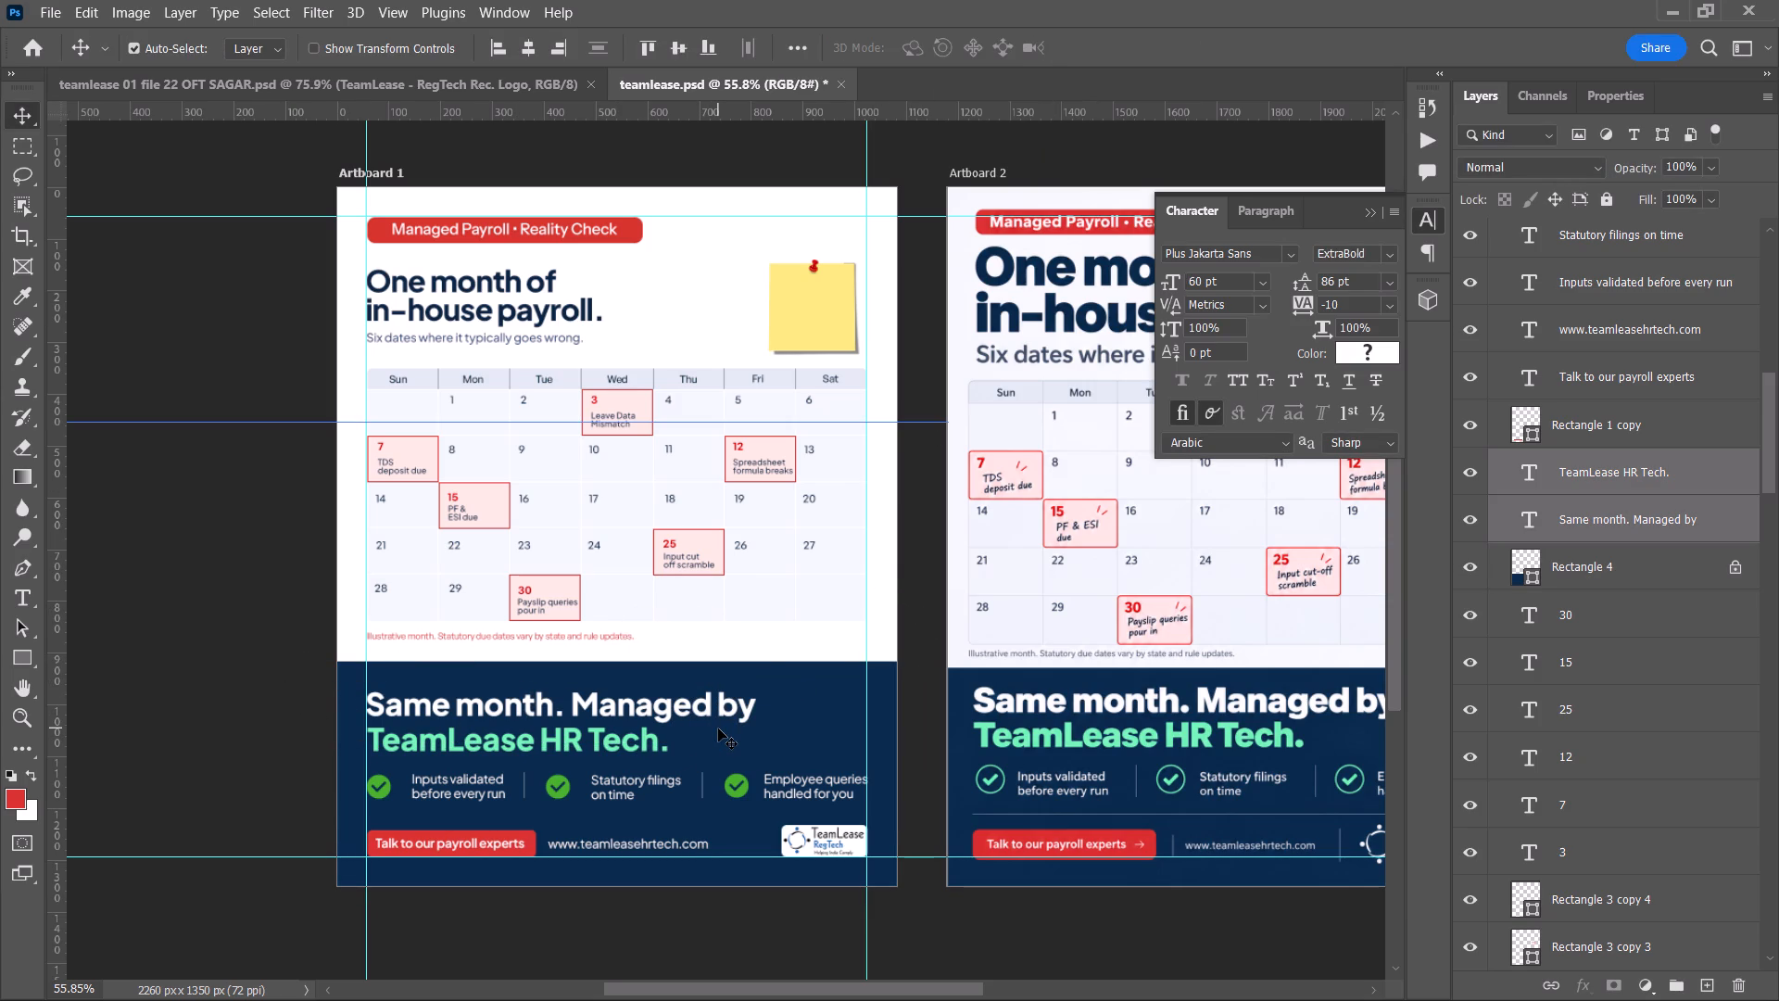
{"action": "key", "text": "shift+Up"}
{"action": "left_click", "coordinate": [927, 665]}
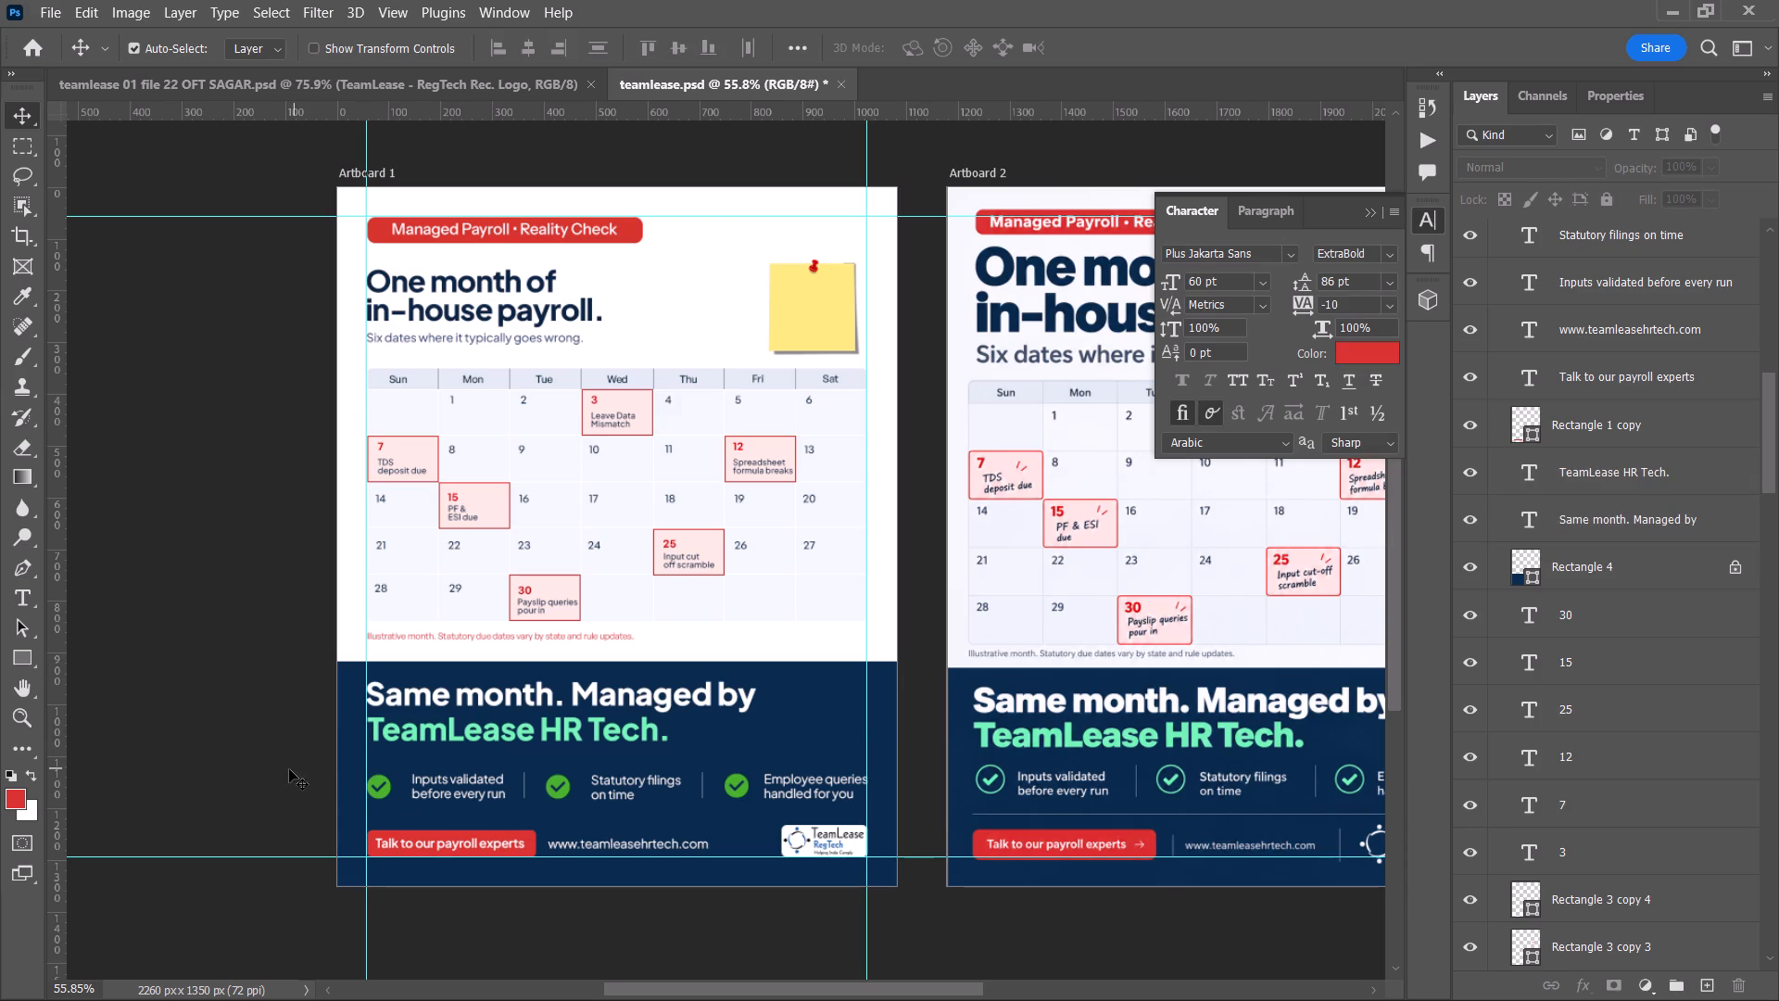
Move the footer's row of checkmarks, three benefit texts and divider lines up 10 px together.
{"action": "left_click_drag", "start_coordinate": [287, 769], "coordinate": [852, 809]}
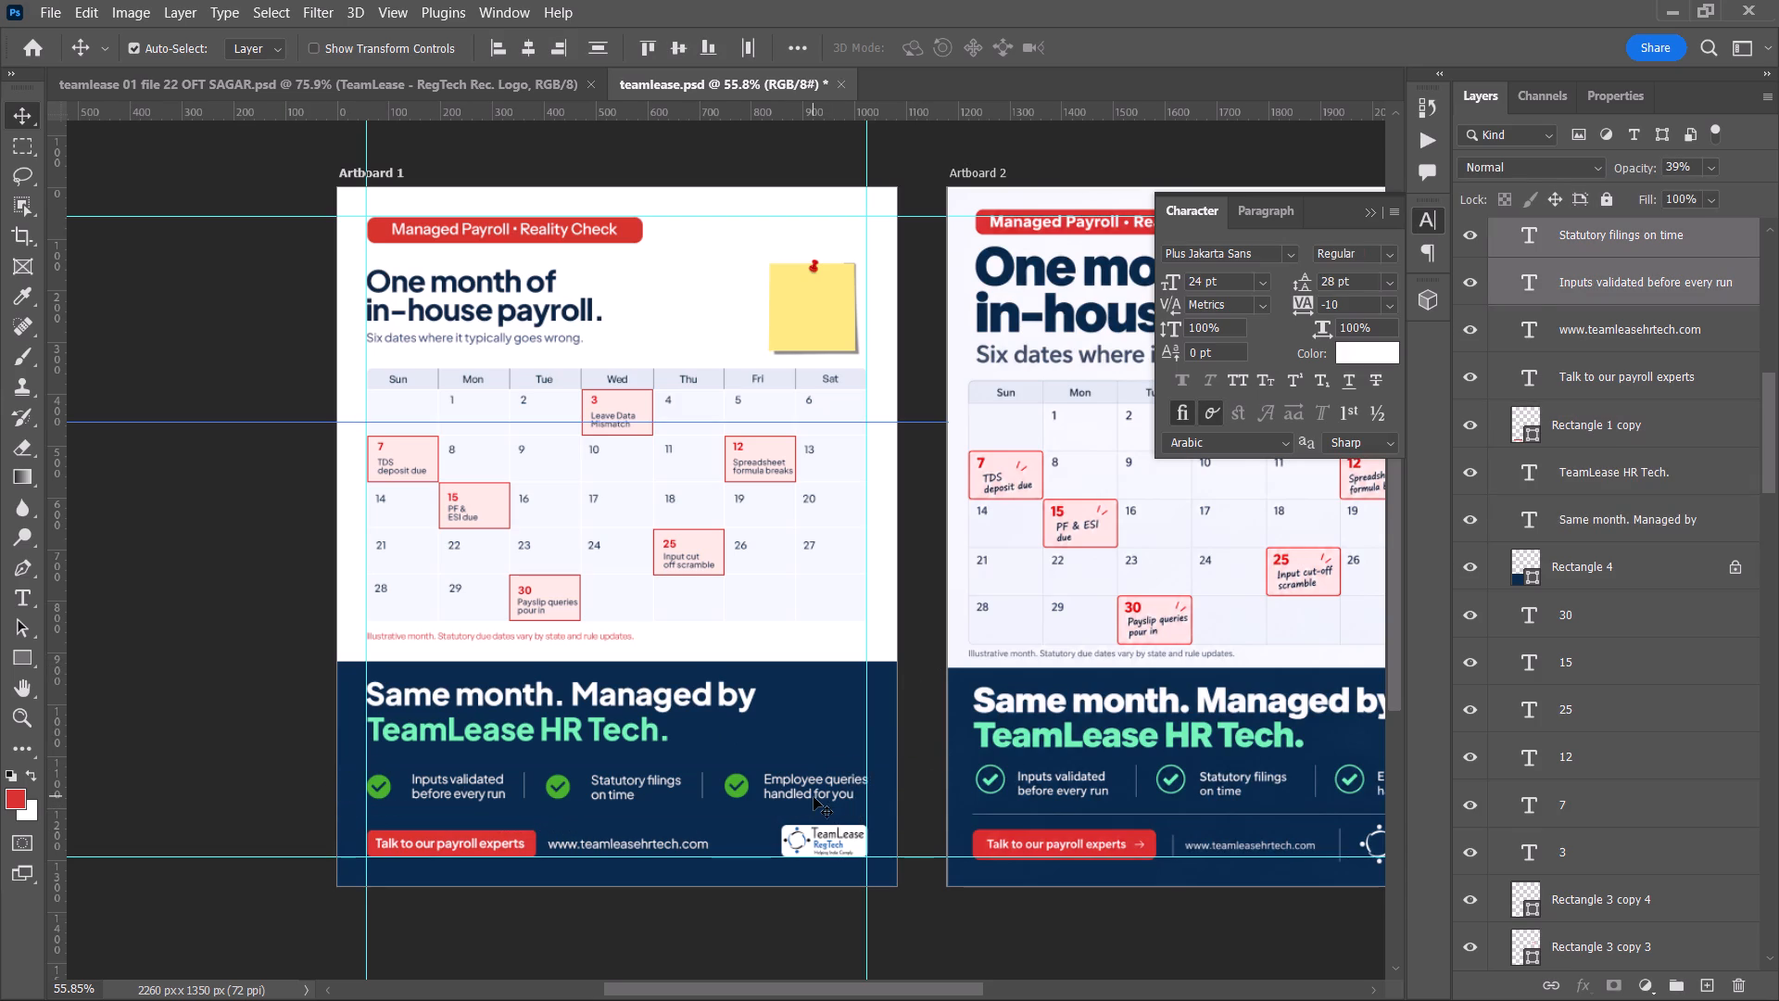
{"action": "key", "text": "shift+Up"}
{"action": "left_click", "coordinate": [922, 733]}
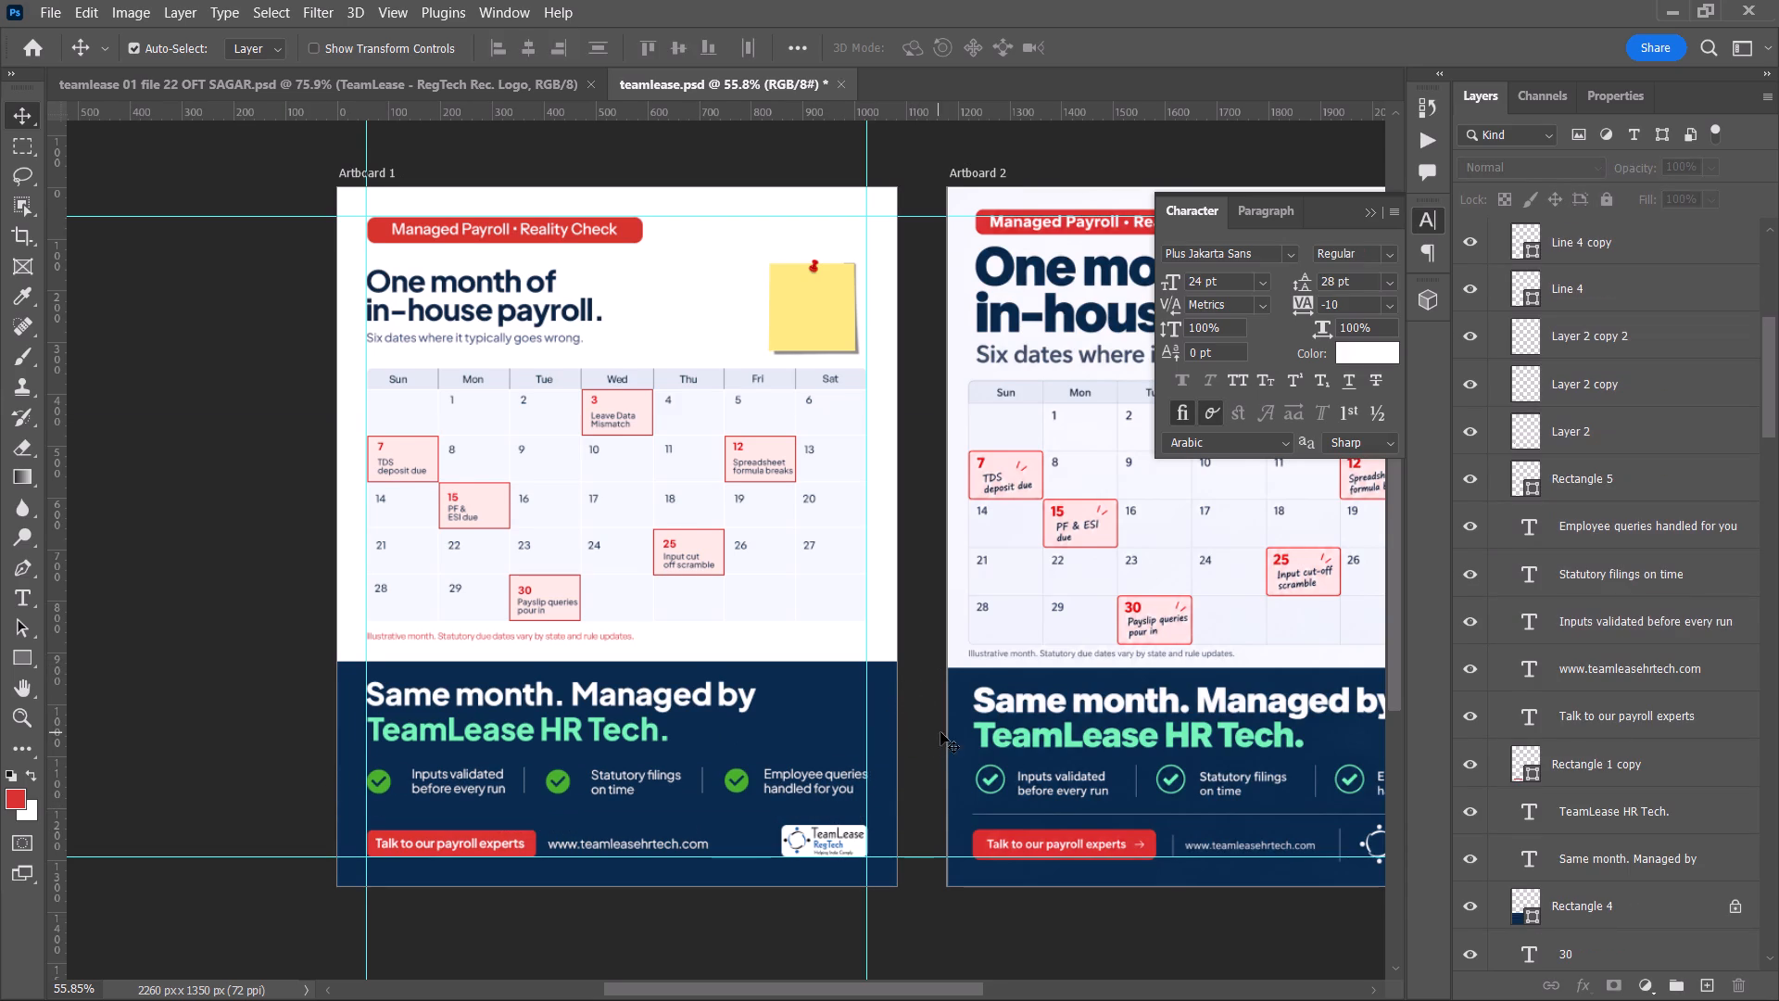
Save the teamlease.psd document.
{"action": "key", "text": "space"}
{"action": "left_click_drag", "start_coordinate": [956, 728], "coordinate": [911, 744]}
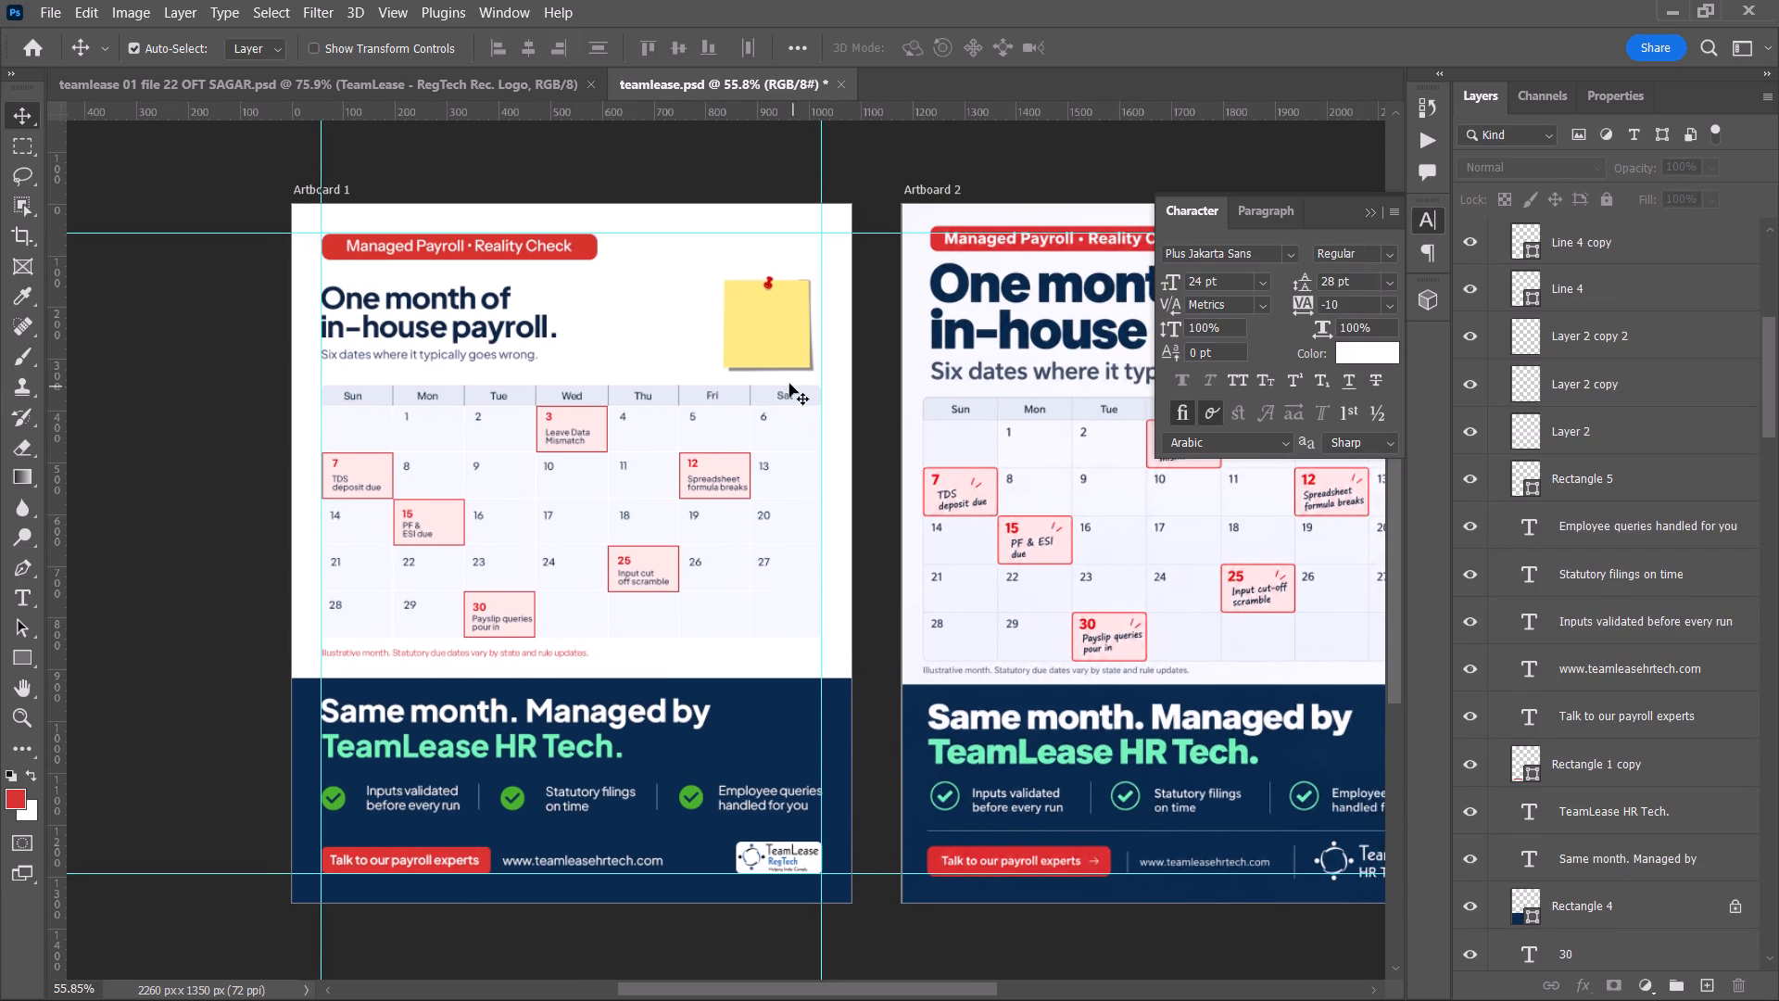
{"action": "key", "text": "ctrl+s"}
Shift the "Spreadsheet formula breaks" text about 4 px left inside the red cell for date 12.
{"action": "scroll", "coordinate": [700, 450], "scroll_direction": "up", "scroll_amount": 2, "text": "alt"}
{"action": "key", "text": "space"}
{"action": "left_click_drag", "start_coordinate": [740, 460], "coordinate": [716, 460]}
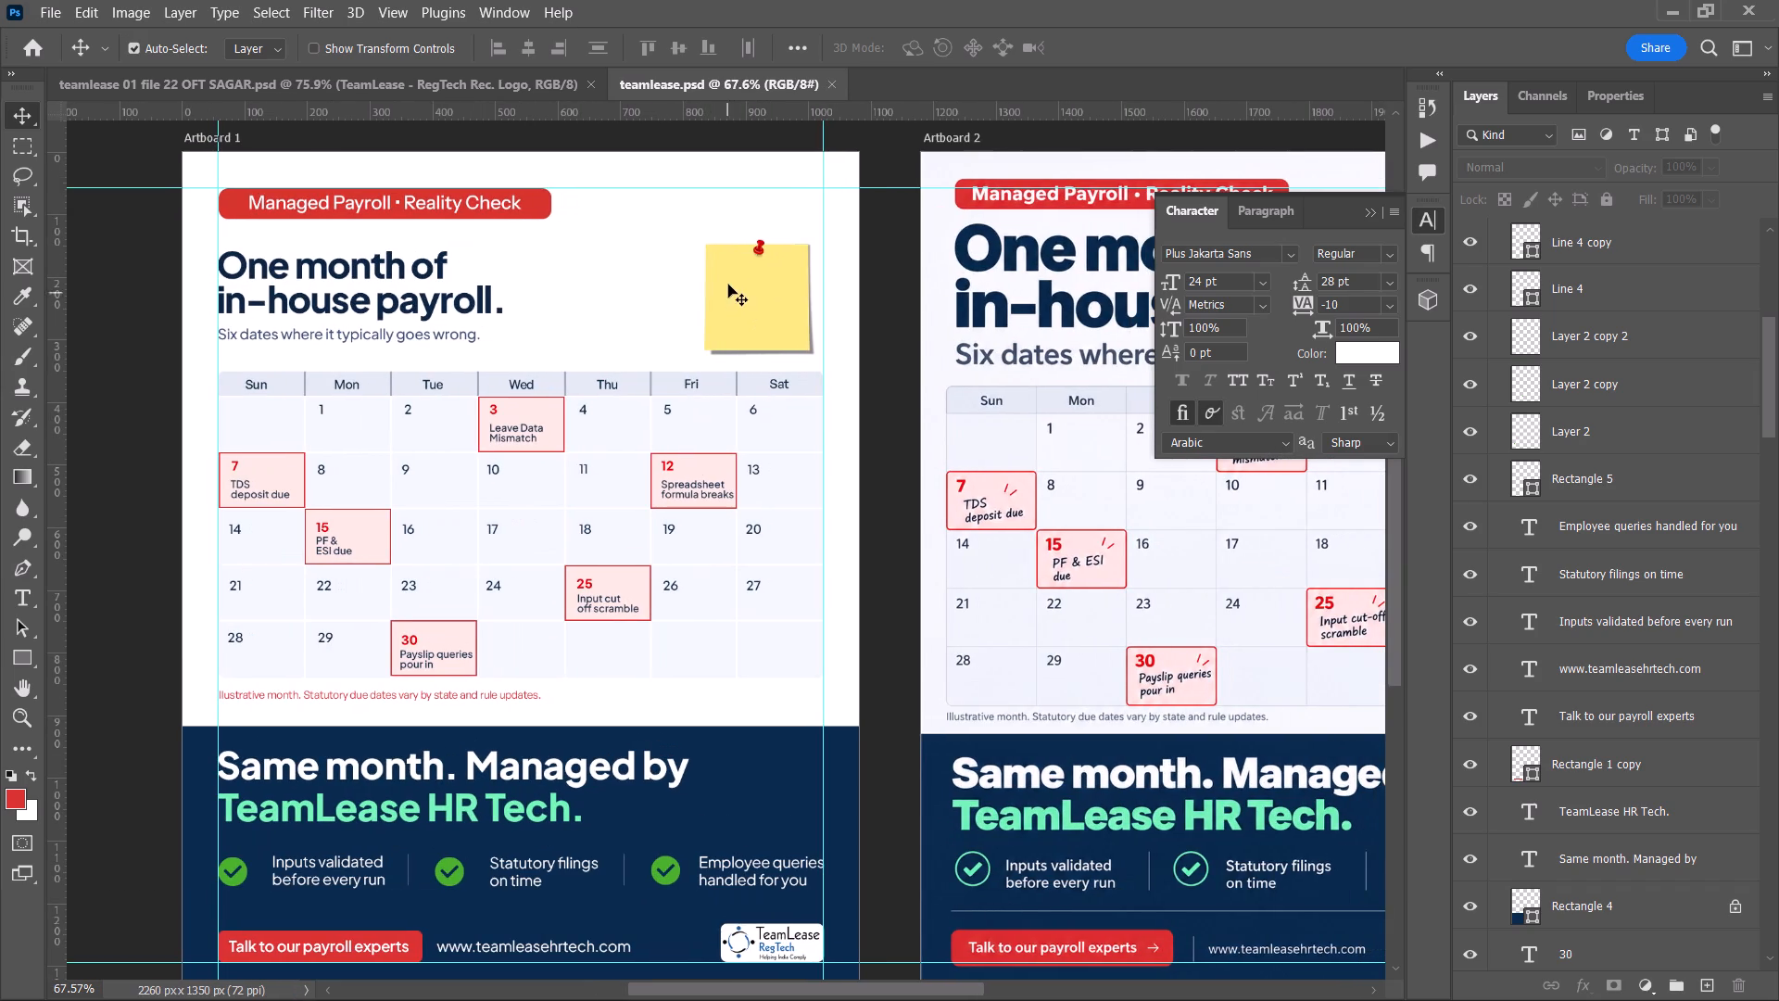
{"action": "left_click", "coordinate": [1421, 222]}
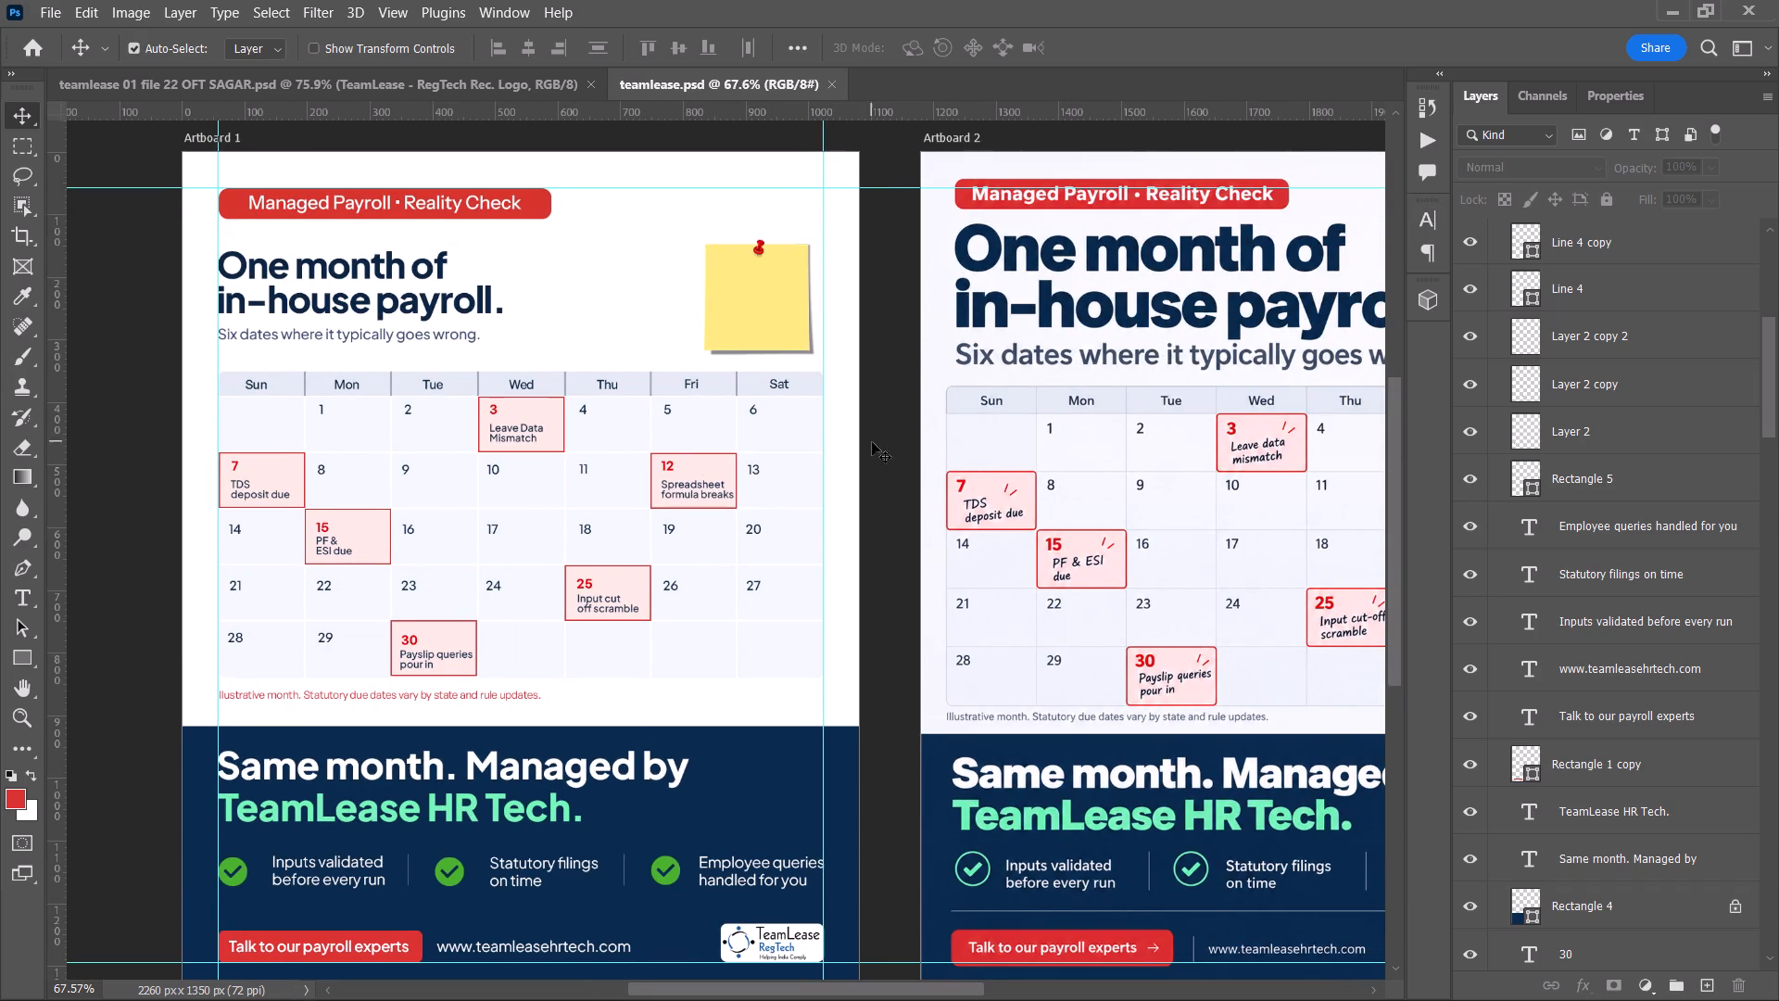
{"action": "key", "text": "space"}
{"action": "left_click_drag", "start_coordinate": [854, 482], "coordinate": [910, 482]}
{"action": "scroll", "coordinate": [613, 443], "scroll_direction": "up", "scroll_amount": 9, "text": "alt"}
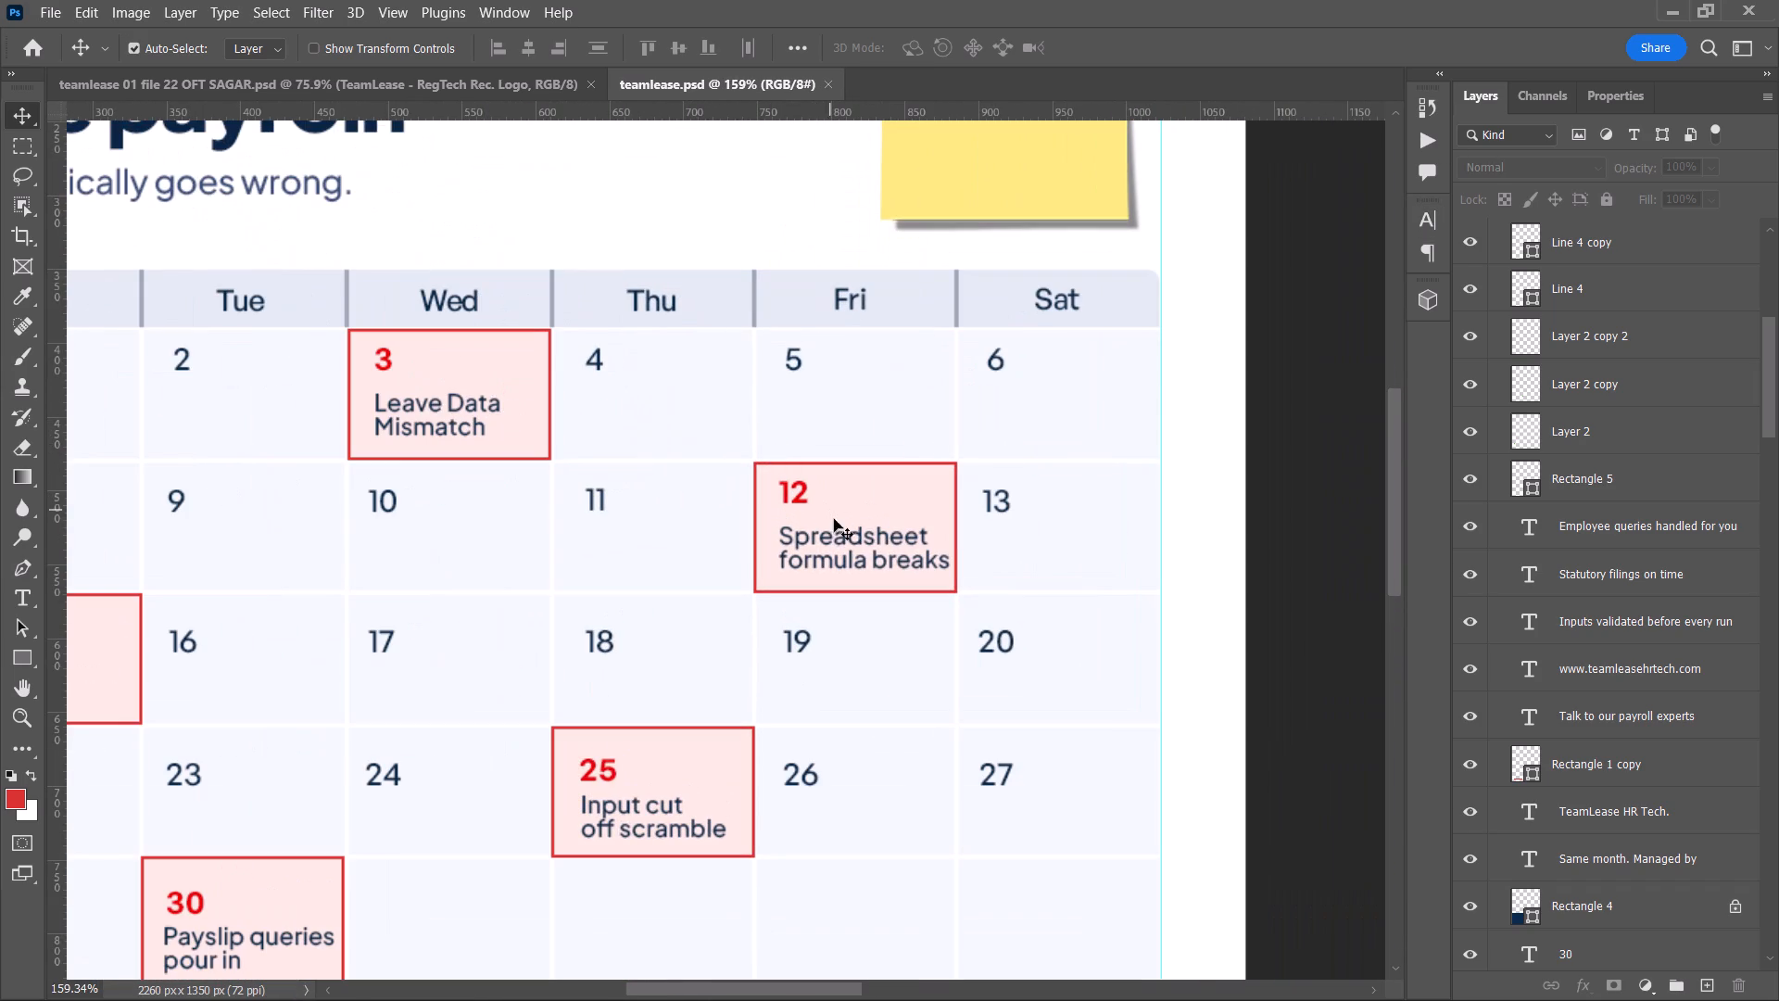
{"action": "left_click", "coordinate": [835, 532]}
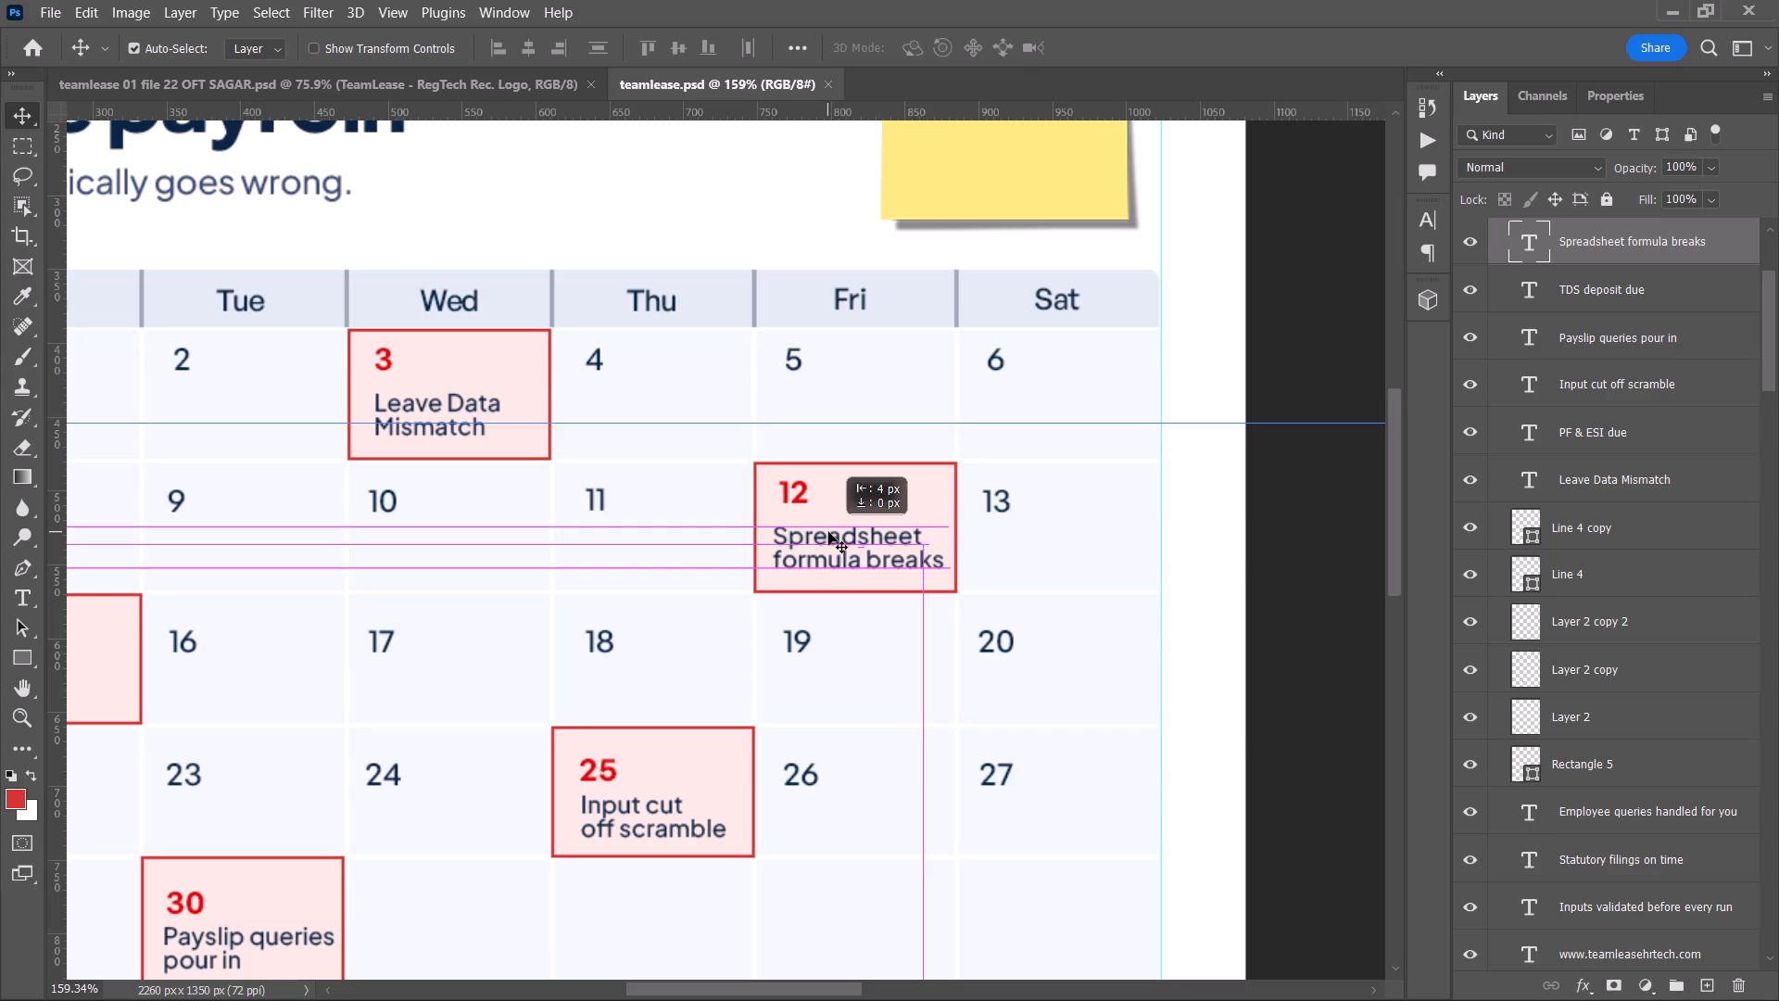
Review the Artboard 1 layout against Artboard 2 and check the character settings of the "Spreadsheet formula breaks" text.
{"action": "scroll", "coordinate": [828, 532], "scroll_direction": "down", "scroll_amount": 6, "text": "alt"}
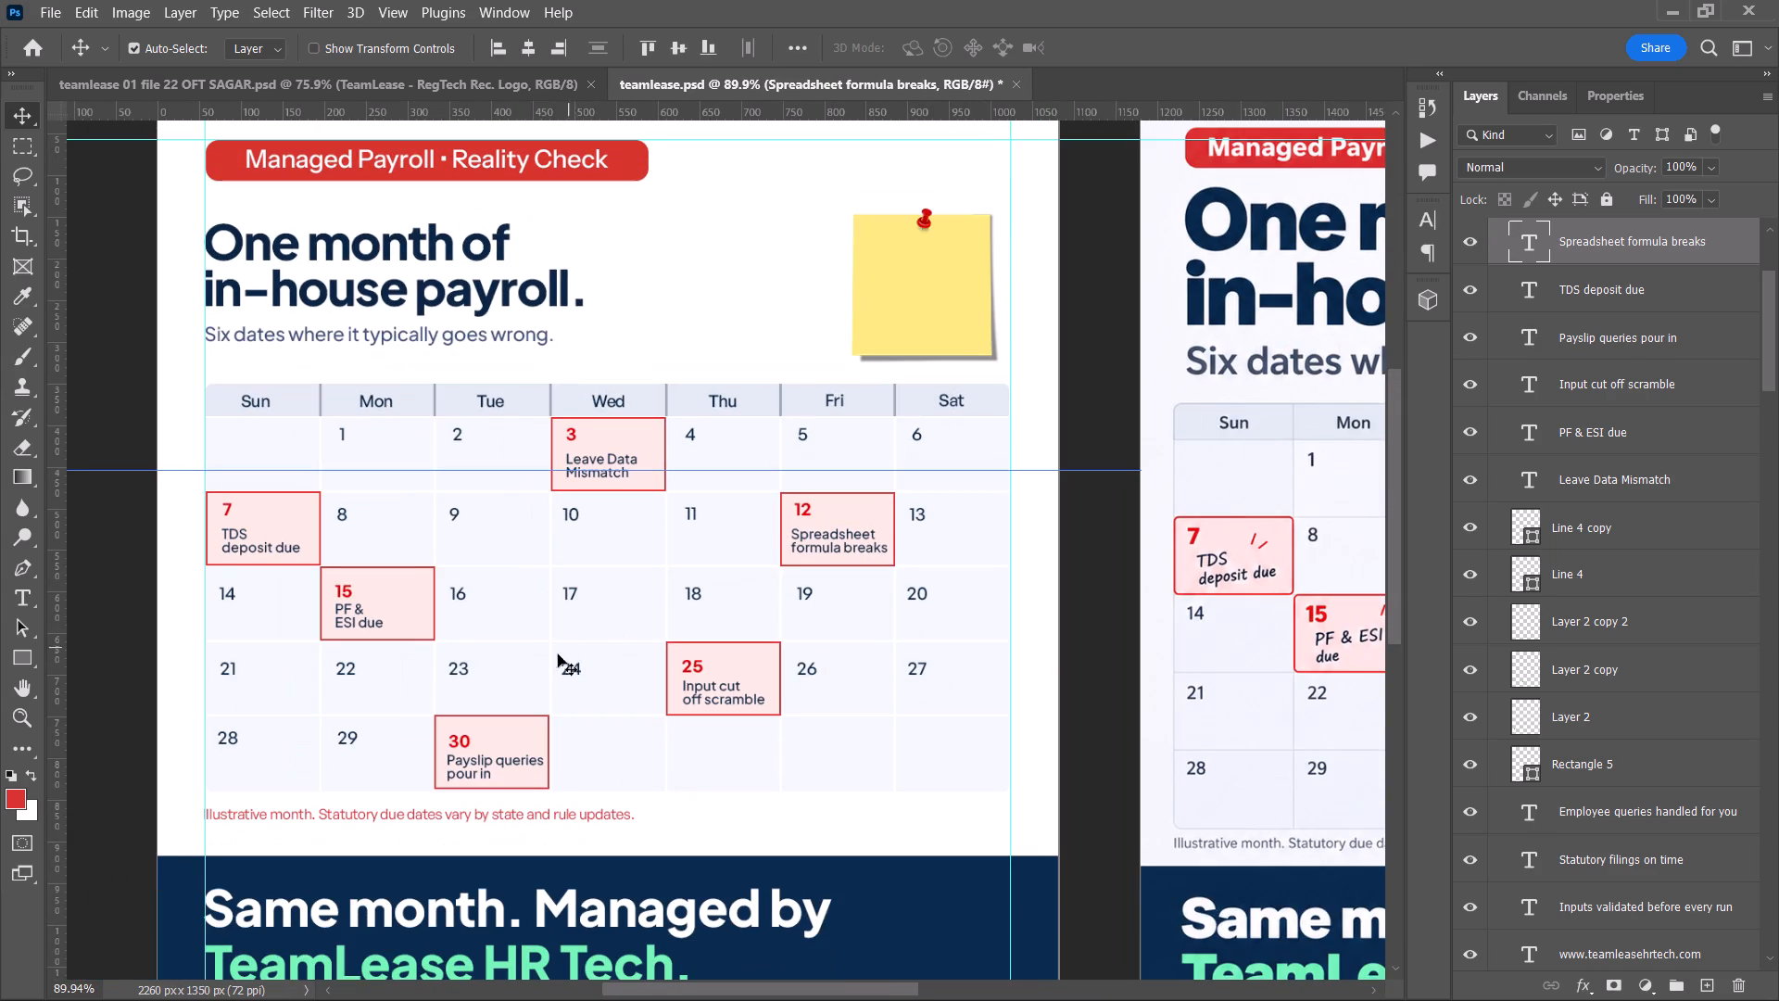
{"action": "key", "text": "space"}
{"action": "key", "text": "space"}
{"action": "key", "text": "space"}
{"action": "key", "text": "space"}
{"action": "key", "text": "space"}
{"action": "key", "text": "space"}
{"action": "key", "text": "space"}
{"action": "left_click_drag", "start_coordinate": [528, 646], "coordinate": [672, 703]}
{"action": "key", "text": "space"}
{"action": "left_click_drag", "start_coordinate": [691, 571], "coordinate": [662, 582]}
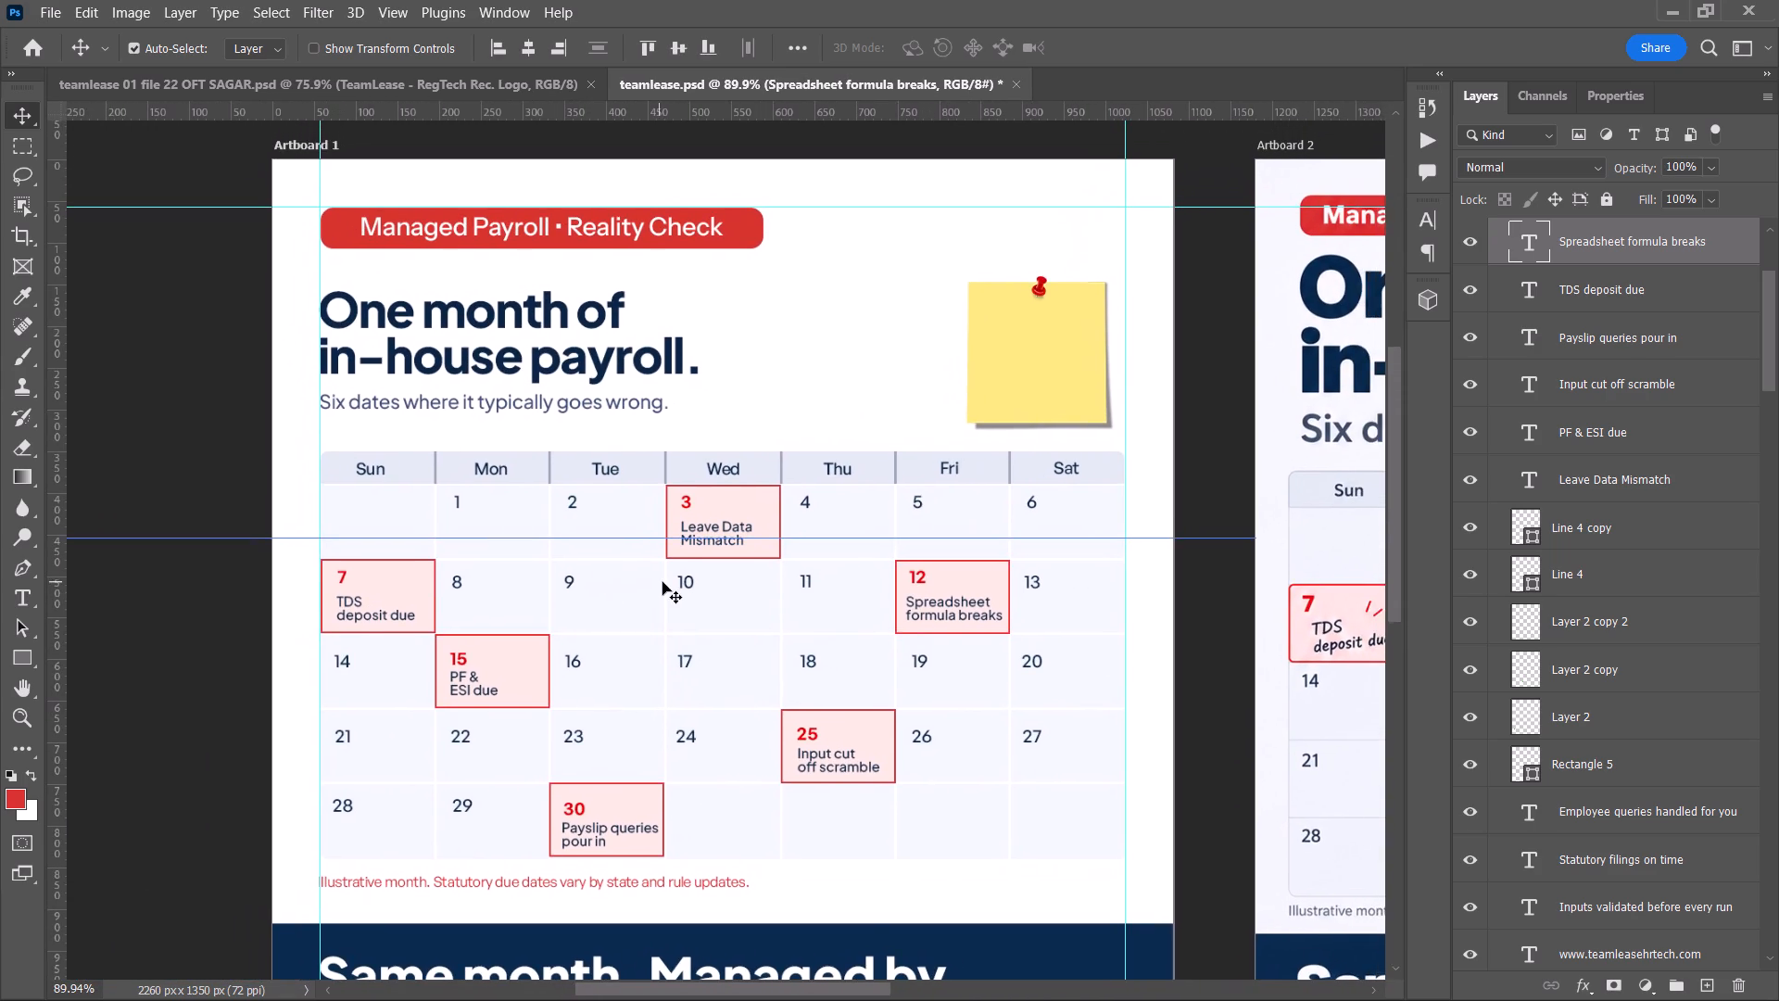
{"action": "scroll", "coordinate": [672, 578], "scroll_direction": "down", "scroll_amount": 2, "text": "alt"}
{"action": "left_click", "coordinate": [918, 602]}
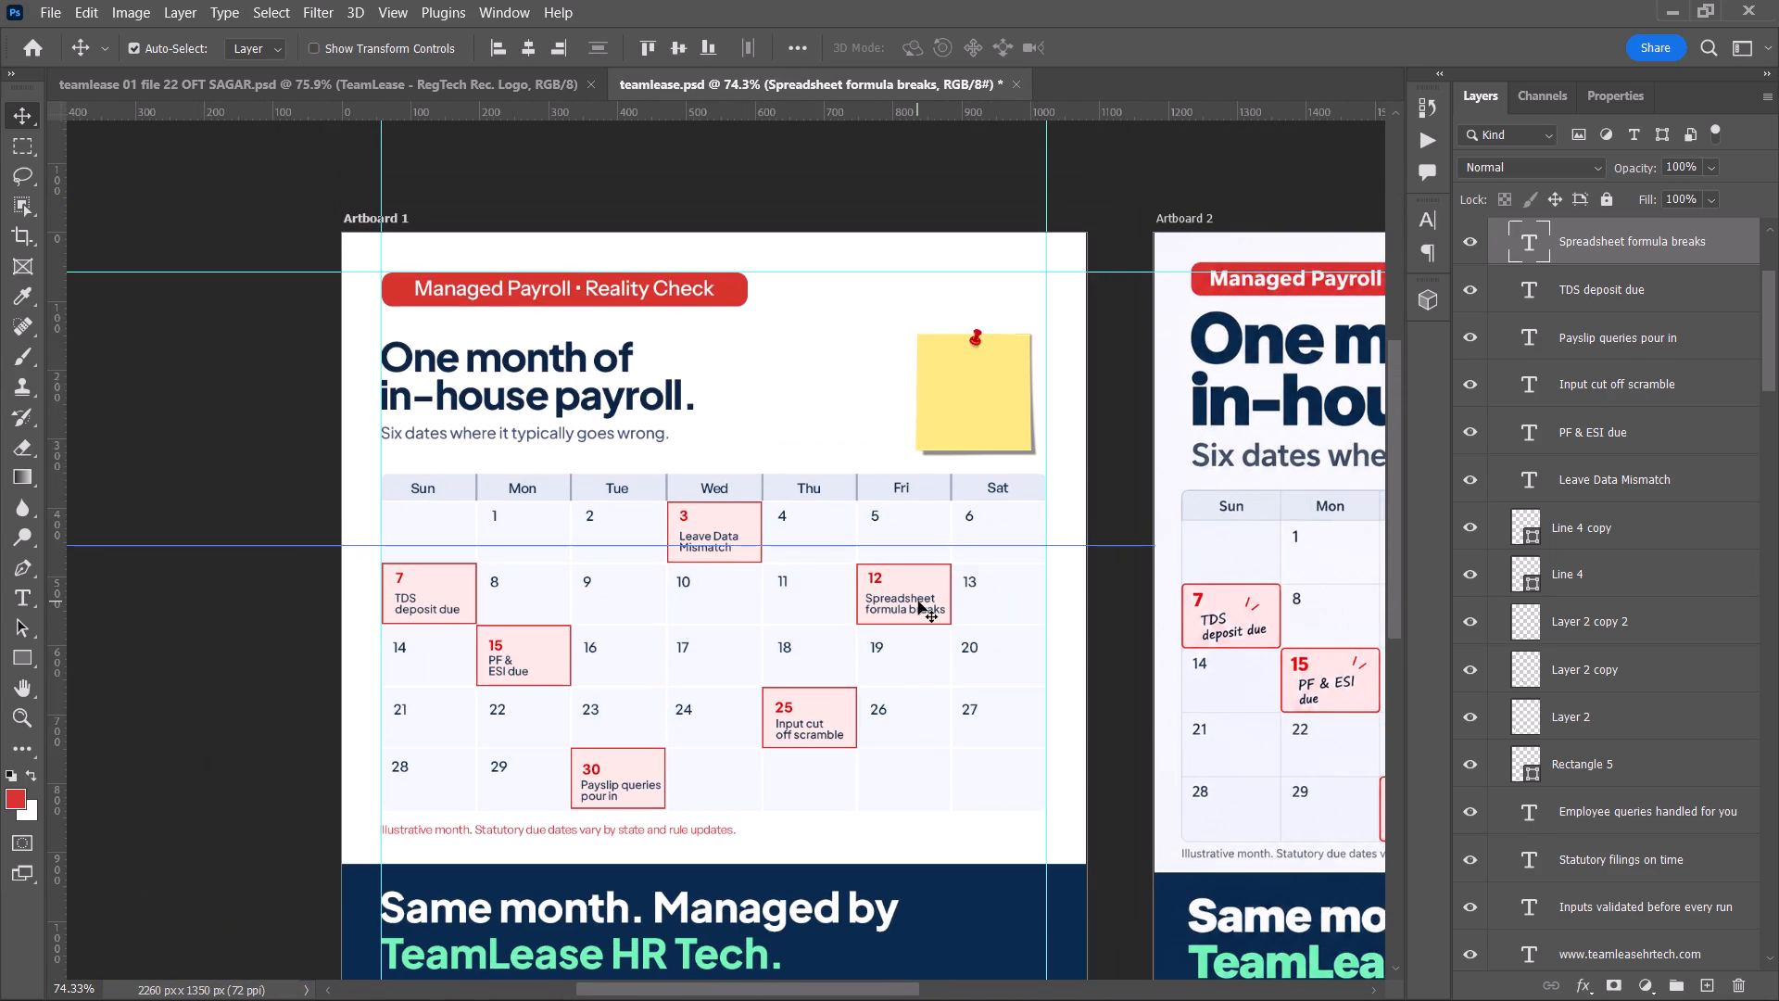
{"action": "left_click", "coordinate": [1435, 218]}
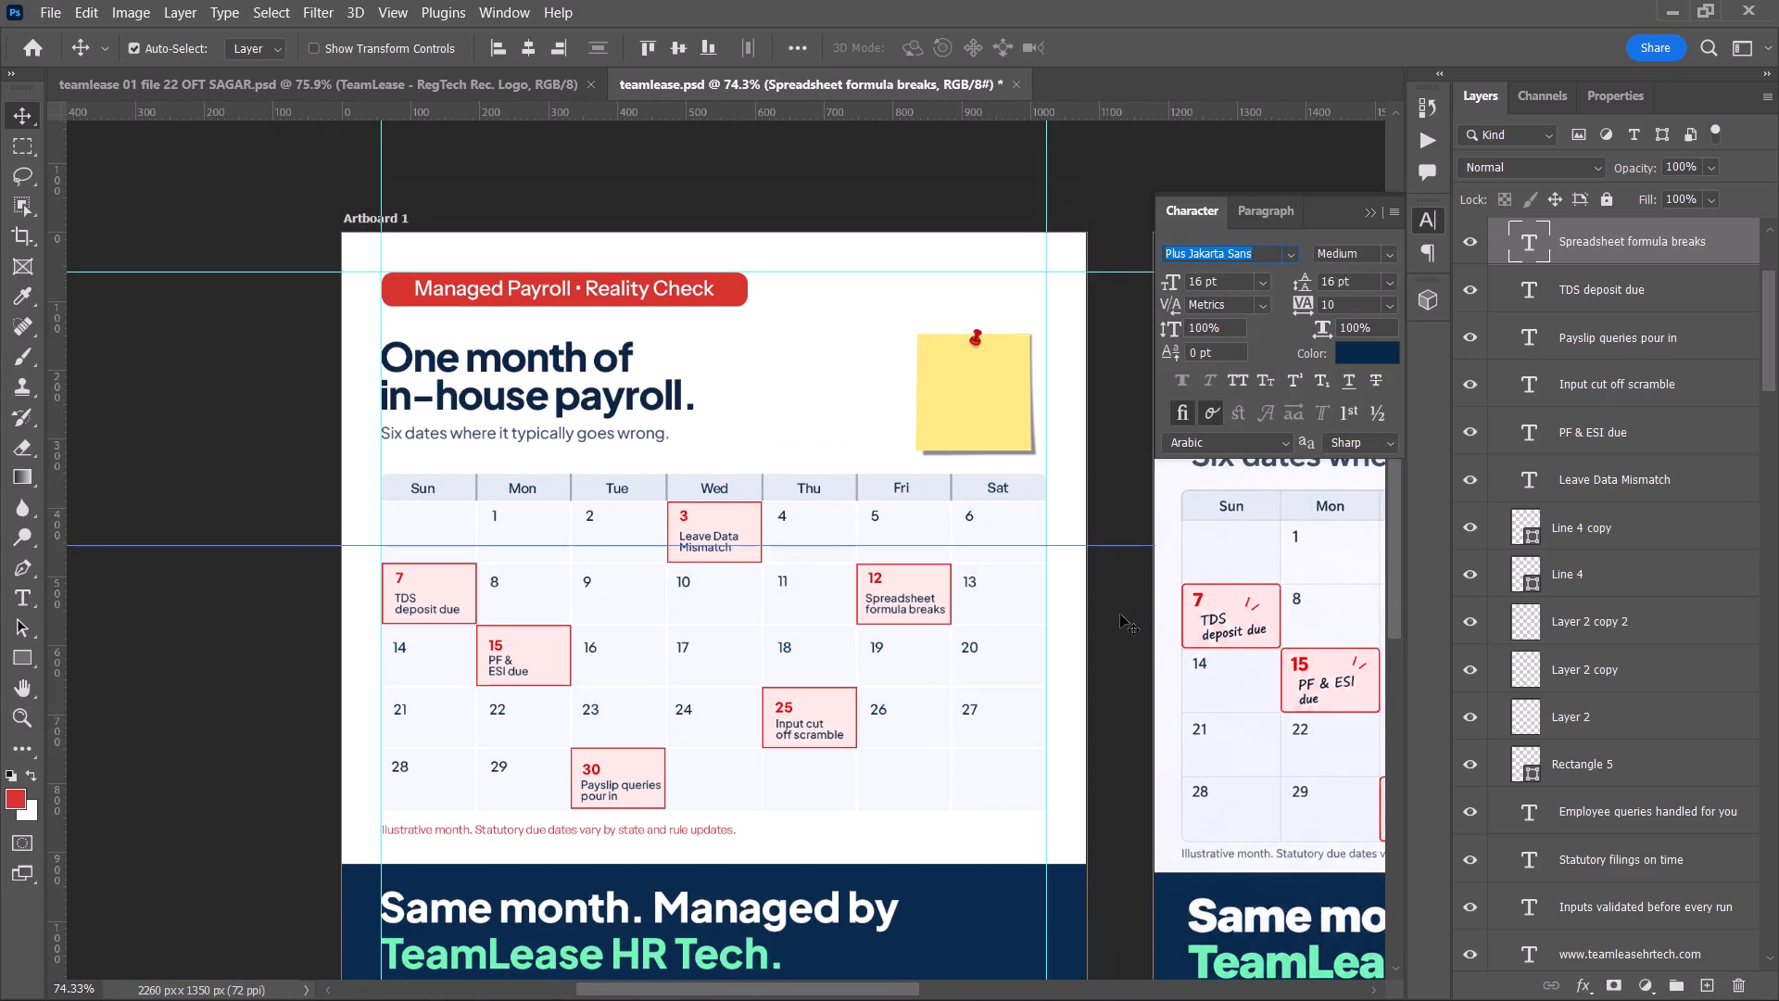
{"action": "left_click", "coordinate": [1120, 615]}
{"action": "scroll", "coordinate": [1120, 615], "scroll_direction": "down", "scroll_amount": 8}
{"action": "left_click", "coordinate": [1118, 608]}
{"action": "scroll", "coordinate": [1118, 608], "scroll_direction": "down", "scroll_amount": 3, "text": "alt"}
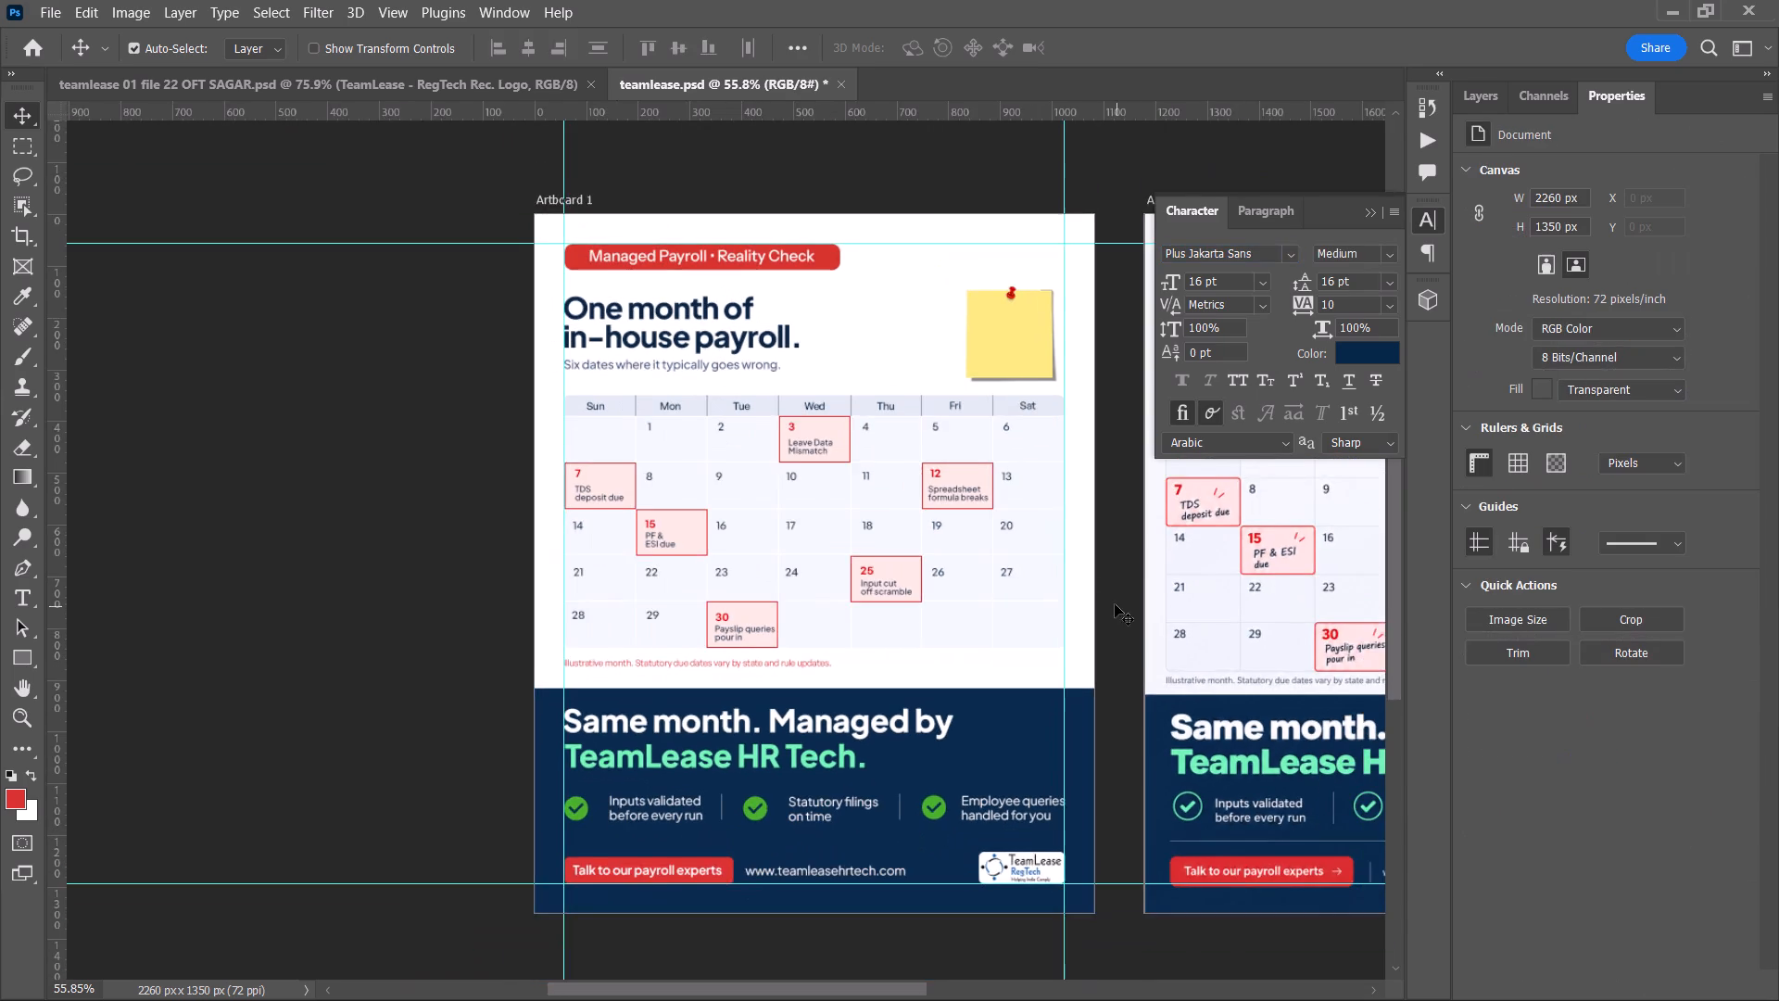
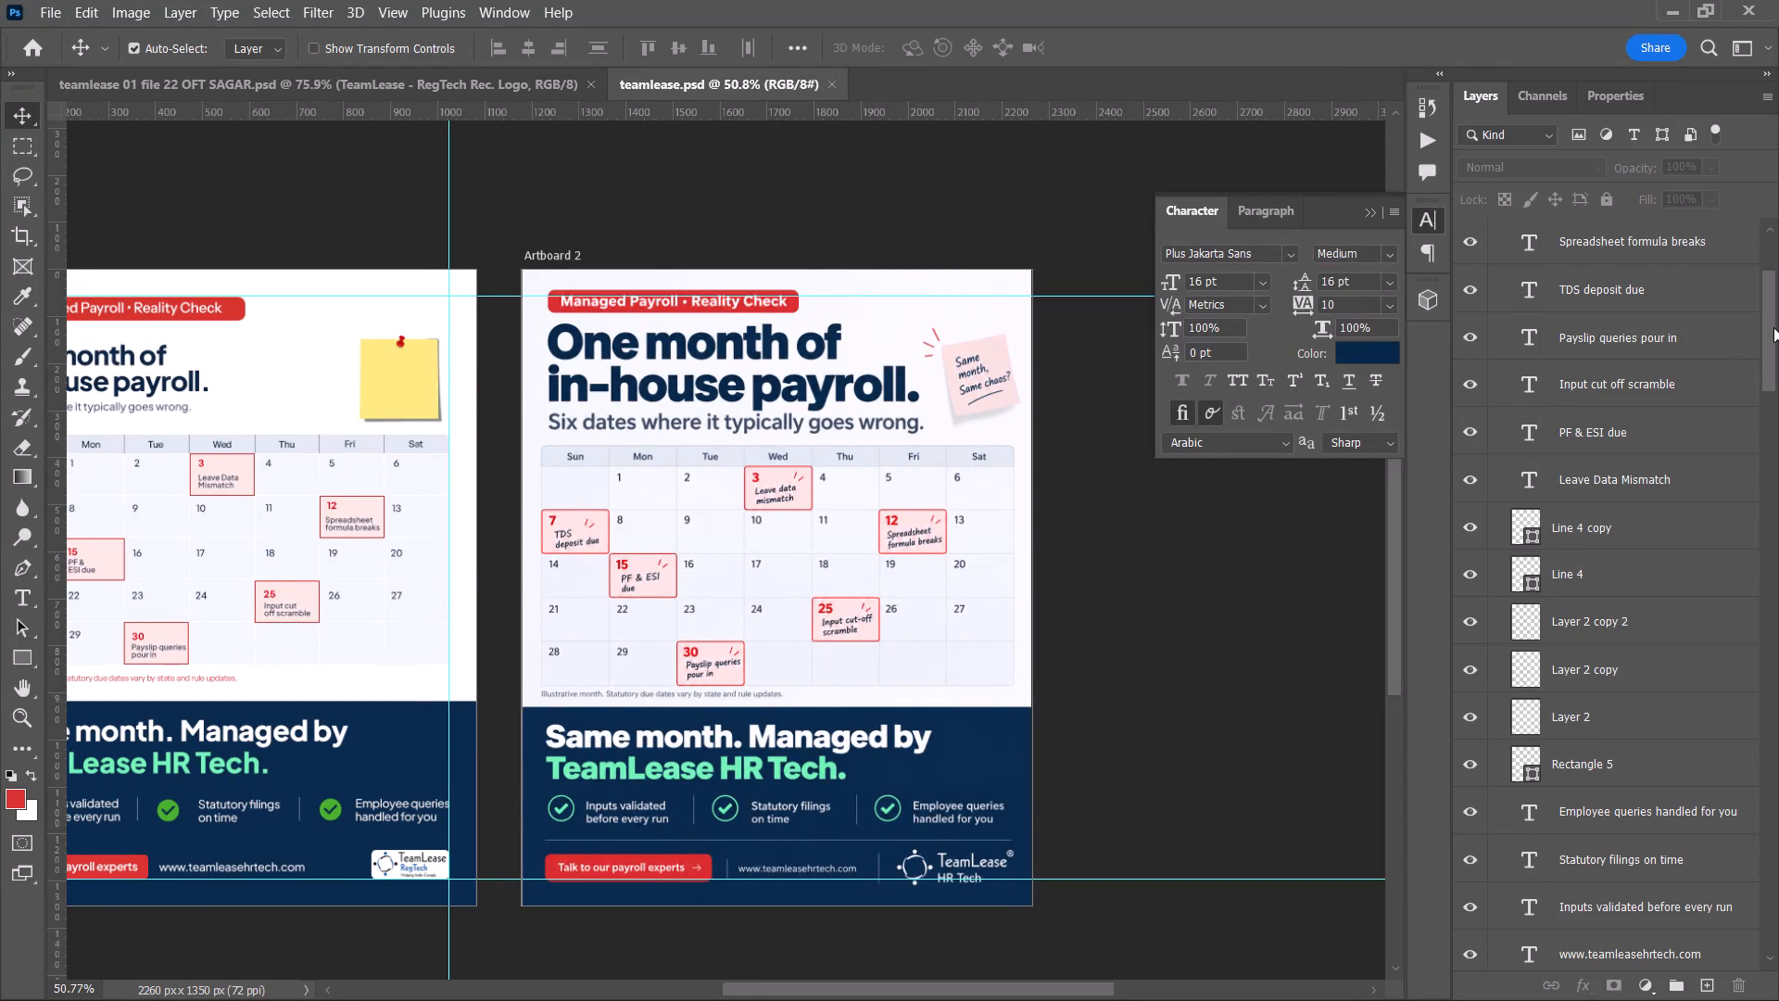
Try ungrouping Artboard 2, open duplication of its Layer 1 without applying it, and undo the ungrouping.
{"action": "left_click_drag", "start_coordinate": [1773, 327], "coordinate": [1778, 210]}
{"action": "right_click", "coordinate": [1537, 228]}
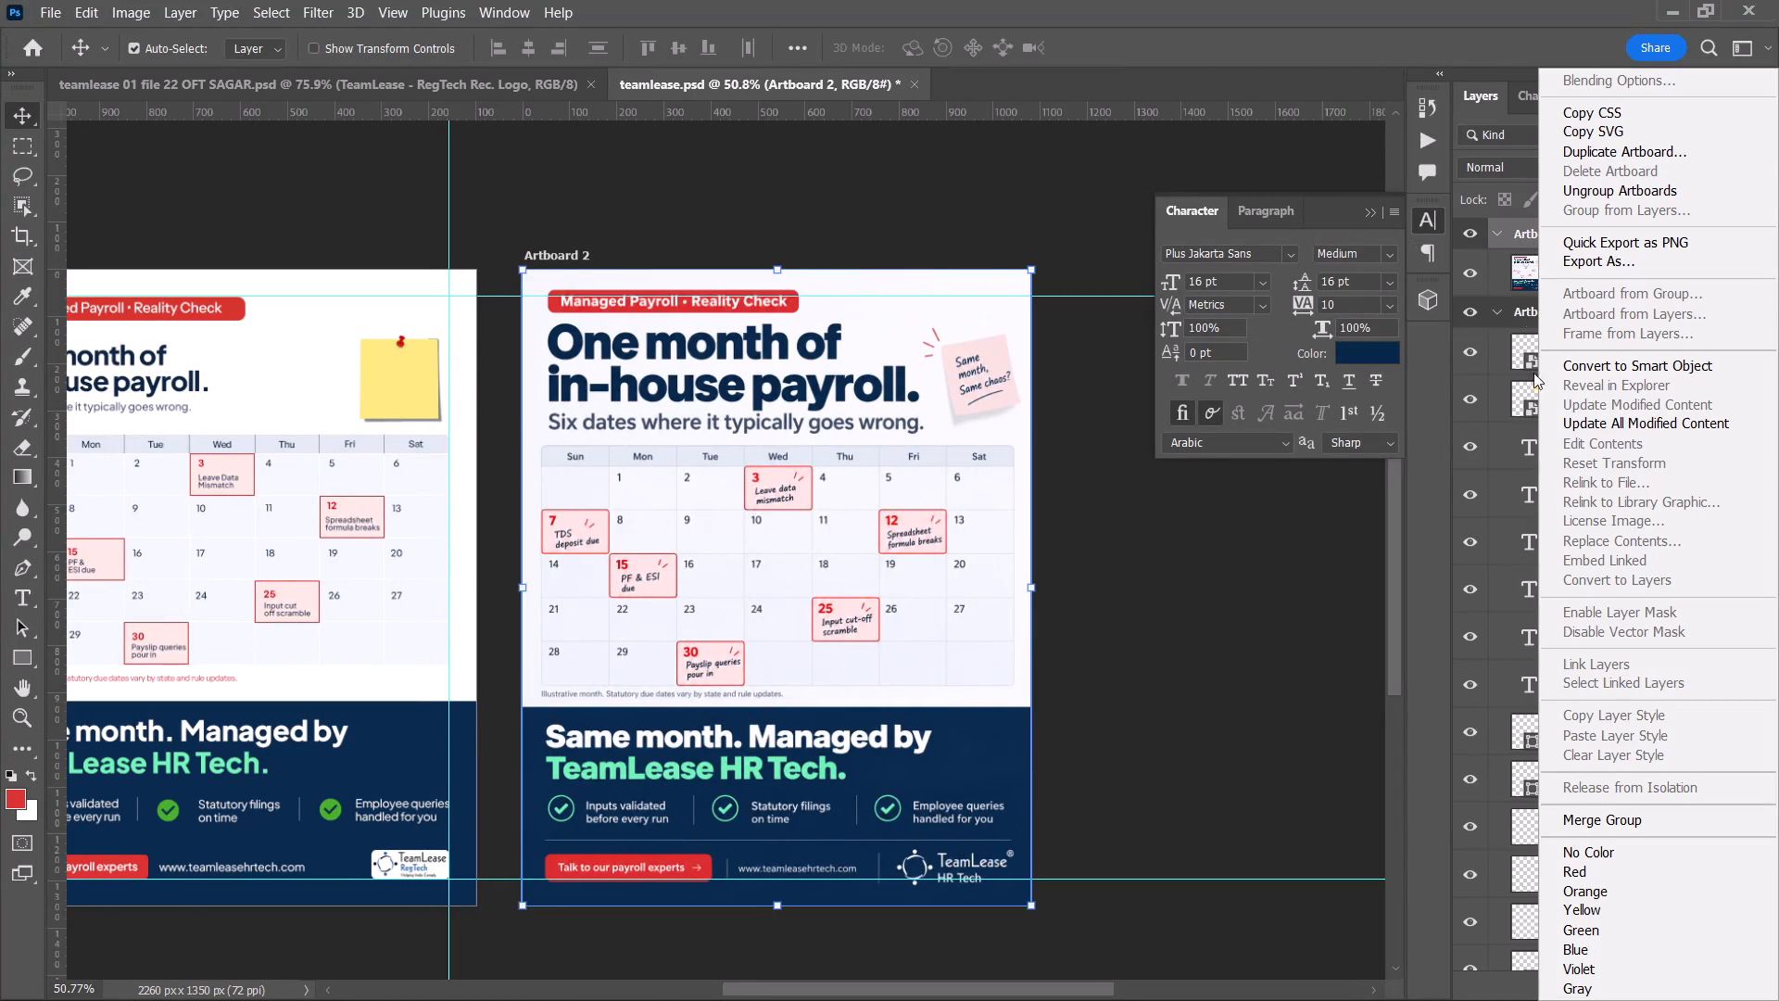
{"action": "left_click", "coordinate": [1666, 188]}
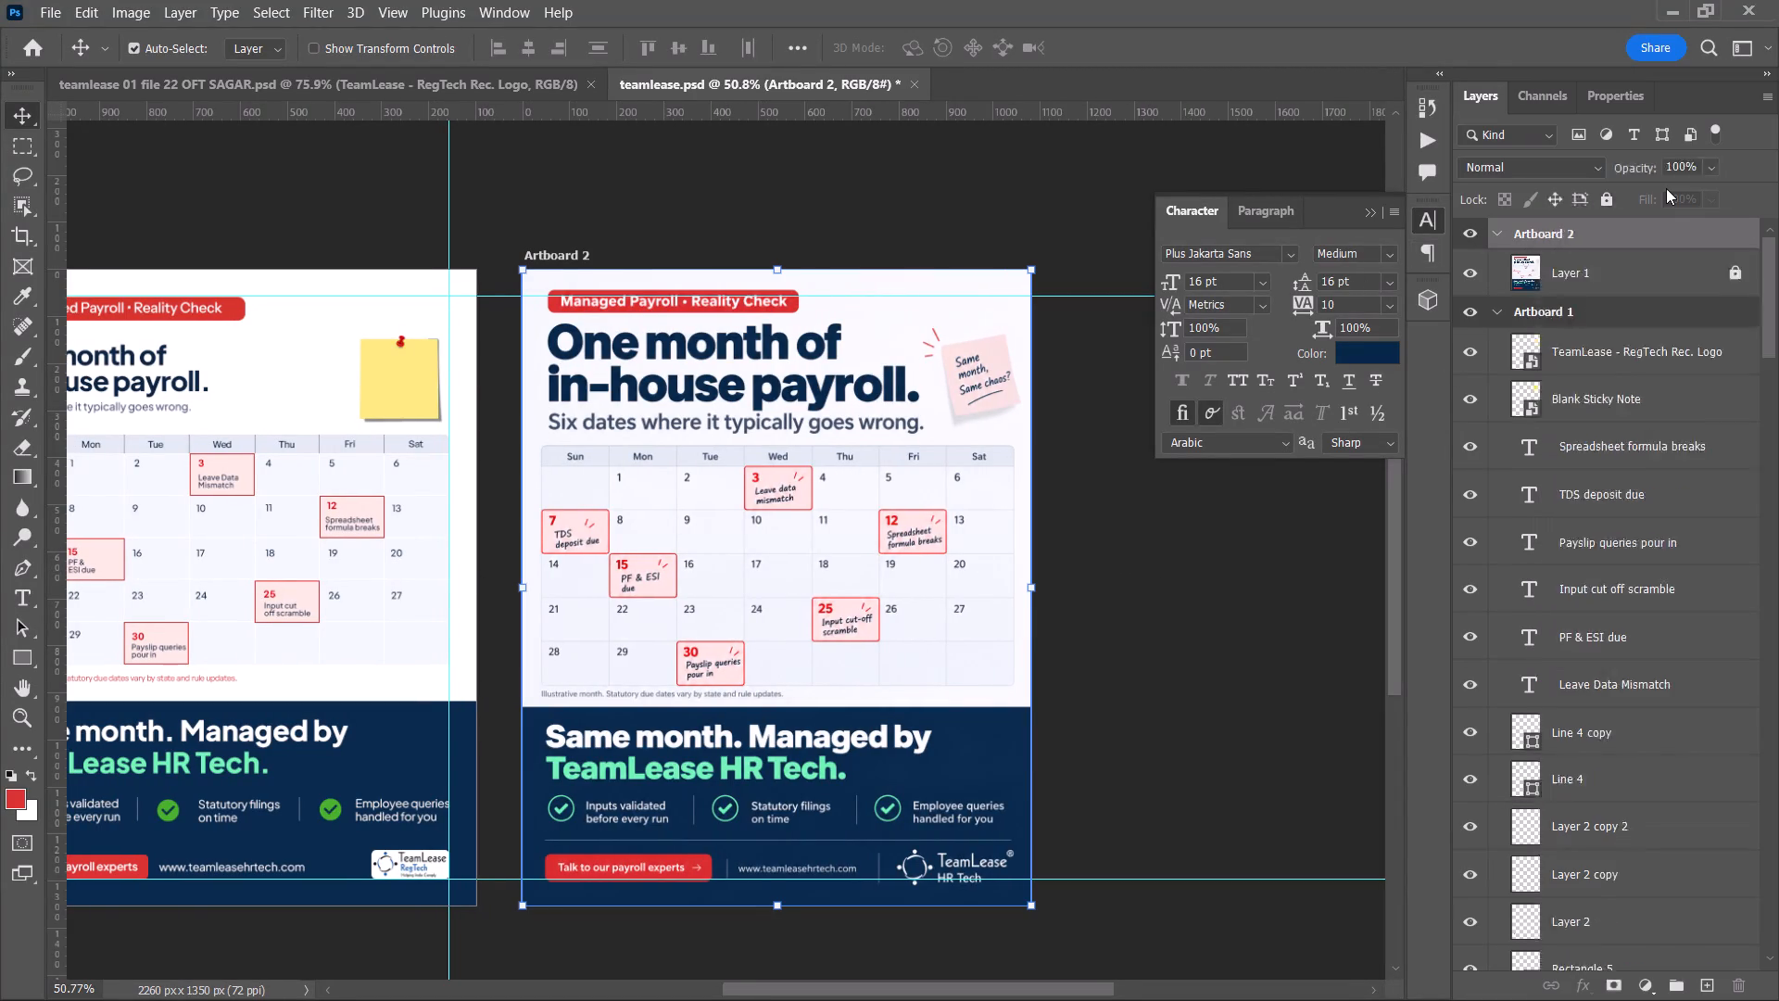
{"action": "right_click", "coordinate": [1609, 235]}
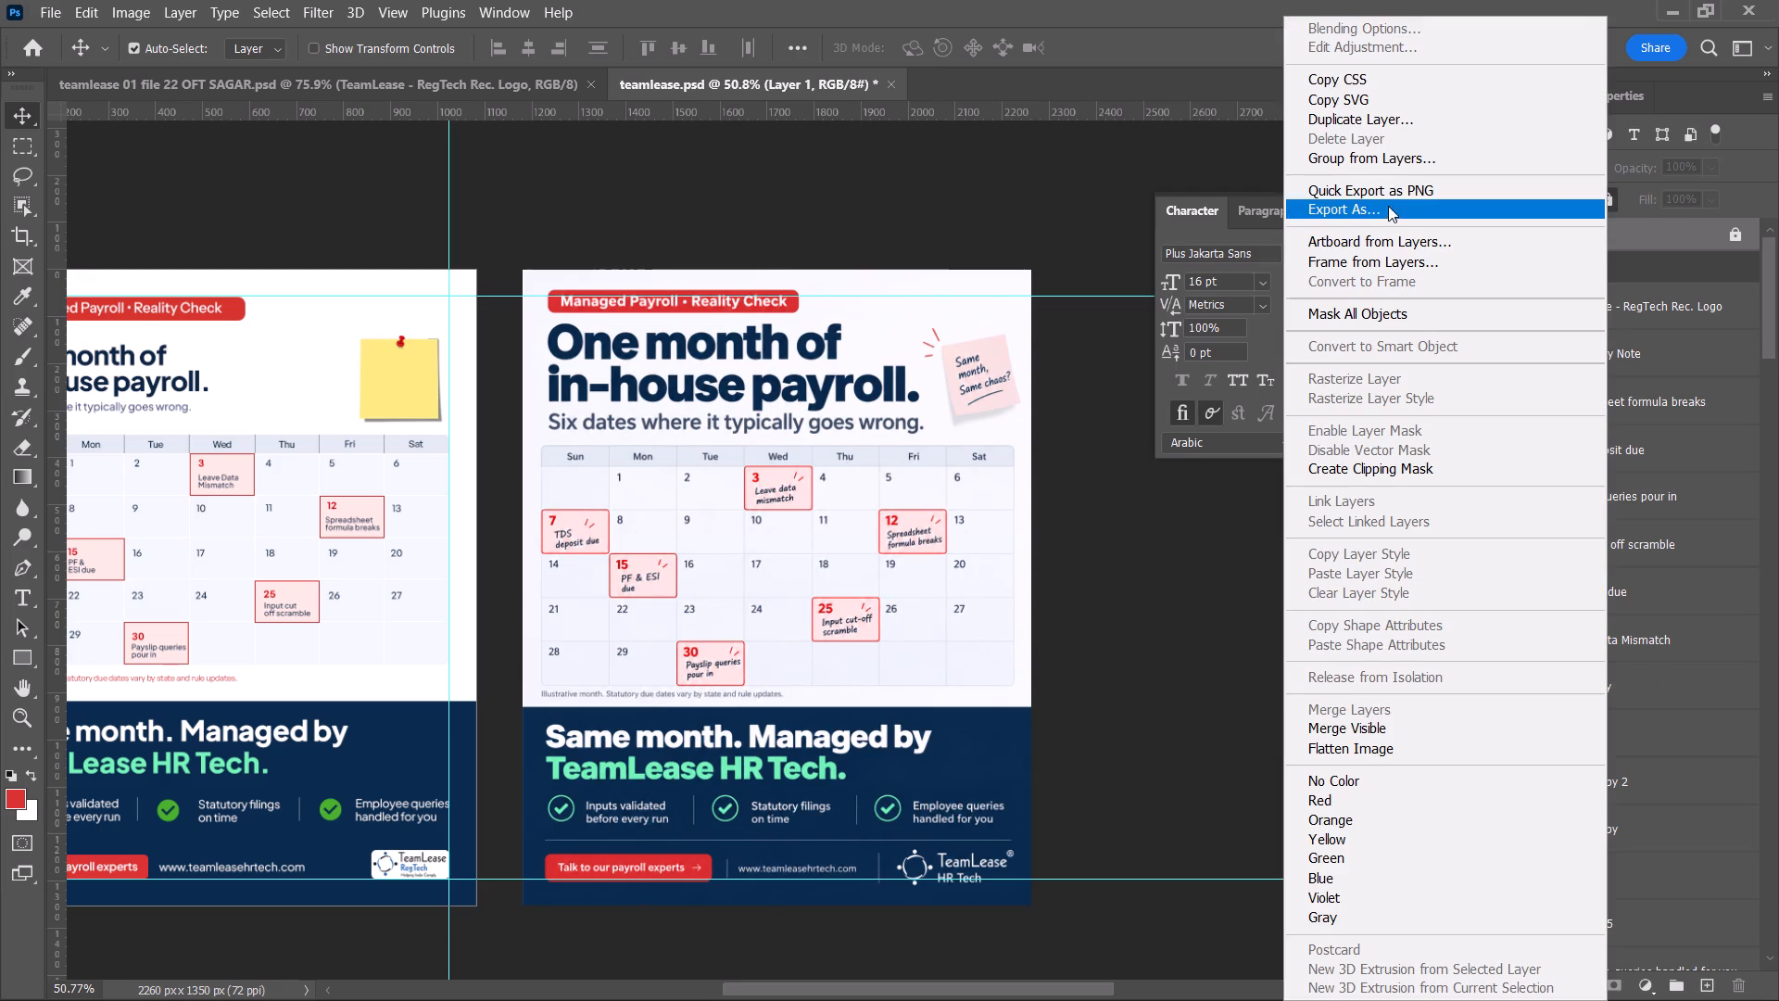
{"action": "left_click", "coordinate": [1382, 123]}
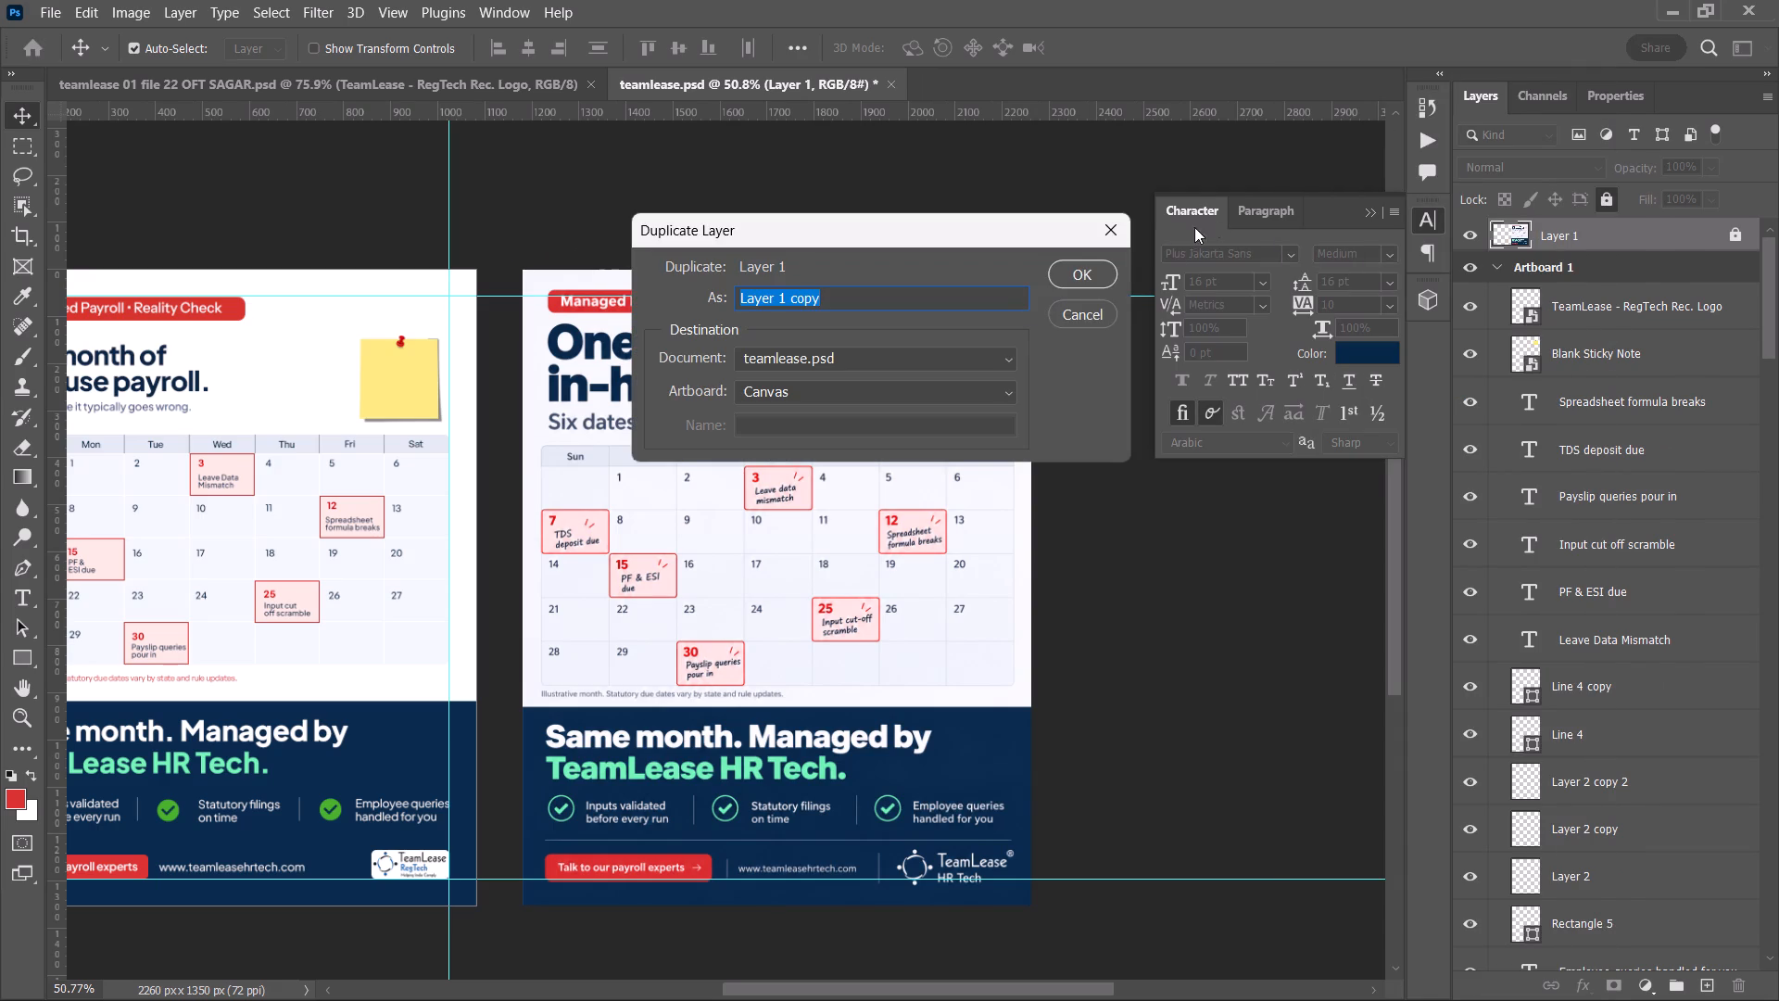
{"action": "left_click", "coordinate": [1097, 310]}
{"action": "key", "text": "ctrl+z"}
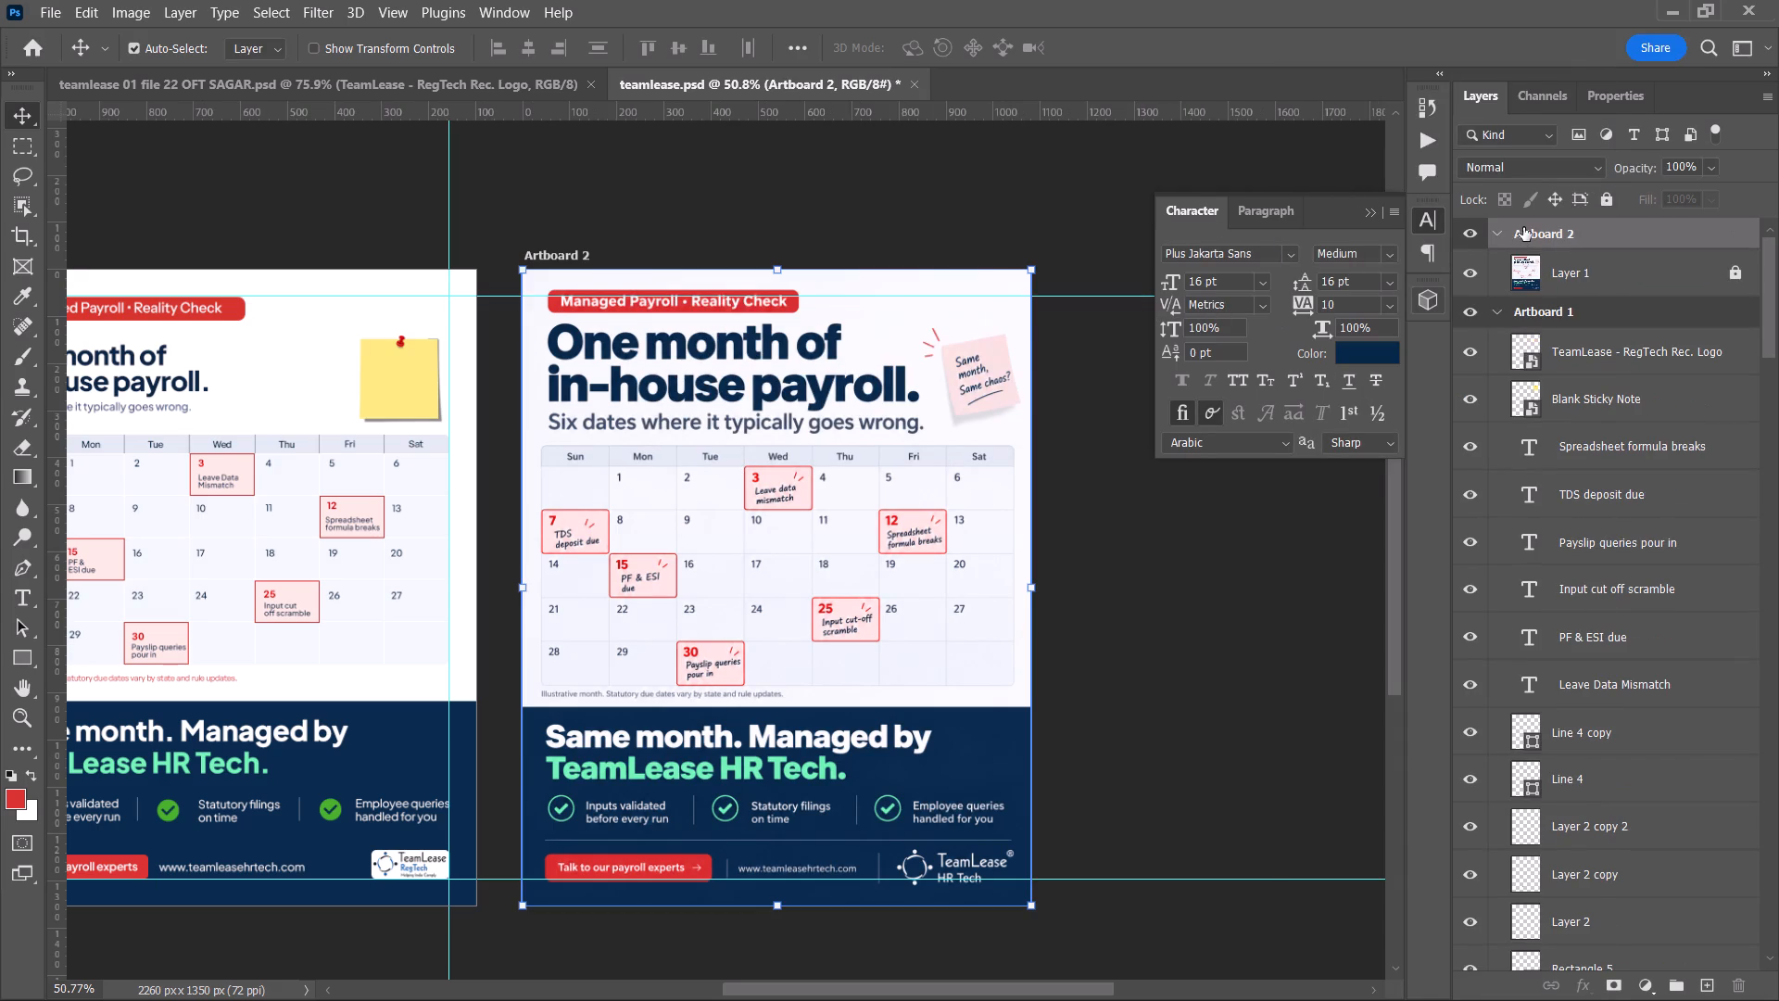
Unlock Layer 1 inside Artboard 2 and delete Artboard 2 together with its contents.
{"action": "right_click", "coordinate": [1523, 227]}
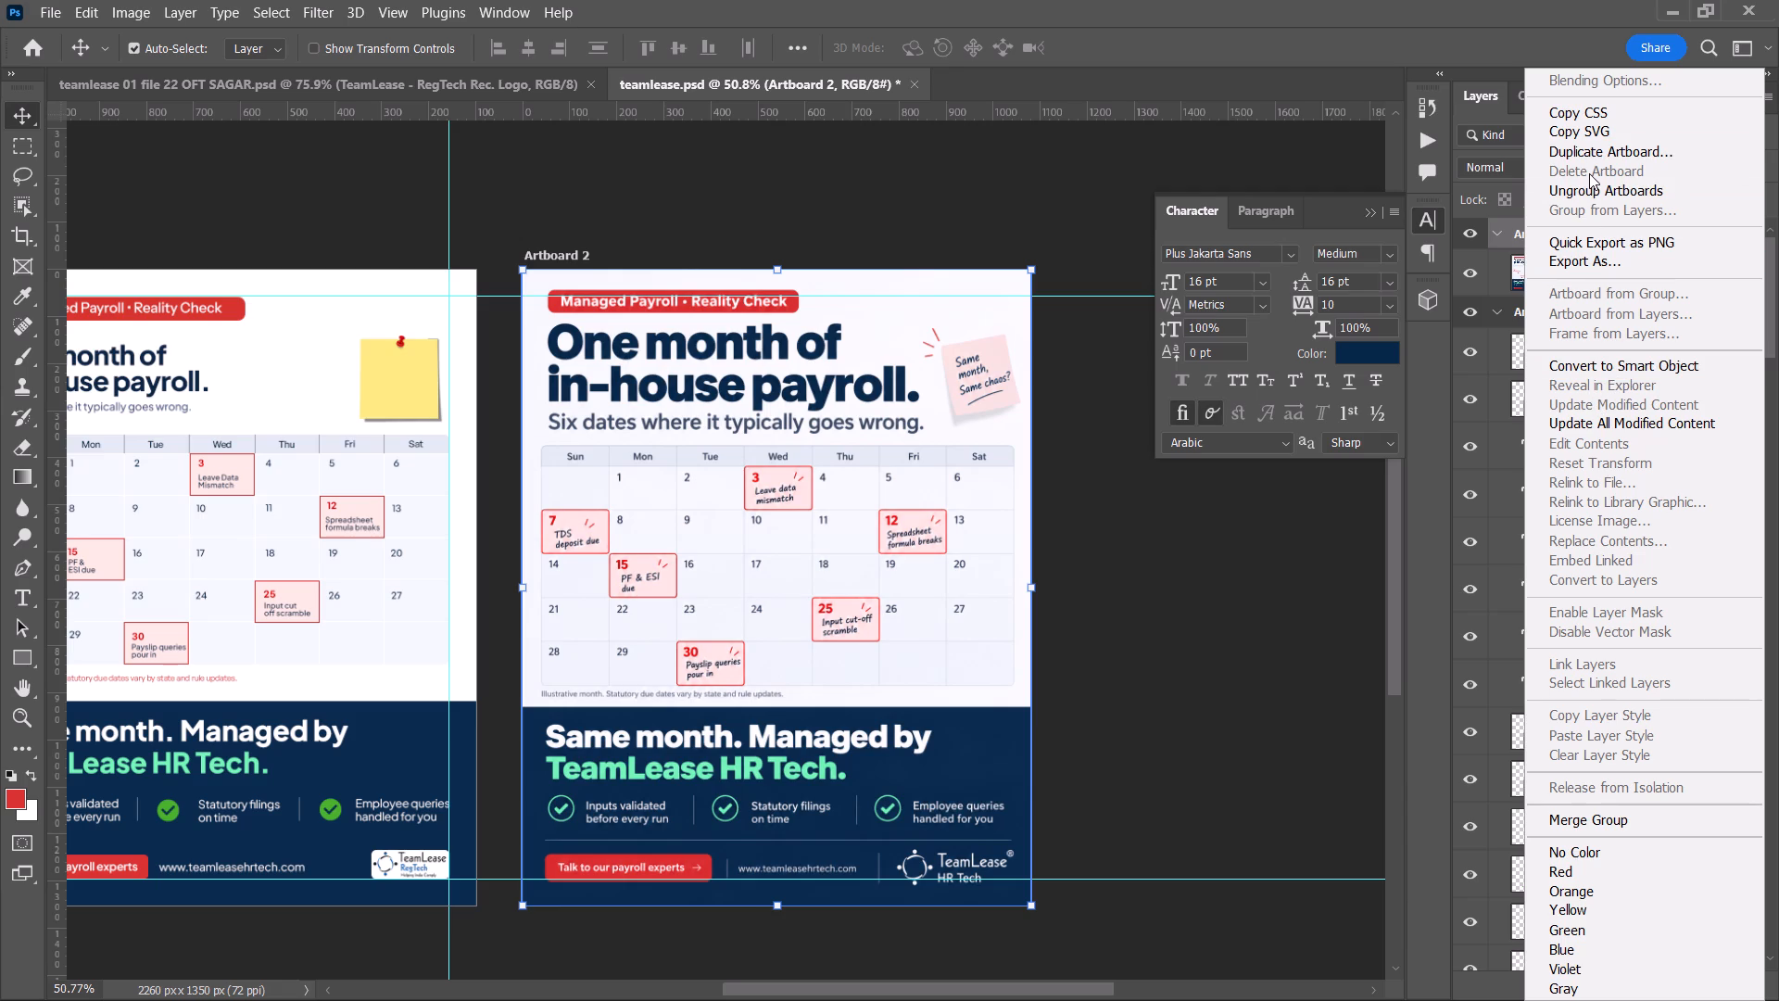
{"action": "left_click", "coordinate": [1229, 577]}
{"action": "left_click", "coordinate": [1739, 272]}
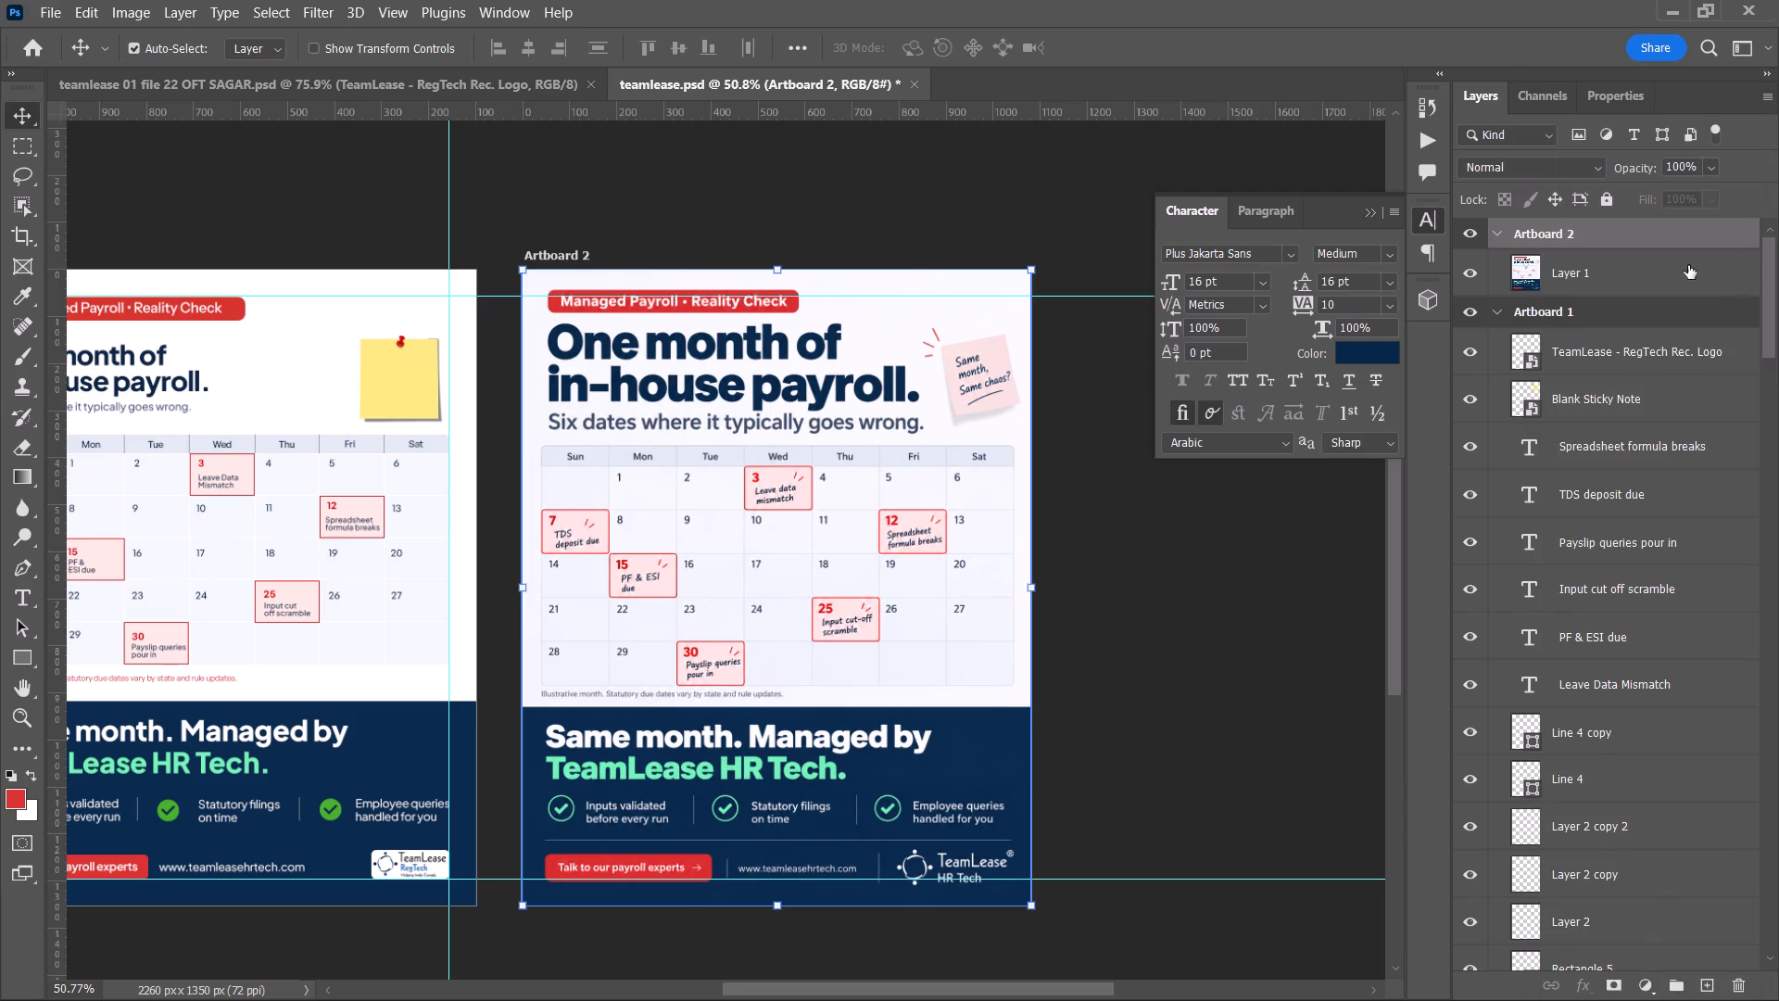
{"action": "right_click", "coordinate": [1534, 231]}
{"action": "left_click", "coordinate": [1613, 175]}
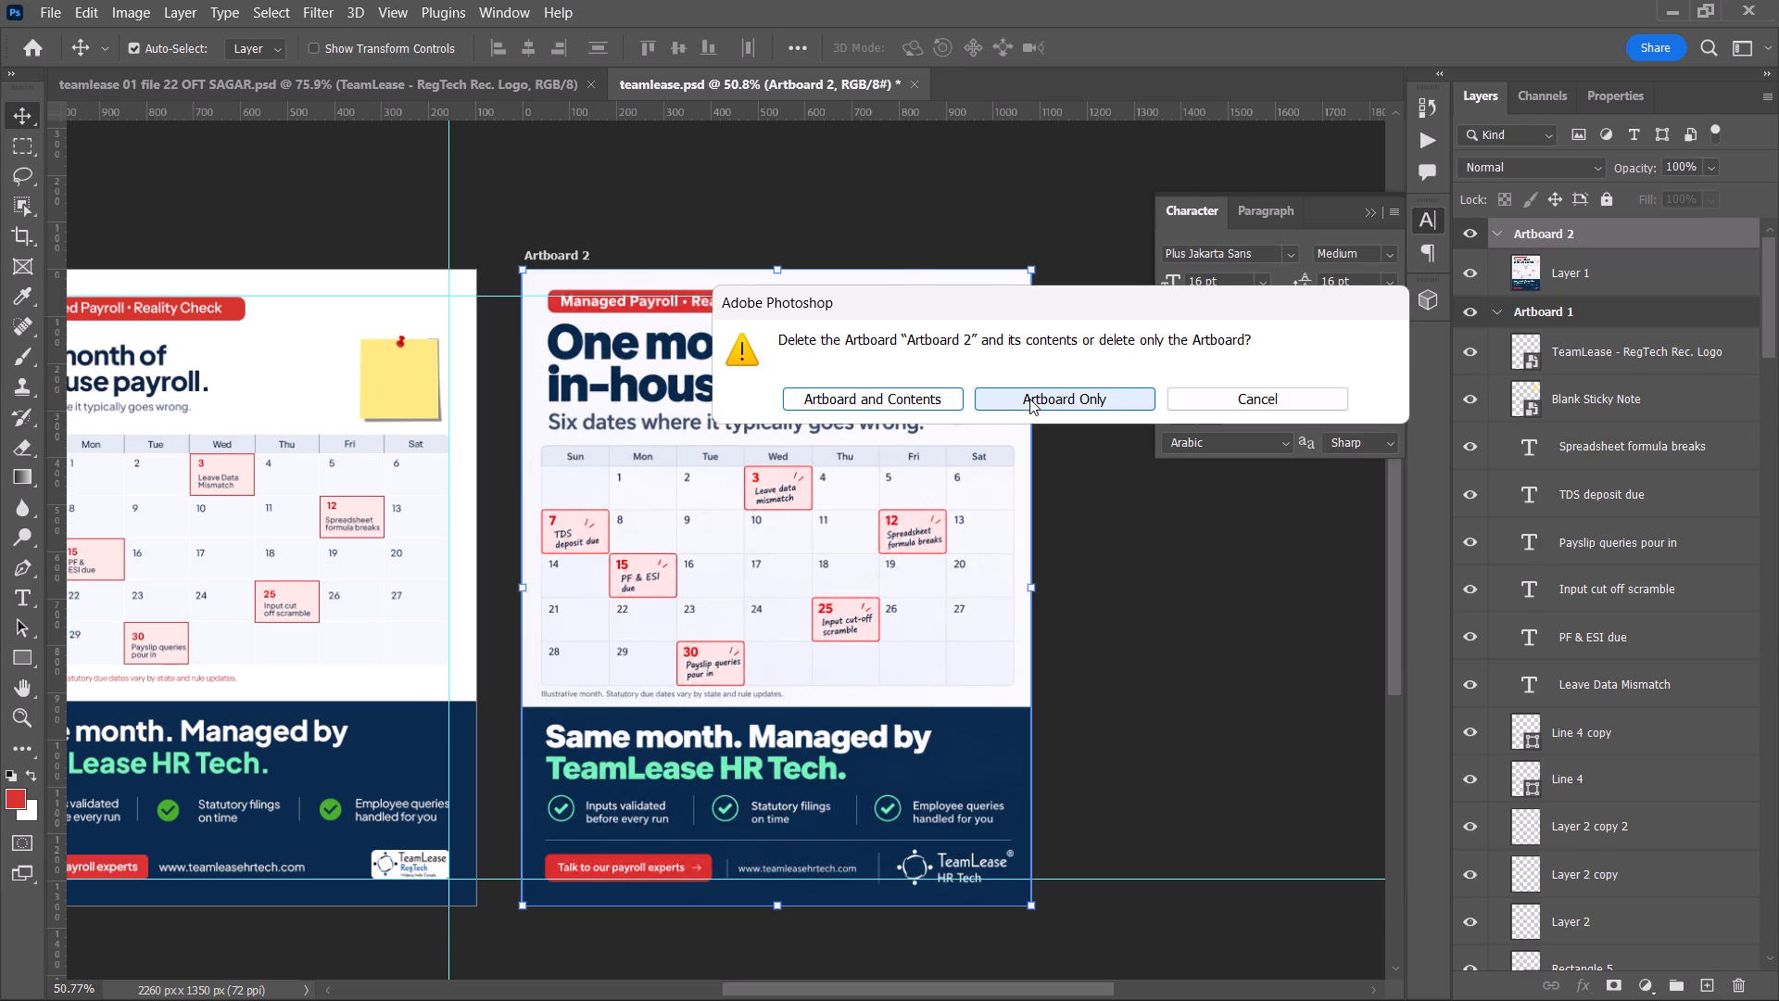
{"action": "left_click", "coordinate": [904, 404]}
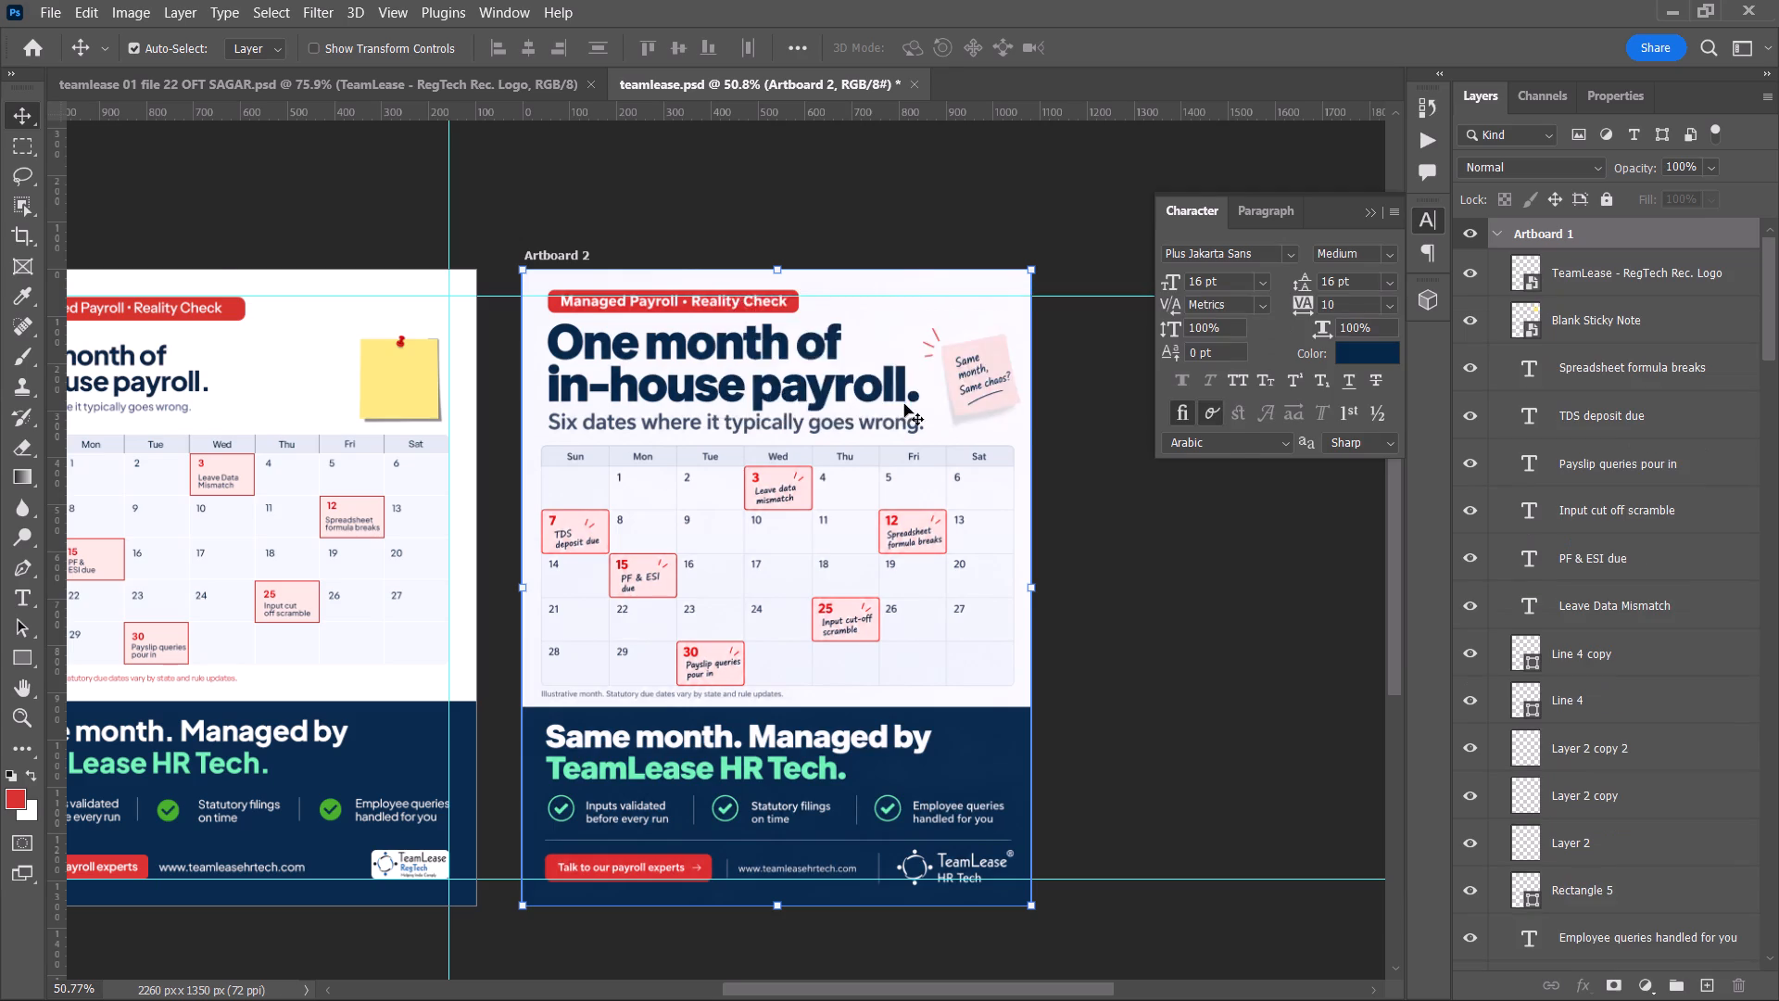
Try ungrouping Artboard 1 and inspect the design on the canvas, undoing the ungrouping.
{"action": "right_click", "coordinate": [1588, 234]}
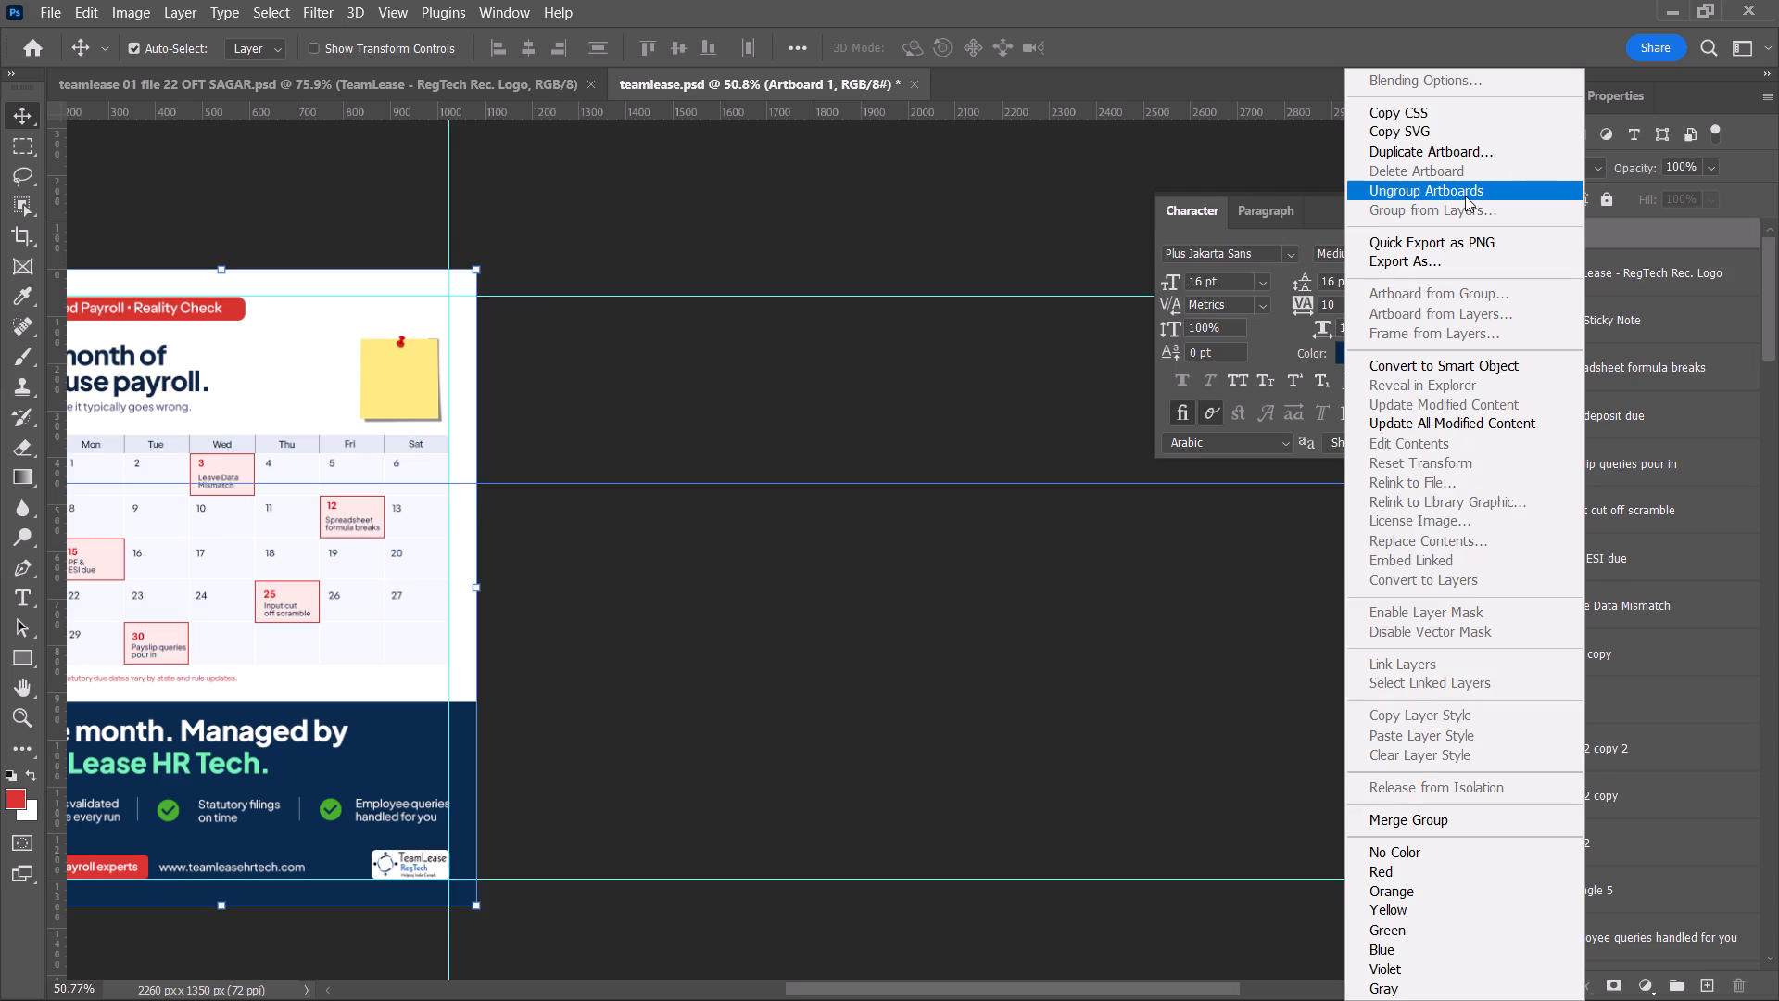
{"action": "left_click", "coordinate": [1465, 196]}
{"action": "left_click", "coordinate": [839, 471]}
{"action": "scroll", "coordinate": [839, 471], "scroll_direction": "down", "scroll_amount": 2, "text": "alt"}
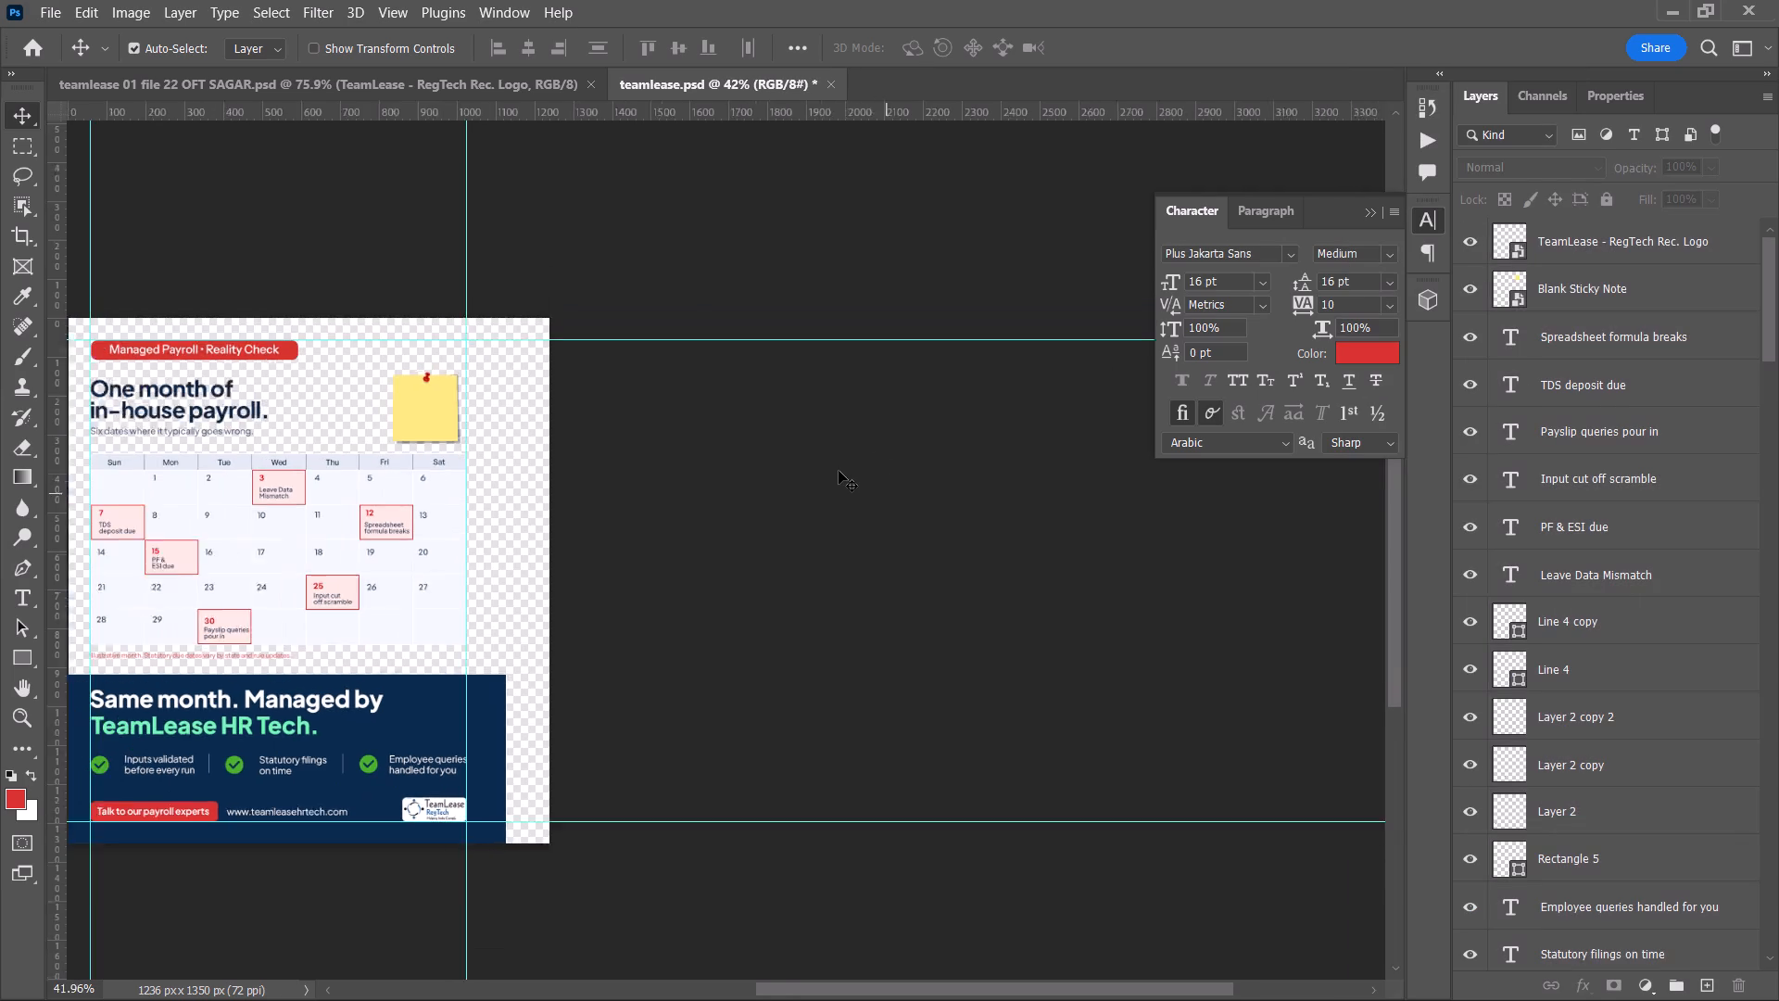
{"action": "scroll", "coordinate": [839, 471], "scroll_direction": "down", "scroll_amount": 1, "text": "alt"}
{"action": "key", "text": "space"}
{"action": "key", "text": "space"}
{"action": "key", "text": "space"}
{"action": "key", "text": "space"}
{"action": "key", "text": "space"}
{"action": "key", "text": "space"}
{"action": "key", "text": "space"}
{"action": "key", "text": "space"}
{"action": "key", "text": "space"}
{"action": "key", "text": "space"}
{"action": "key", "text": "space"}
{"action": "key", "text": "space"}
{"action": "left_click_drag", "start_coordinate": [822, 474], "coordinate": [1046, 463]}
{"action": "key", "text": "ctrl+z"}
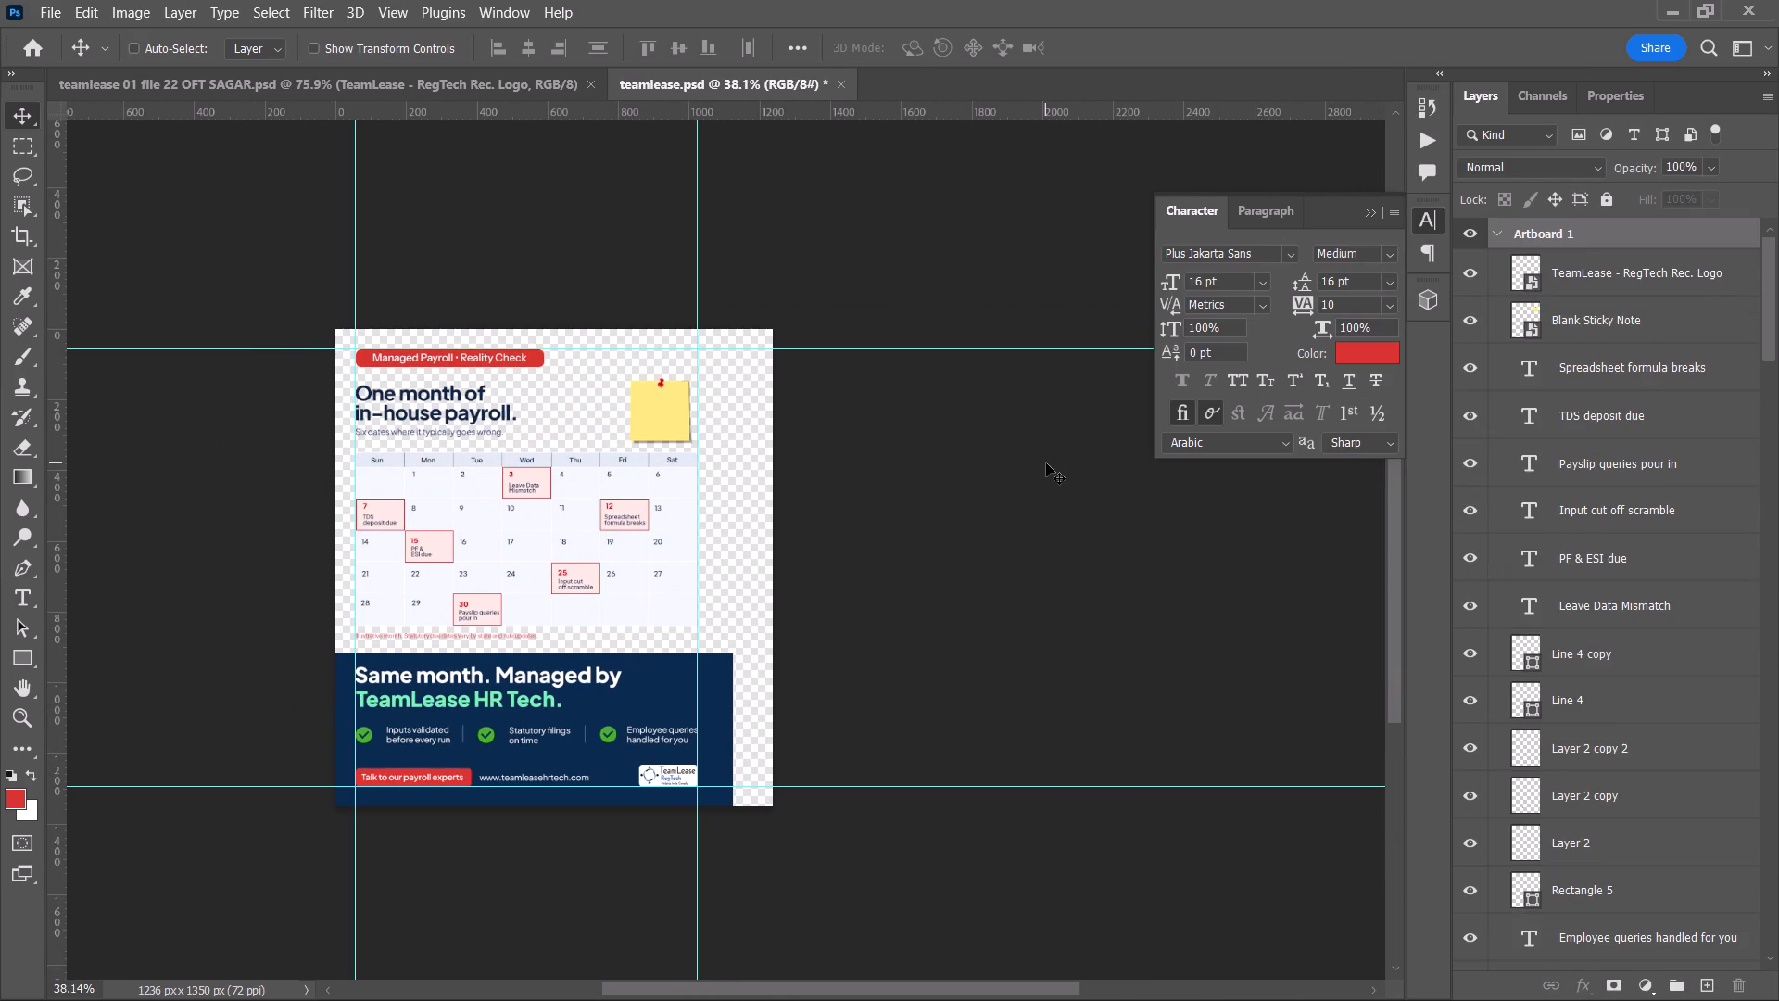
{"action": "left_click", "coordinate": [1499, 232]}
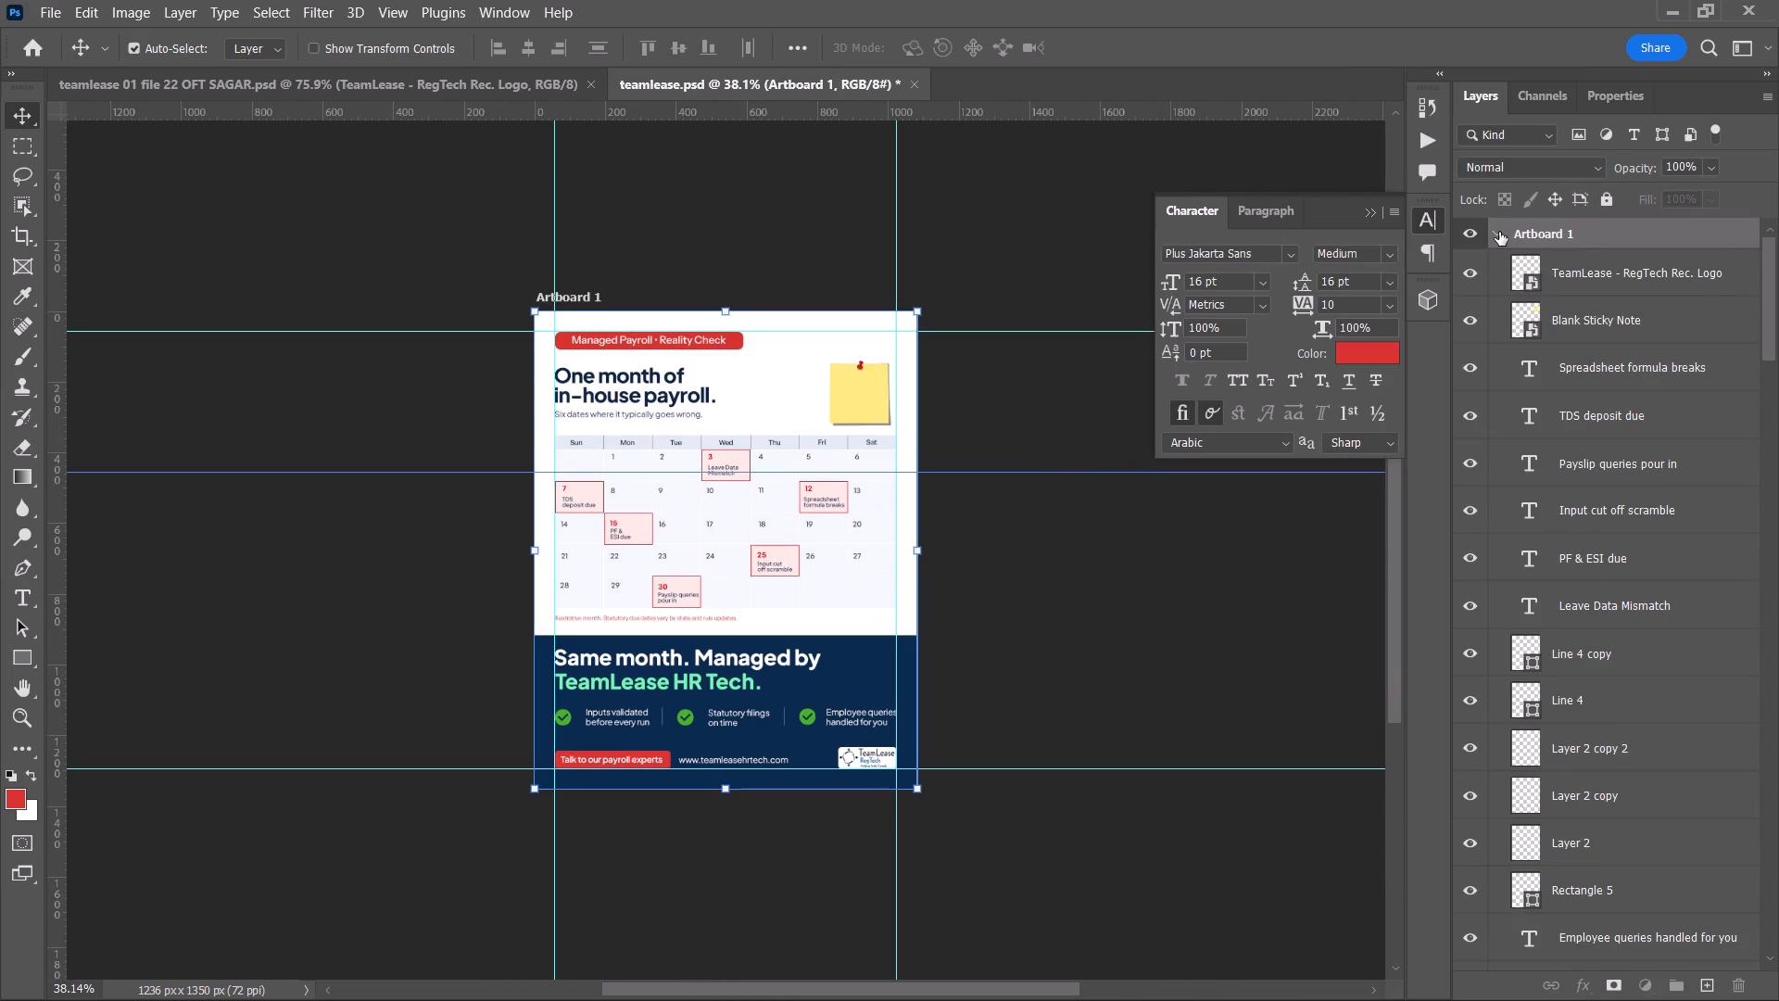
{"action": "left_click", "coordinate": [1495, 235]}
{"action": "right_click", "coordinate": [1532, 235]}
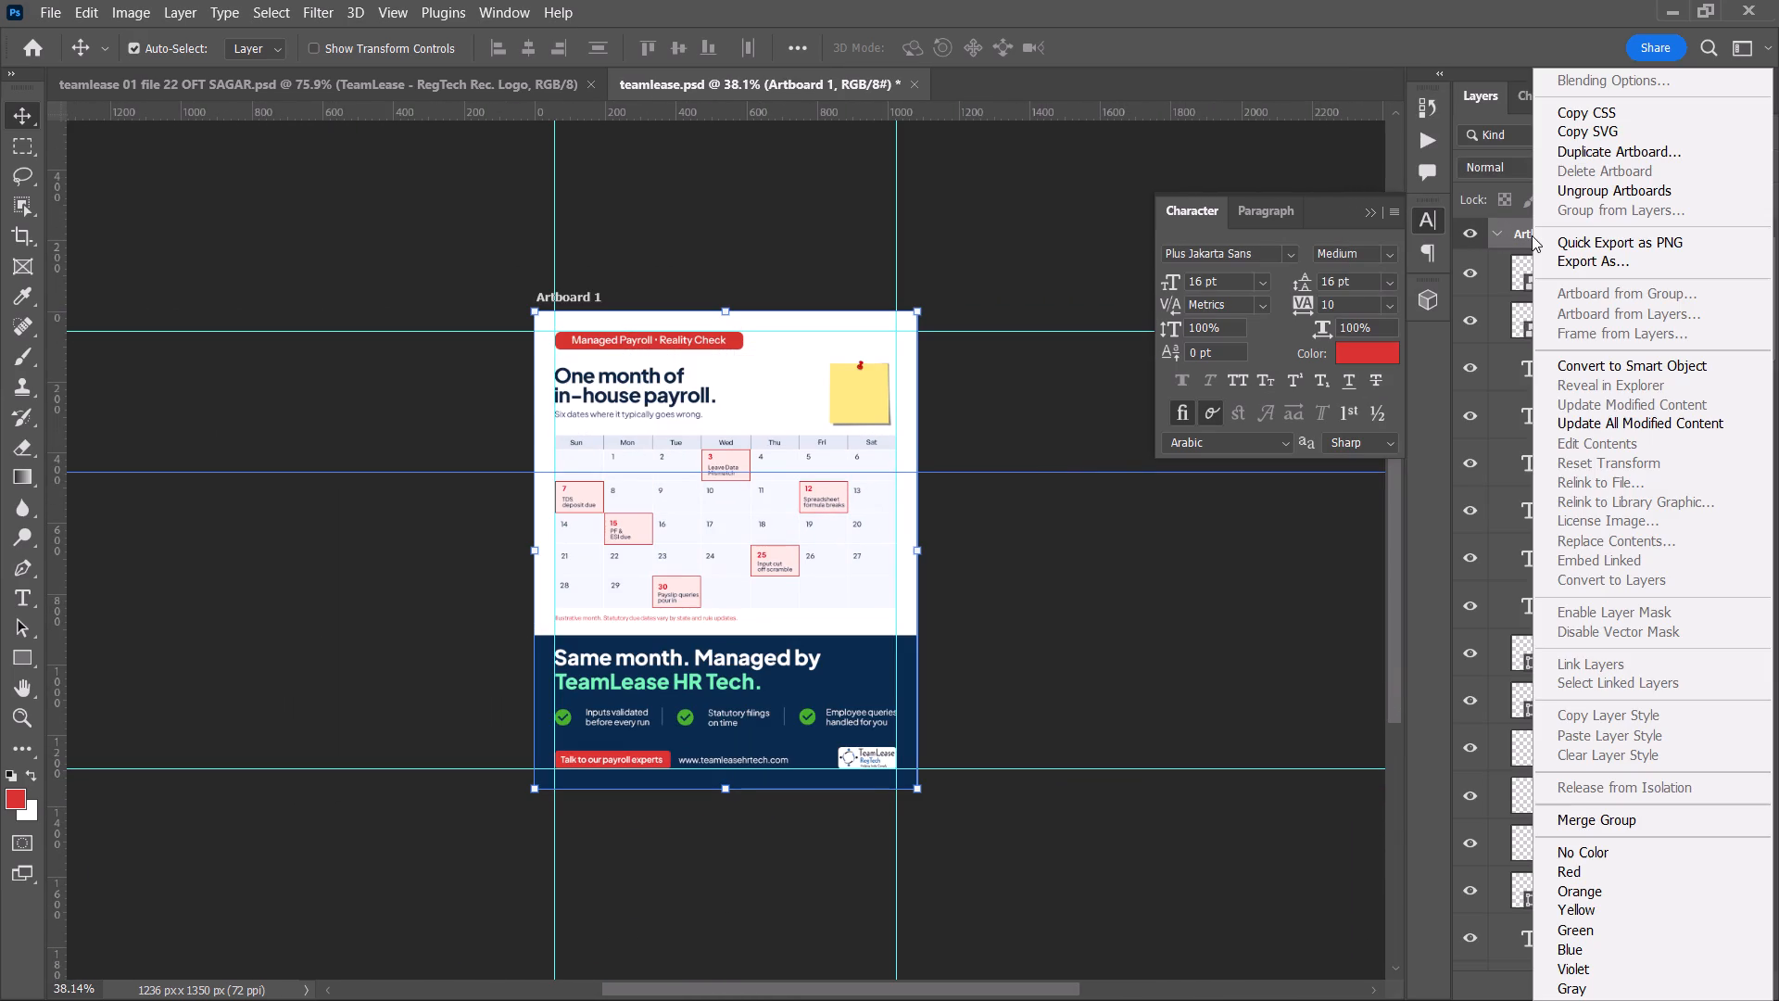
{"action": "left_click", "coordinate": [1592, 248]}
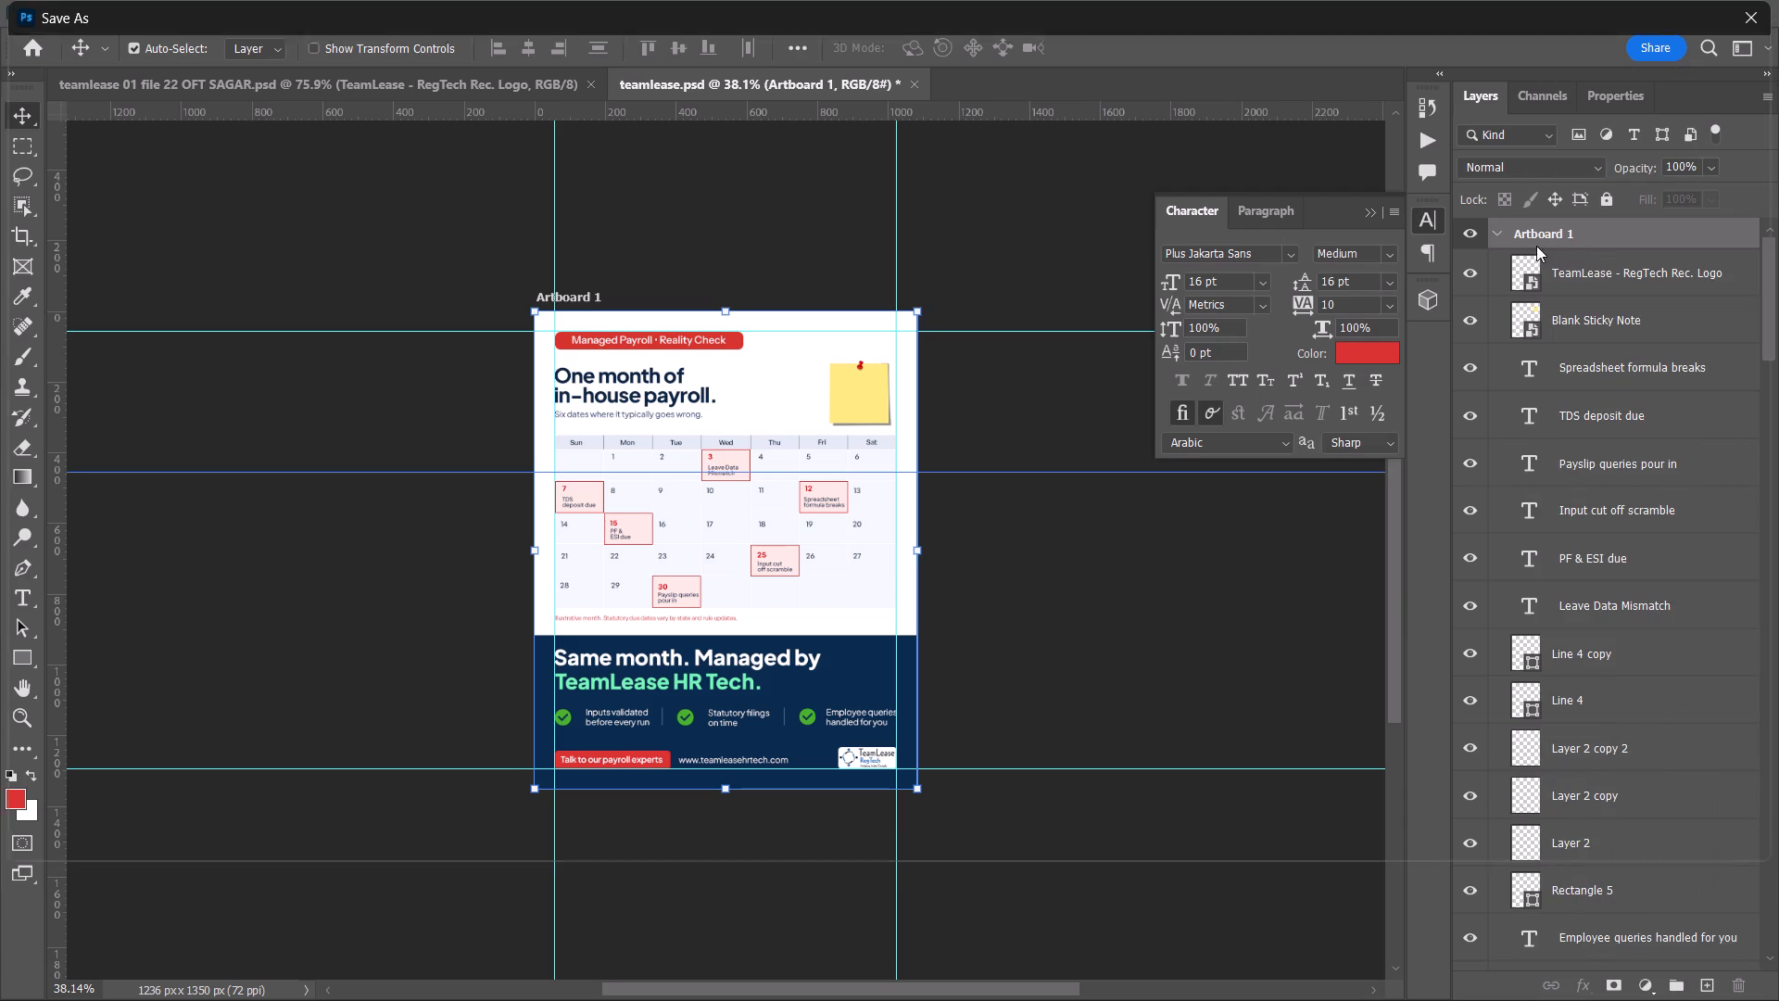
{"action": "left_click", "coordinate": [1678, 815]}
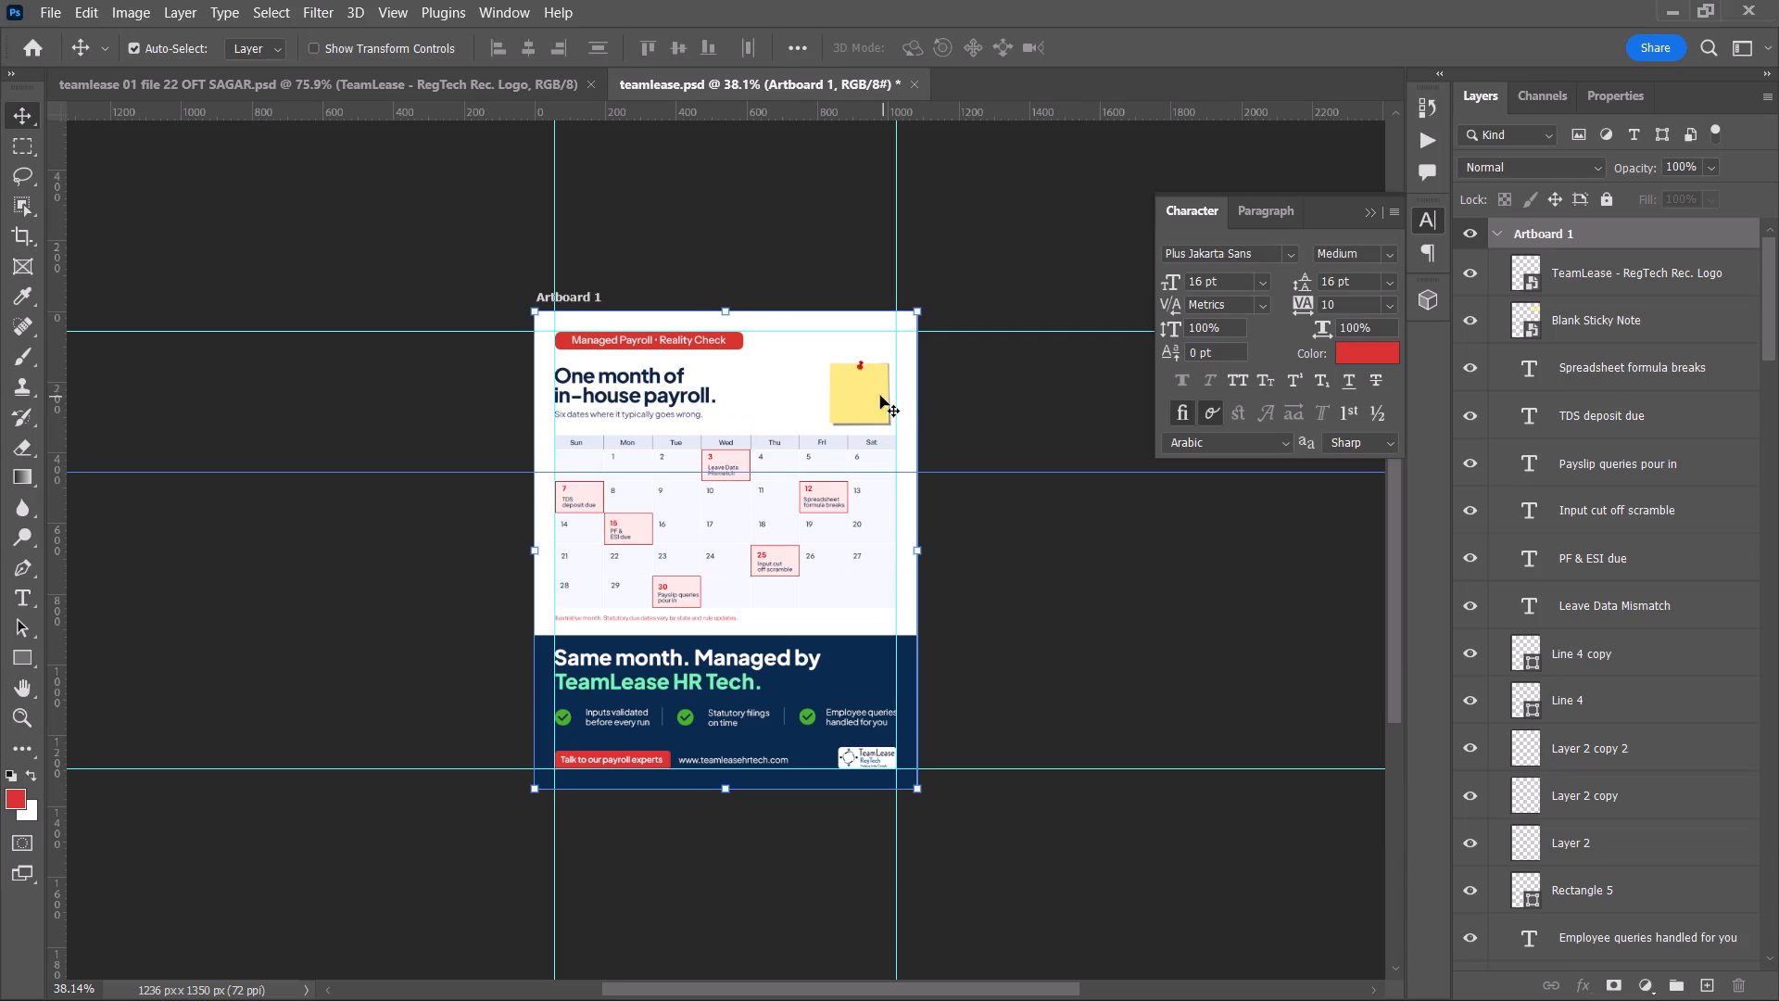
Hide the Blank Sticky Note layer on Artboard 1.
{"action": "left_click", "coordinate": [868, 395]}
{"action": "left_click", "coordinate": [1479, 327]}
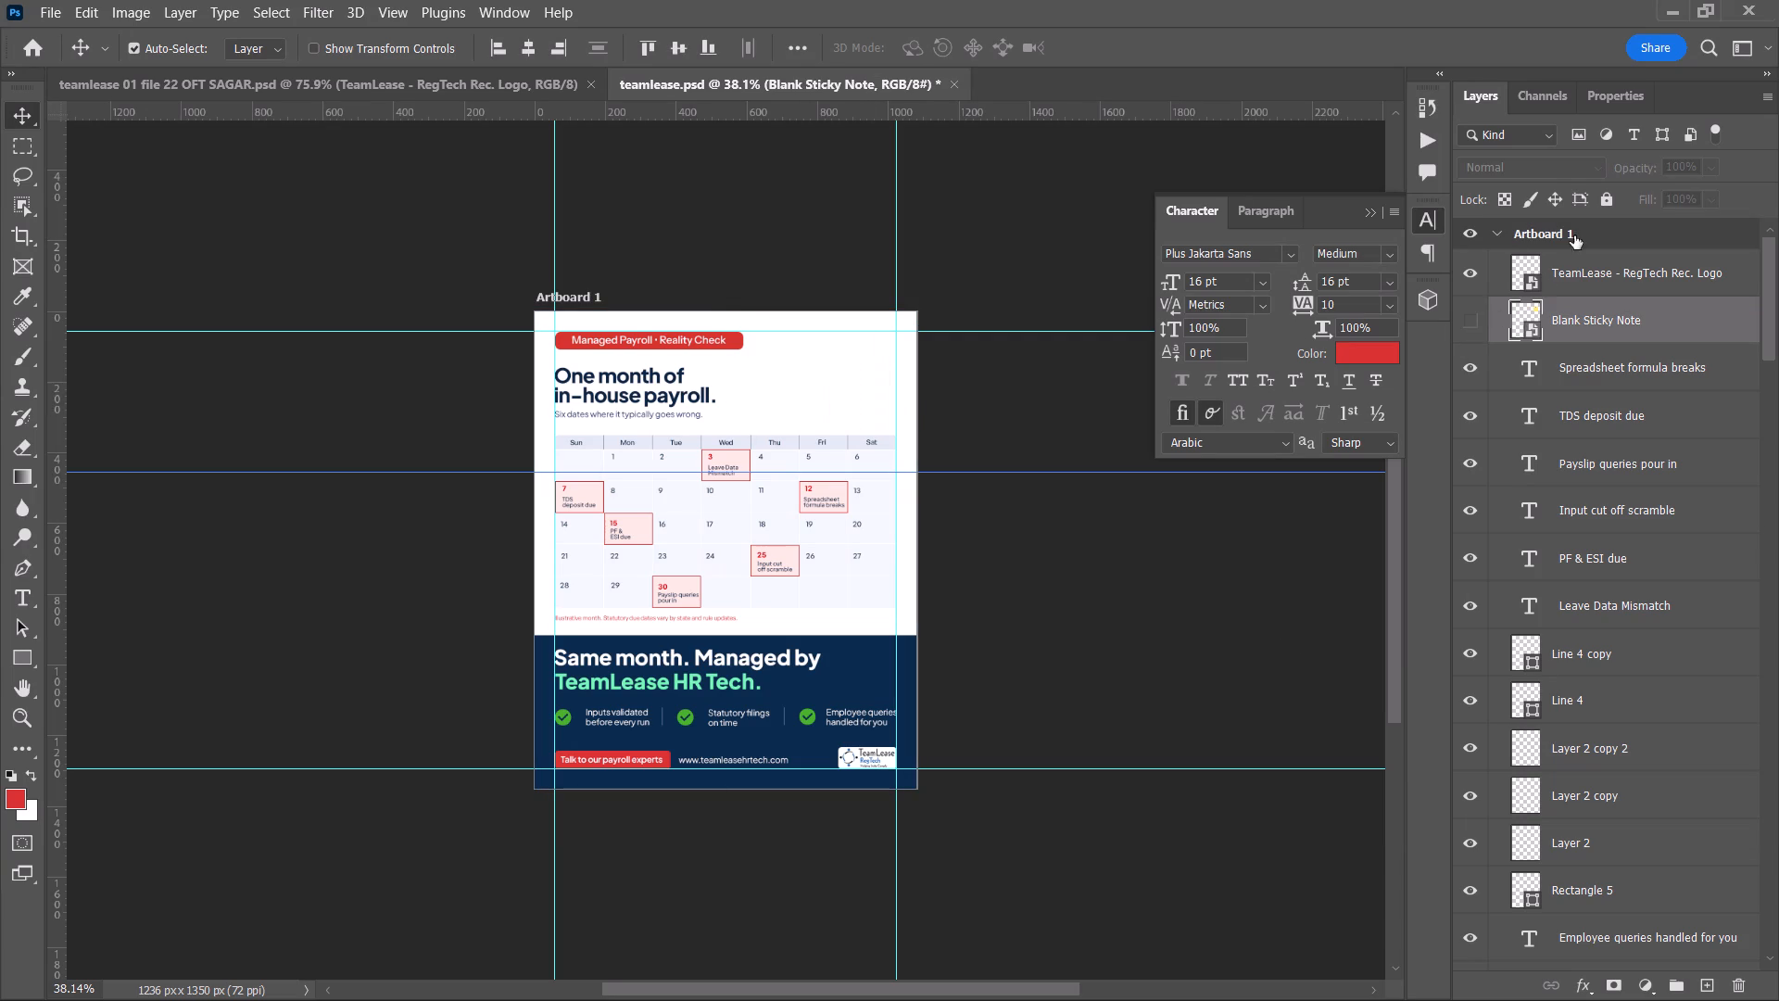
Look through the whole layer stack of Artboard 1, from the logo layer down to the bottom layers.
{"action": "right_click", "coordinate": [1551, 231]}
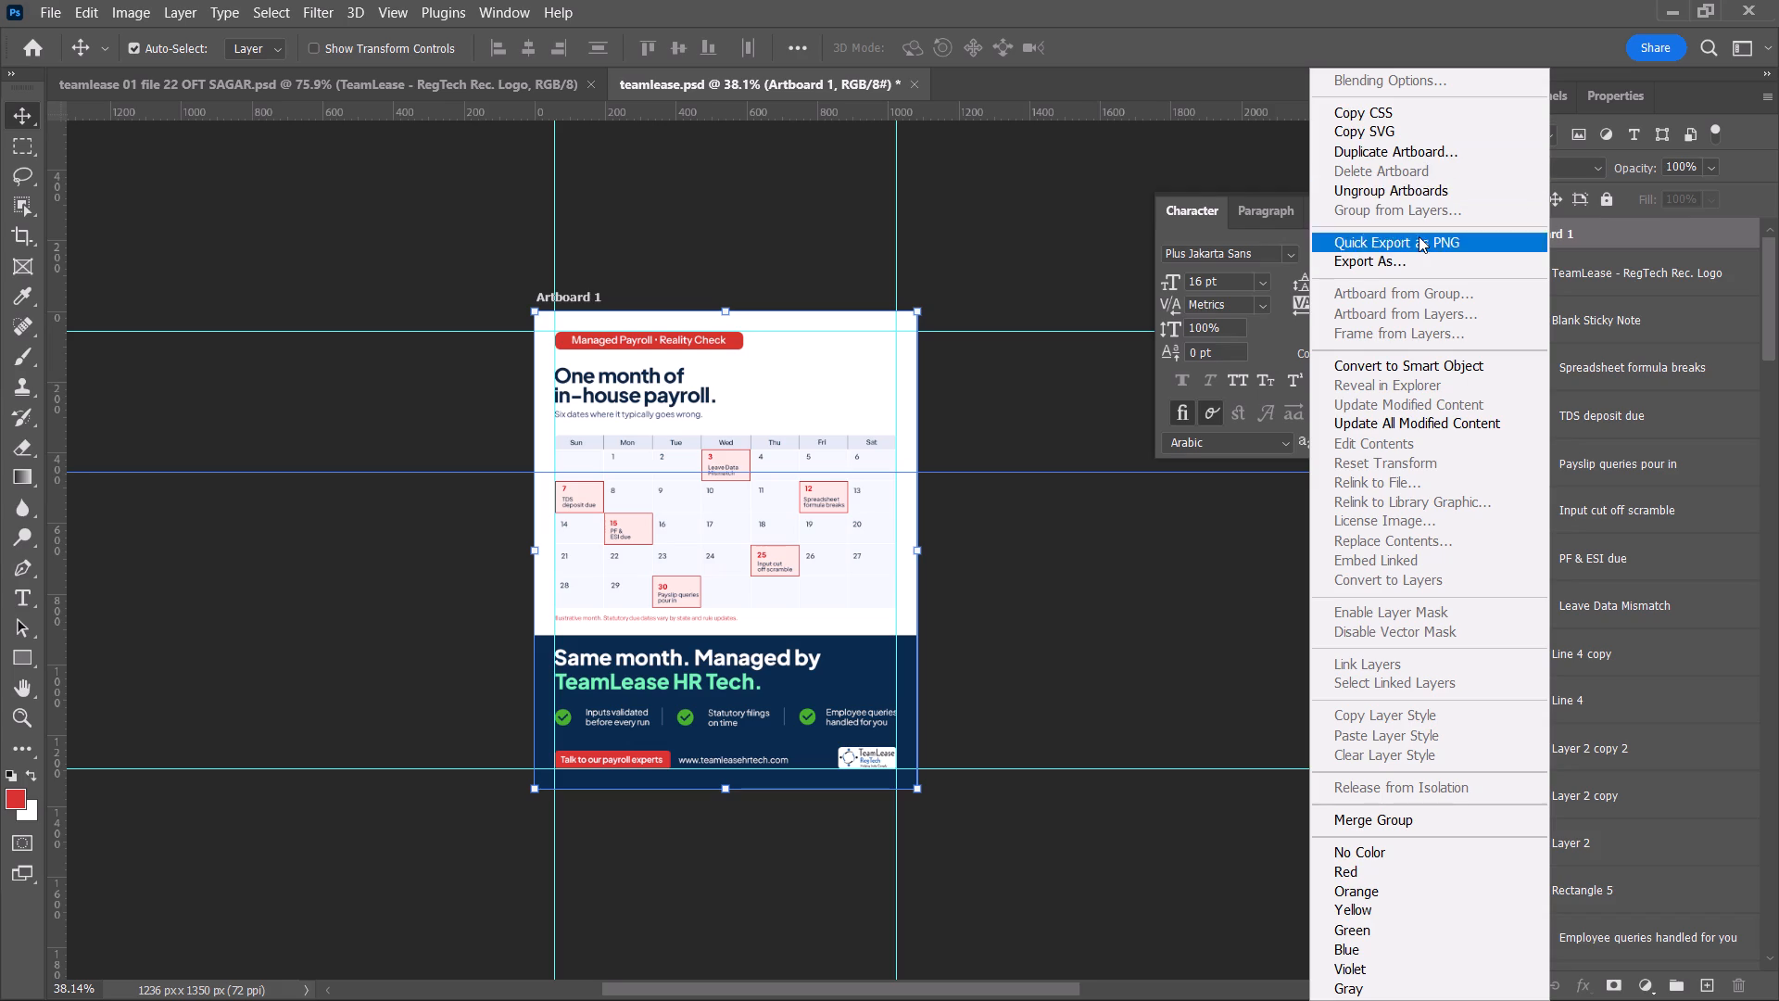
{"action": "left_click", "coordinate": [1599, 232]}
{"action": "scroll", "coordinate": [1633, 590], "scroll_direction": "down", "scroll_amount": 6}
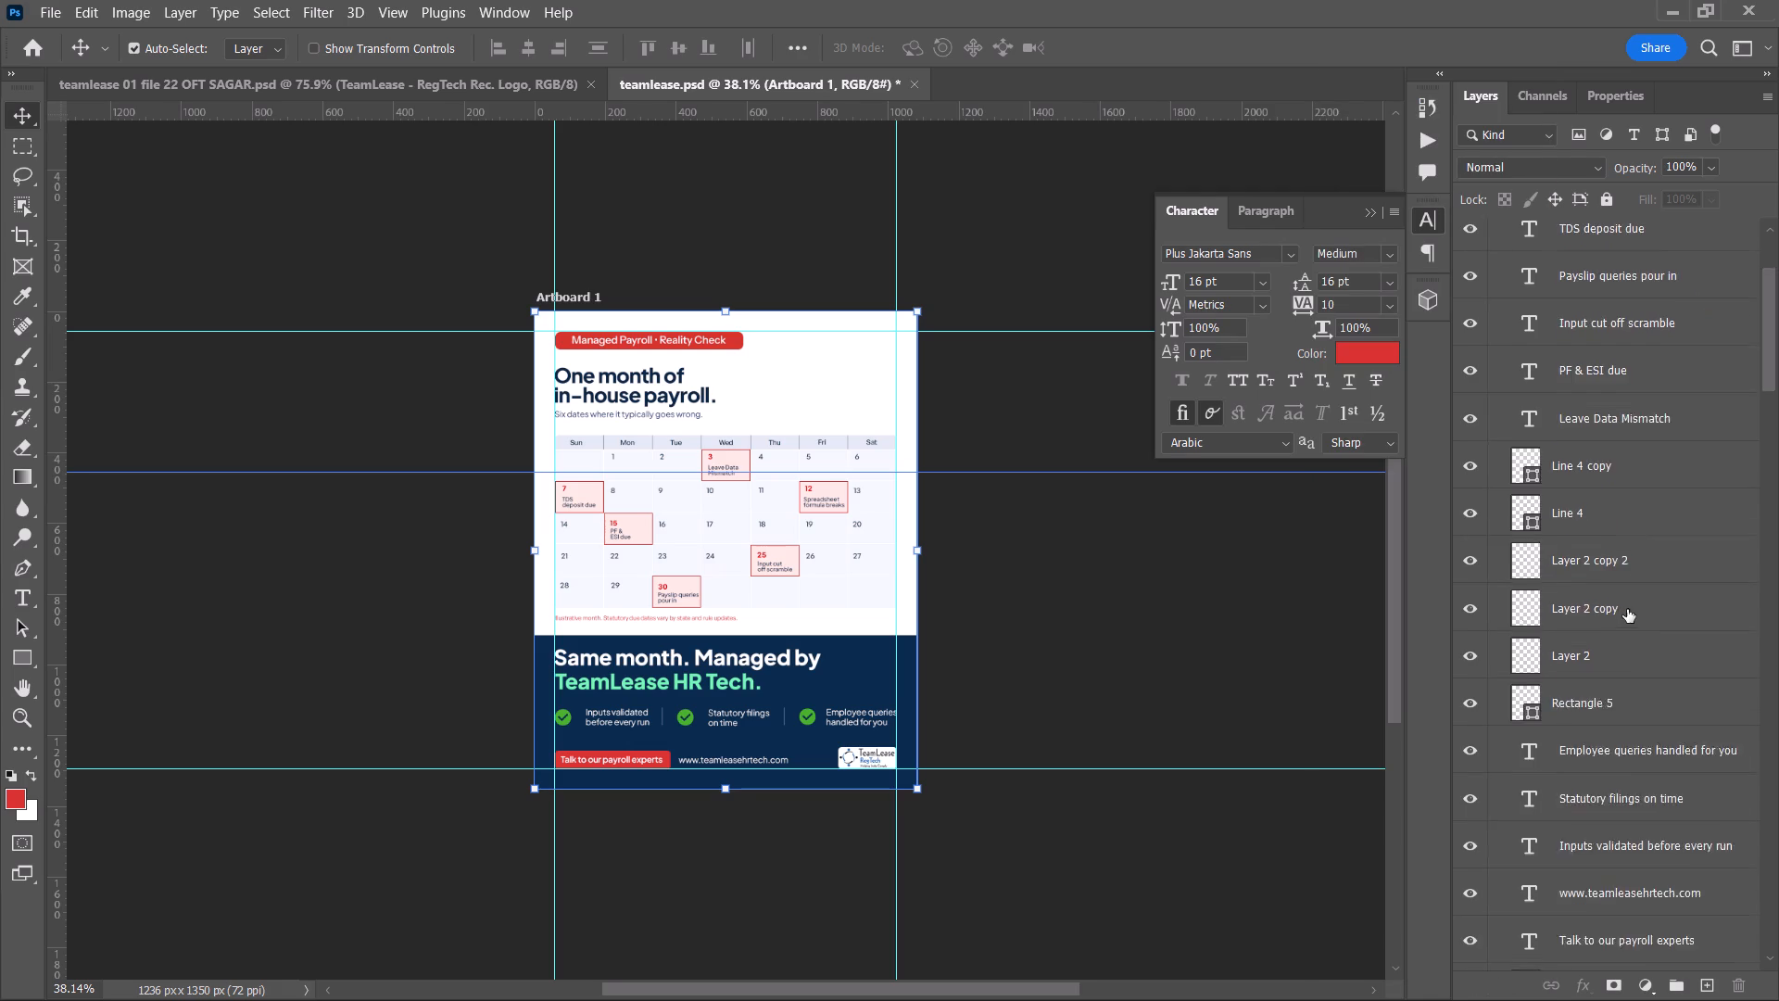
{"action": "scroll", "coordinate": [1627, 609], "scroll_direction": "down", "scroll_amount": 16}
{"action": "left_click", "coordinate": [1735, 631]}
{"action": "scroll", "coordinate": [1541, 653], "scroll_direction": "down", "scroll_amount": 11}
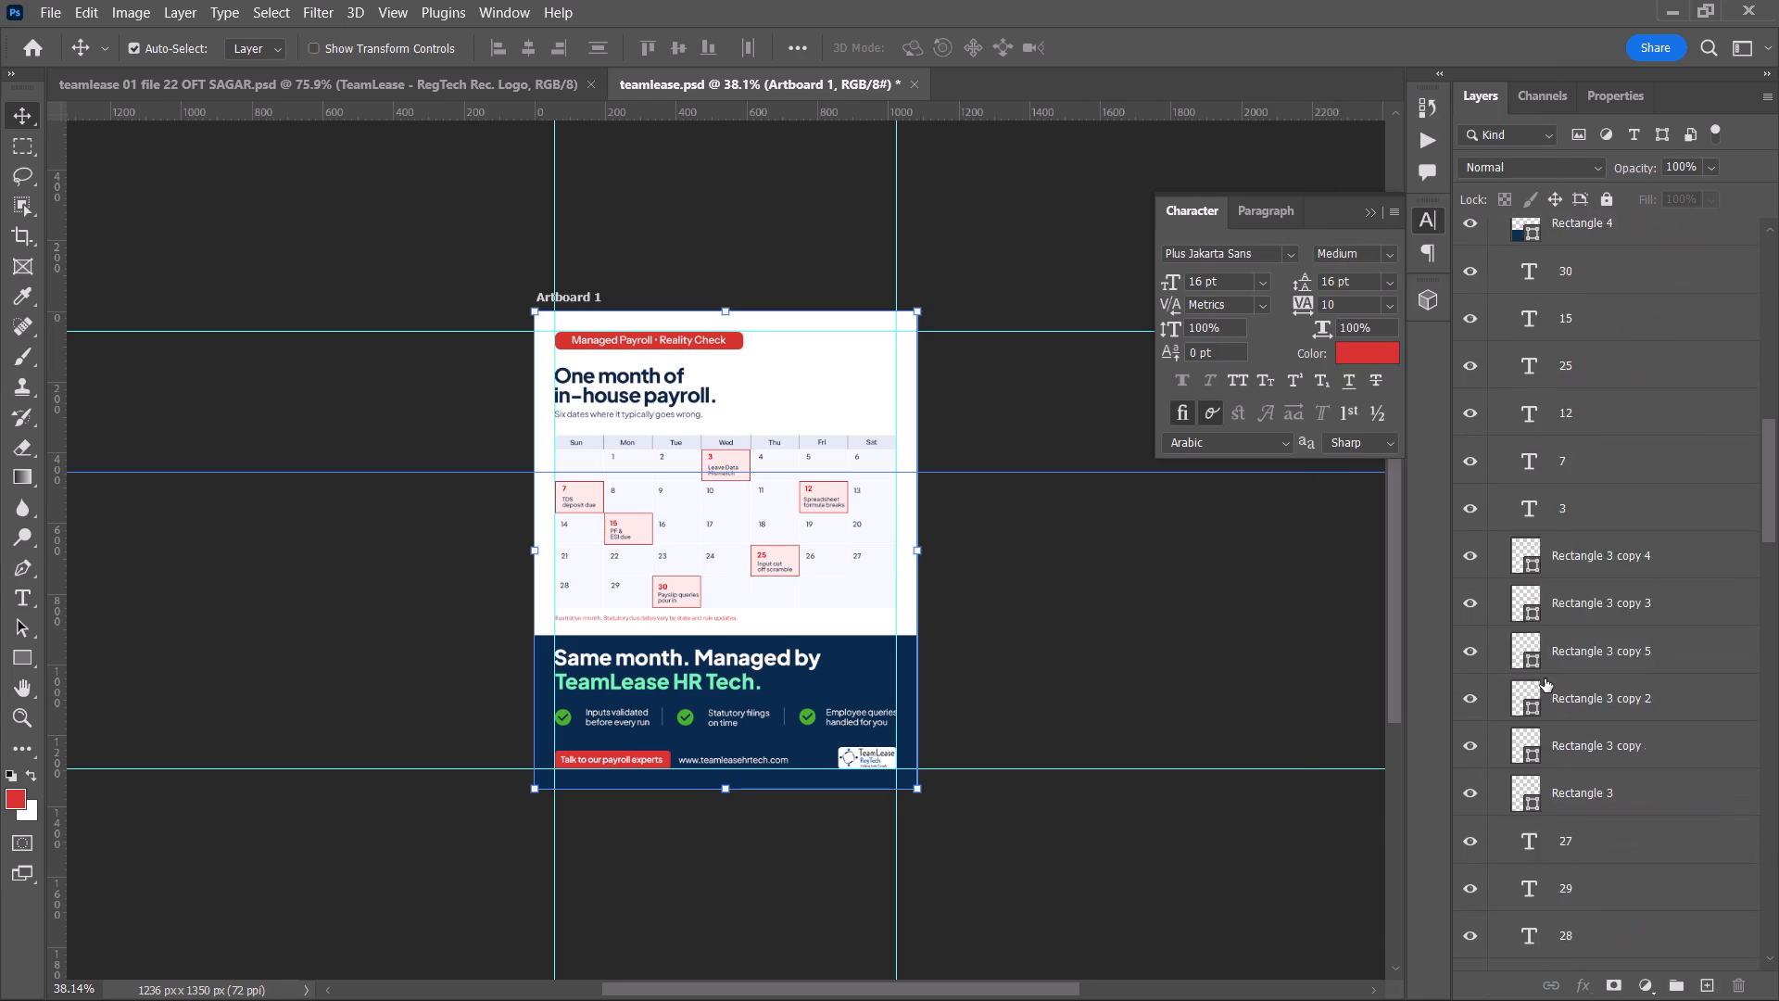
{"action": "scroll", "coordinate": [1545, 678], "scroll_direction": "down", "scroll_amount": 20}
{"action": "scroll", "coordinate": [1545, 678], "scroll_direction": "down", "scroll_amount": 3}
{"action": "left_click_drag", "start_coordinate": [1769, 633], "coordinate": [1764, 848]}
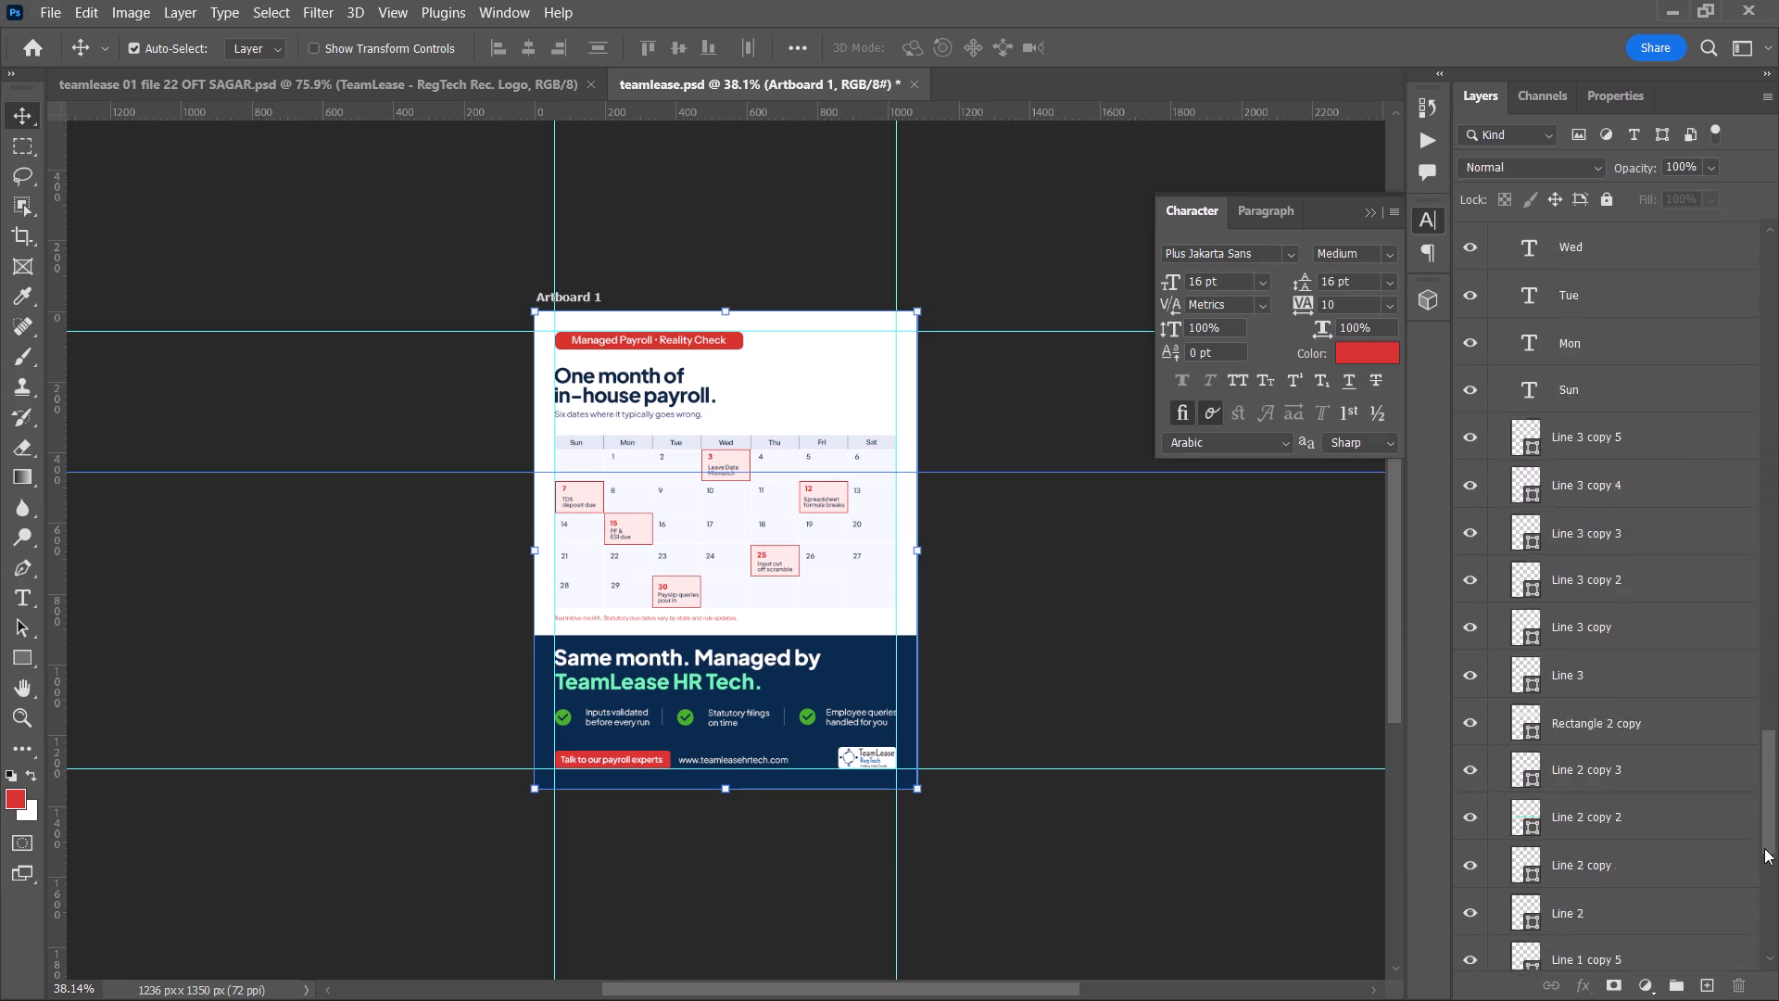
{"action": "left_click_drag", "start_coordinate": [1764, 848], "coordinate": [1768, 961]}
{"action": "left_click", "coordinate": [1738, 957]}
{"action": "left_click_drag", "start_coordinate": [1775, 906], "coordinate": [1760, 765]}
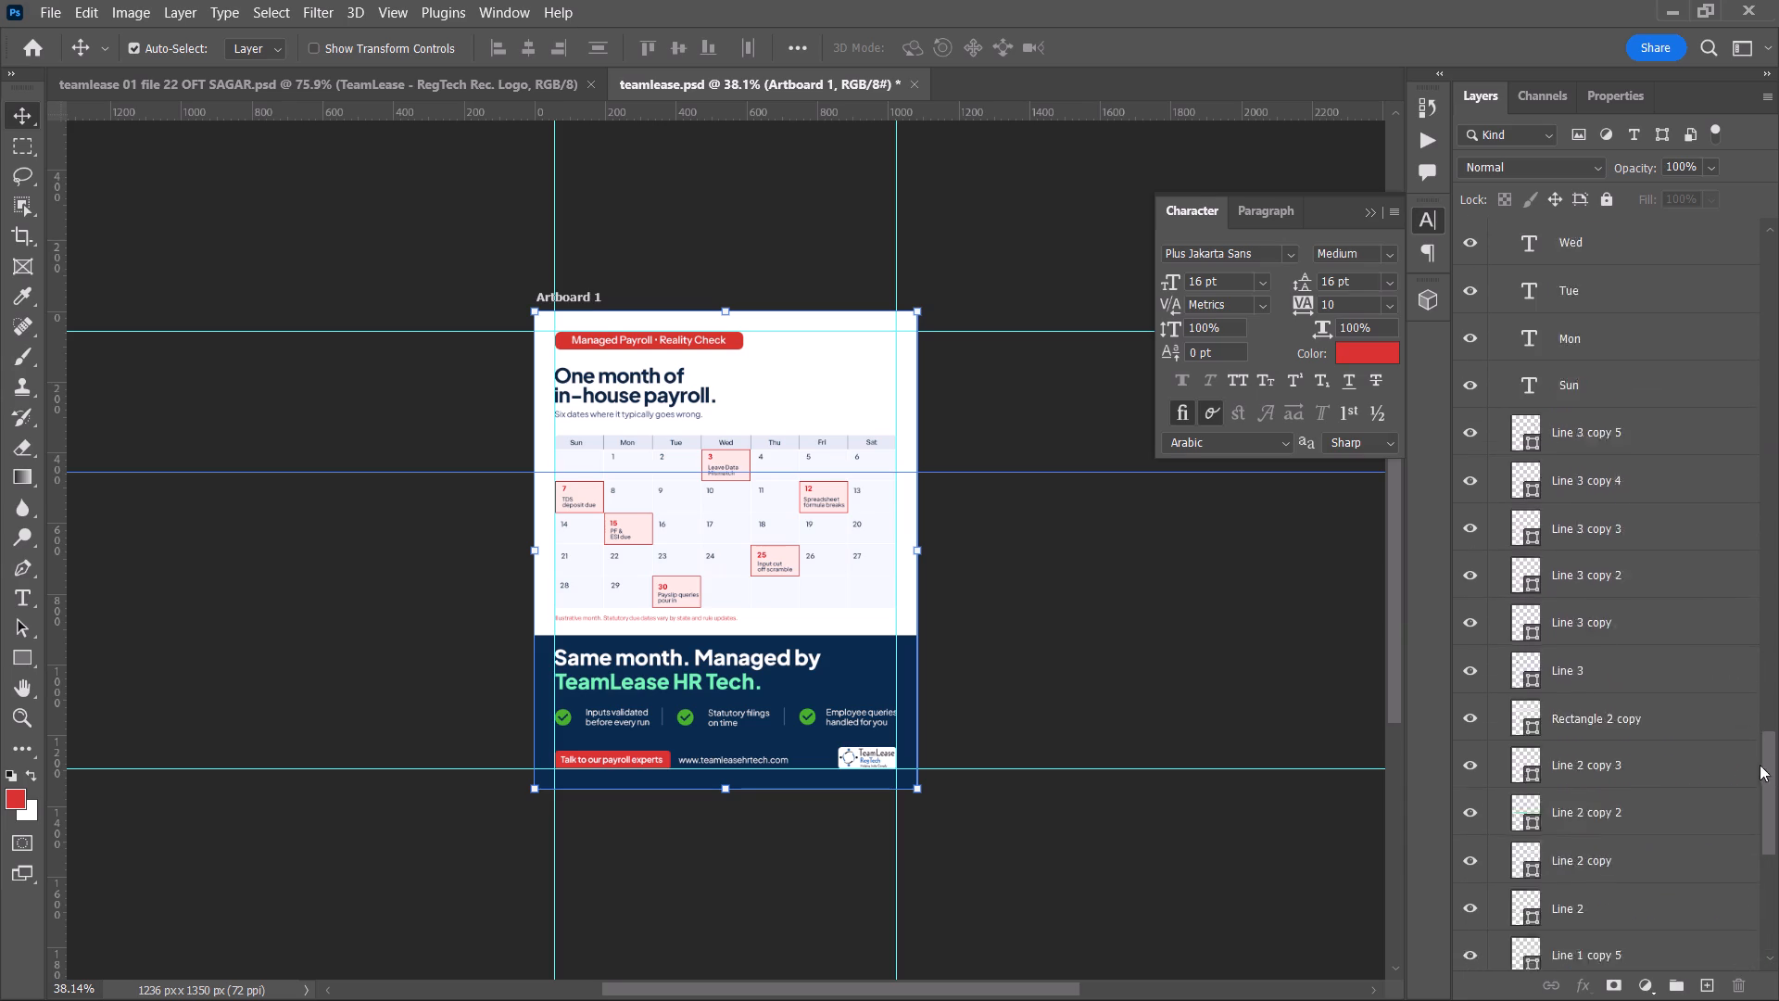
{"action": "left_click_drag", "start_coordinate": [1760, 765], "coordinate": [1766, 231]}
{"action": "right_click", "coordinate": [1621, 240]}
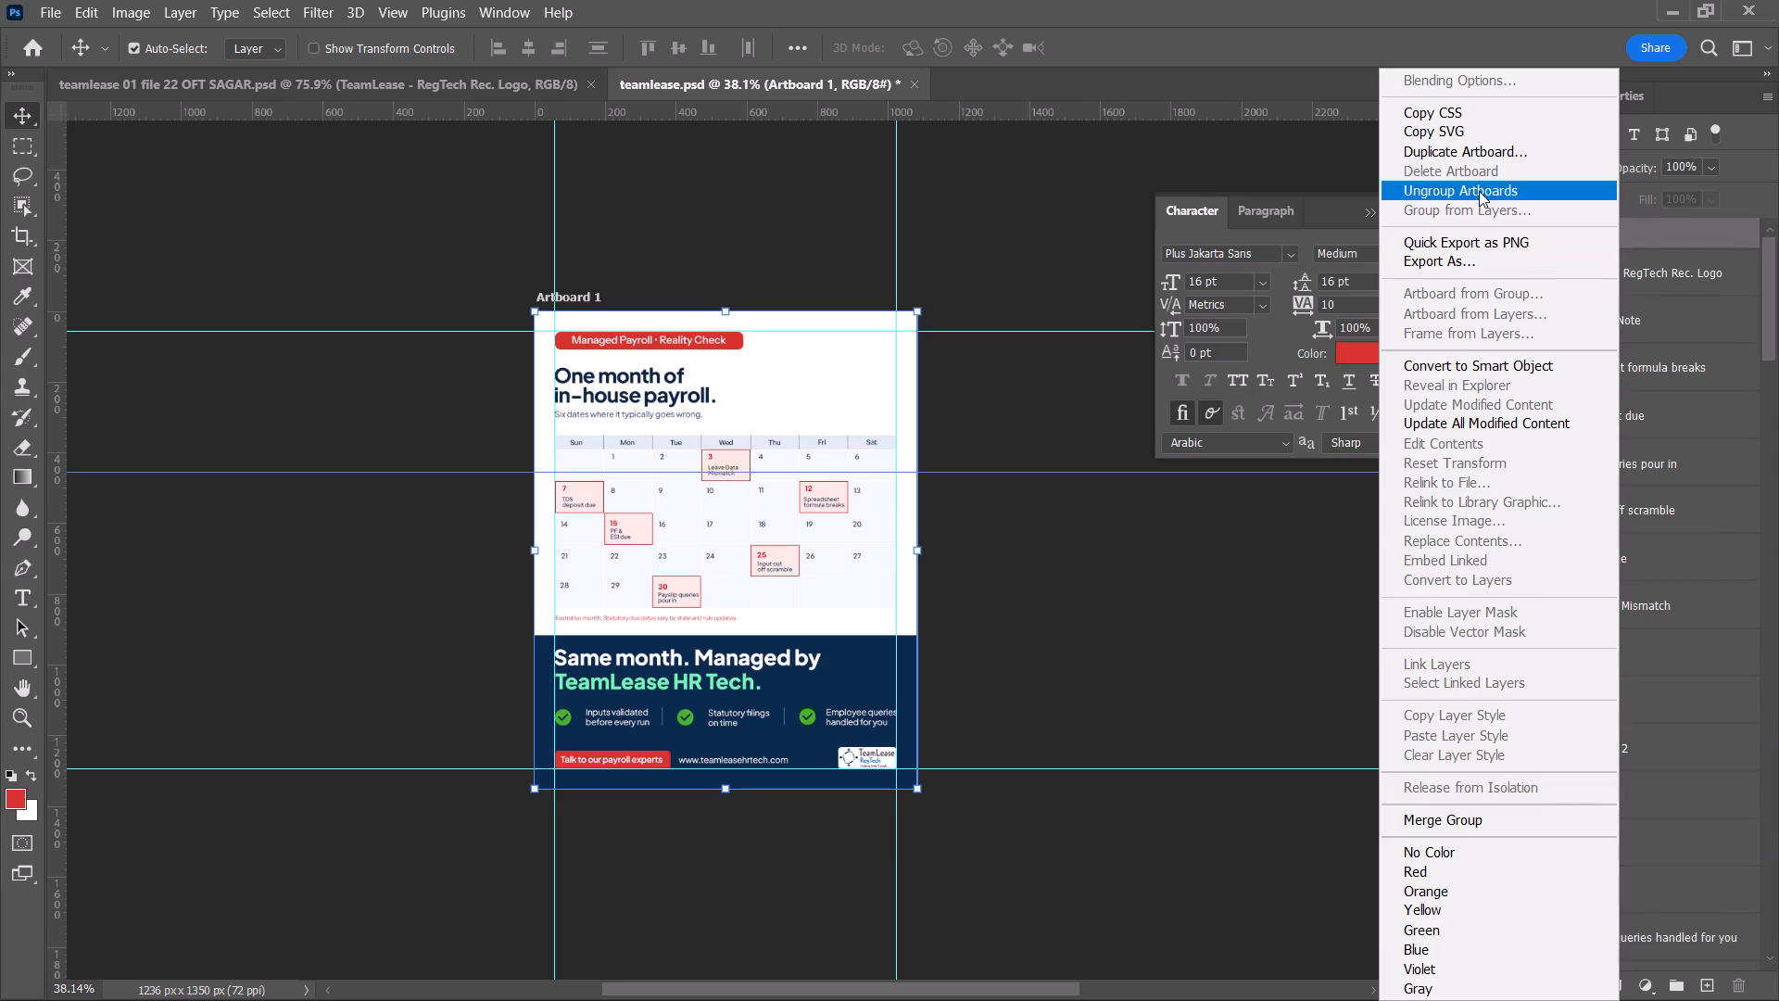
{"action": "left_click", "coordinate": [1498, 167]}
{"action": "left_click", "coordinate": [1661, 229]}
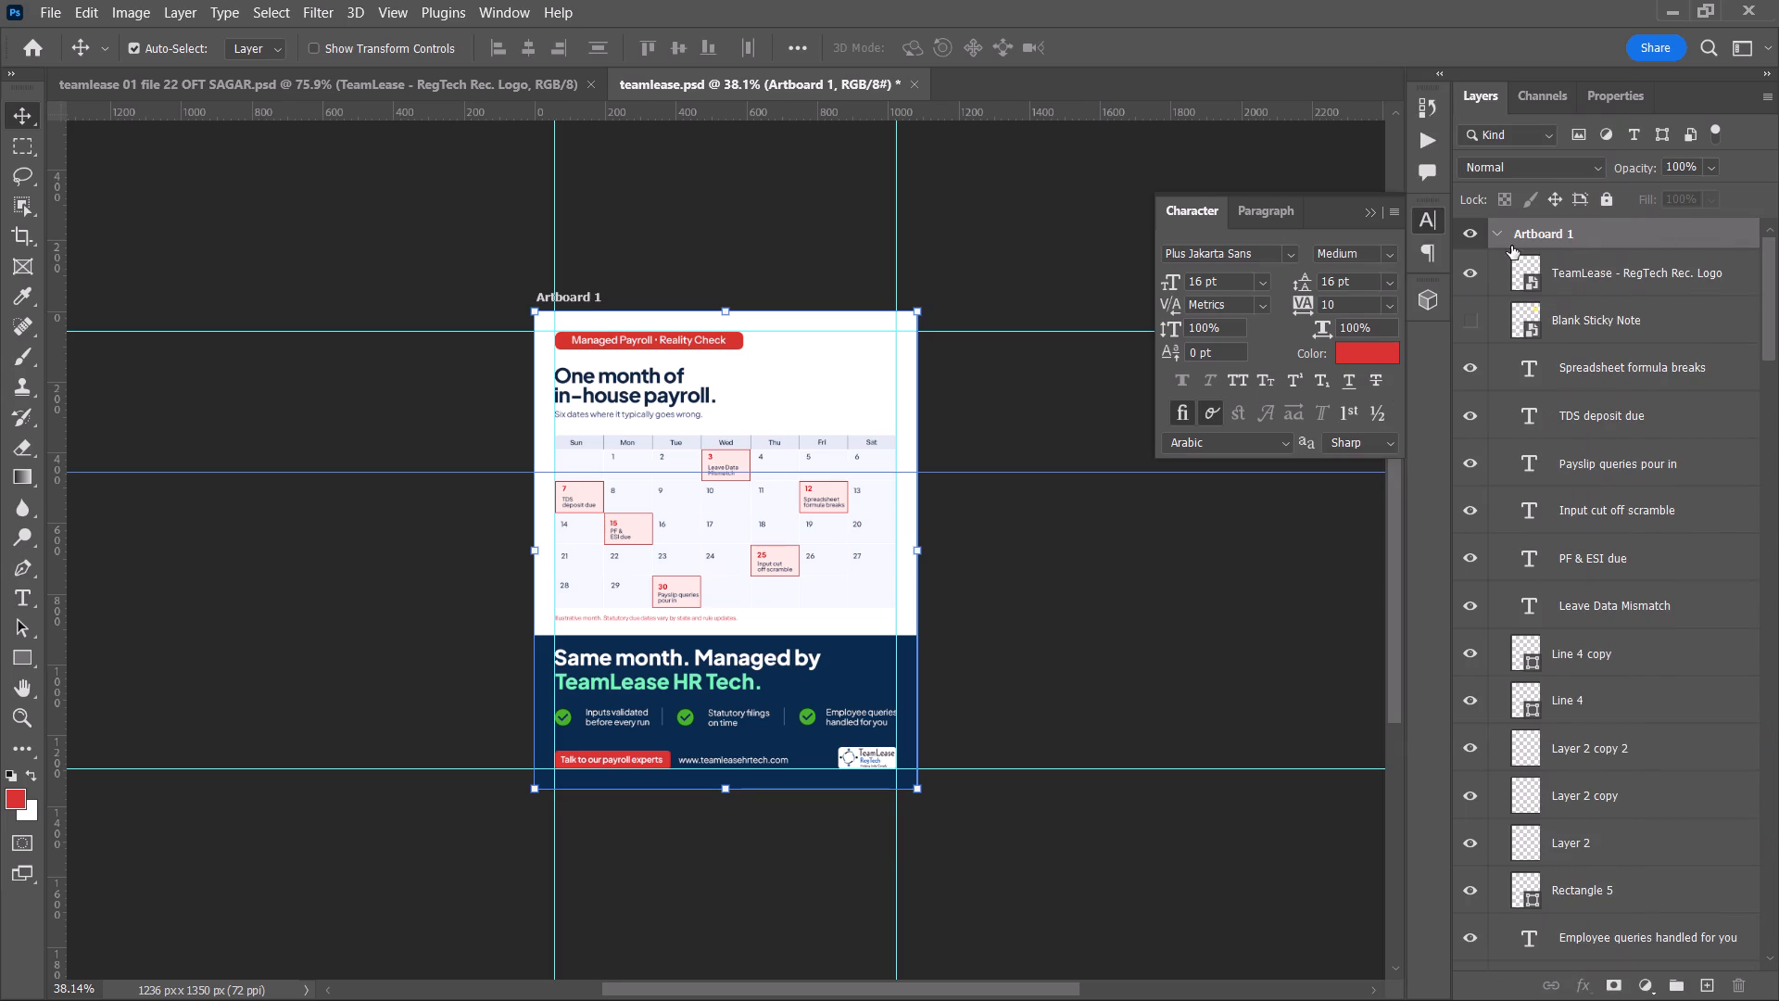
Quick export Artboard 1 as a PNG named Artboard 1 into the VRD WORK folder.
{"action": "right_click", "coordinate": [1533, 239]}
{"action": "left_click", "coordinate": [1579, 177]}
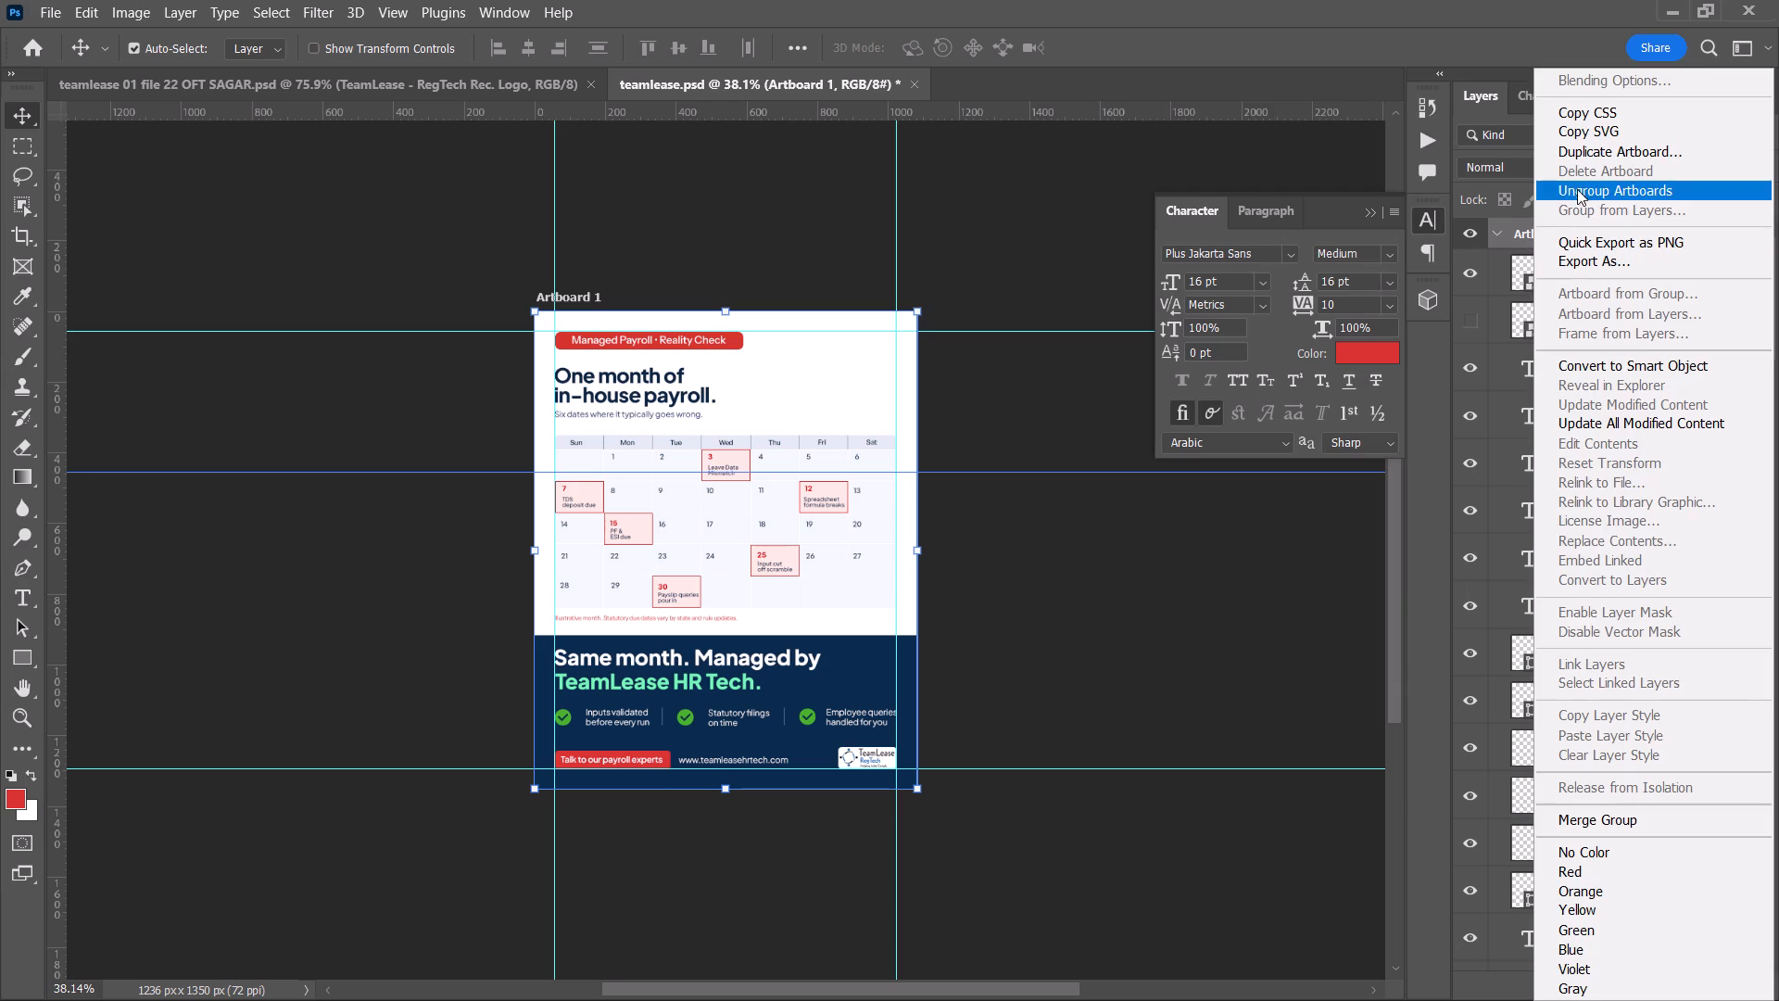
{"action": "left_click", "coordinate": [1583, 244]}
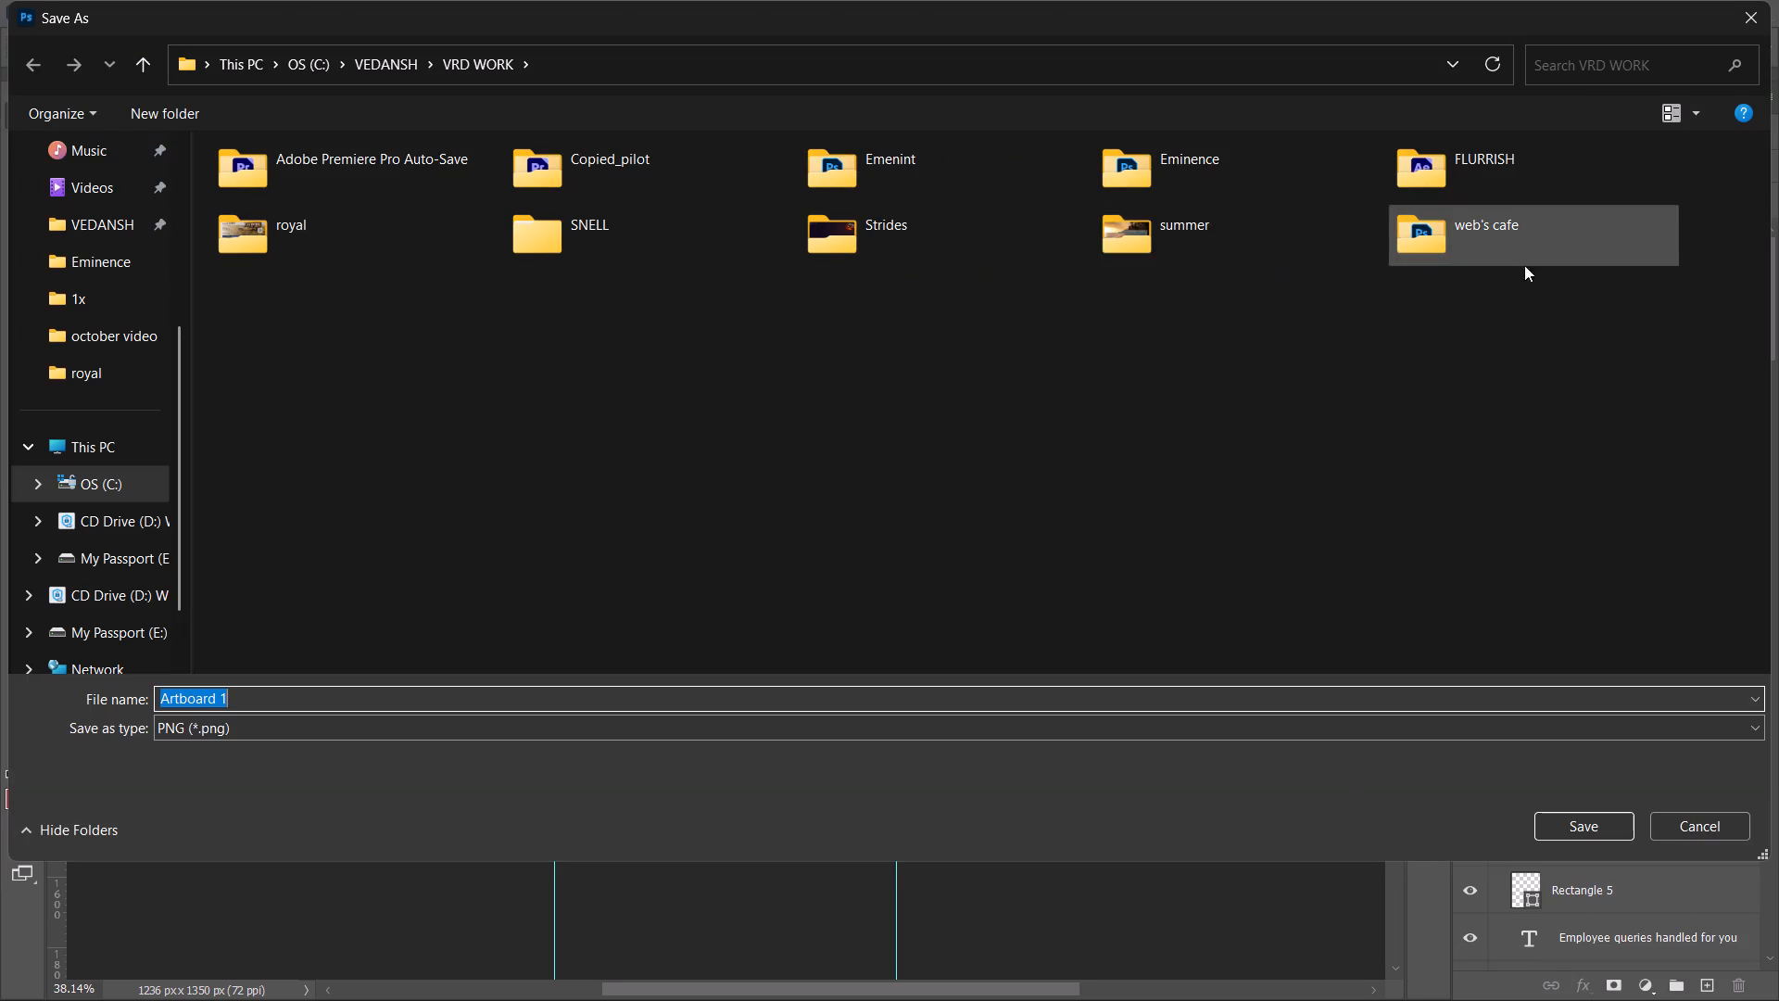
{"action": "left_click", "coordinate": [1565, 819]}
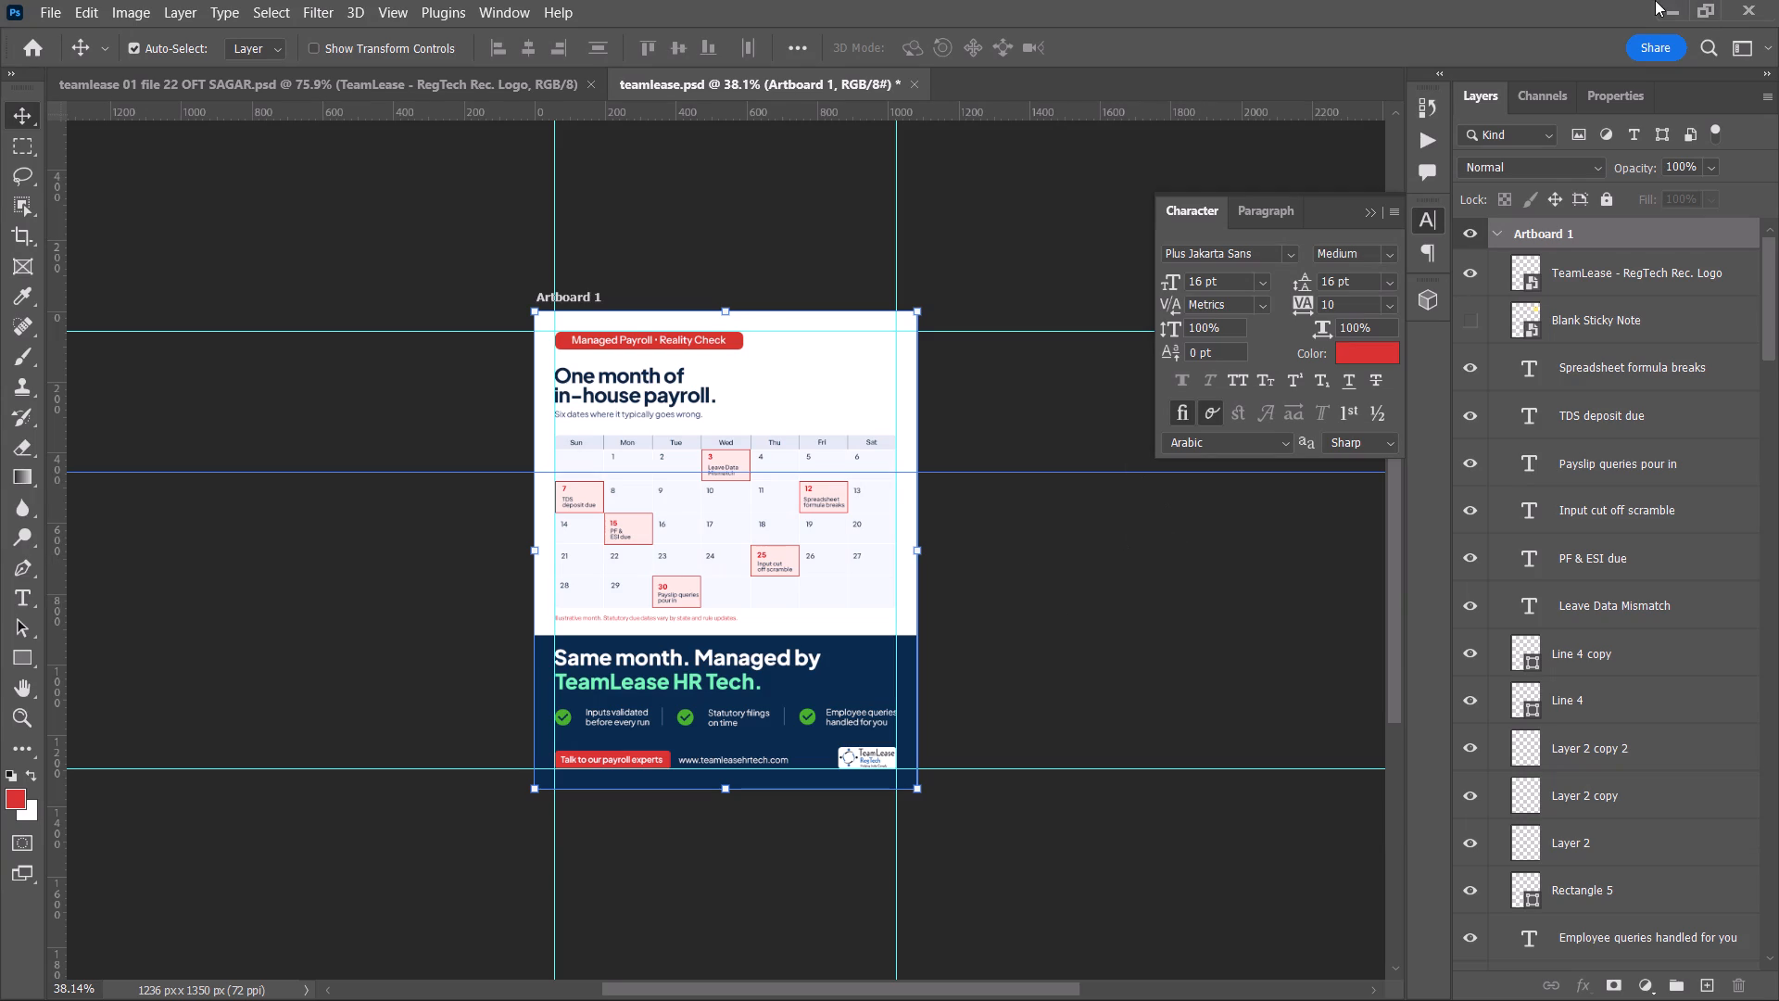
Export Artboard 1 with Export As as a 1080 x 1350 px PNG at 1x scale with transparency.
{"action": "key", "text": "ctrl+alt+shift+w"}
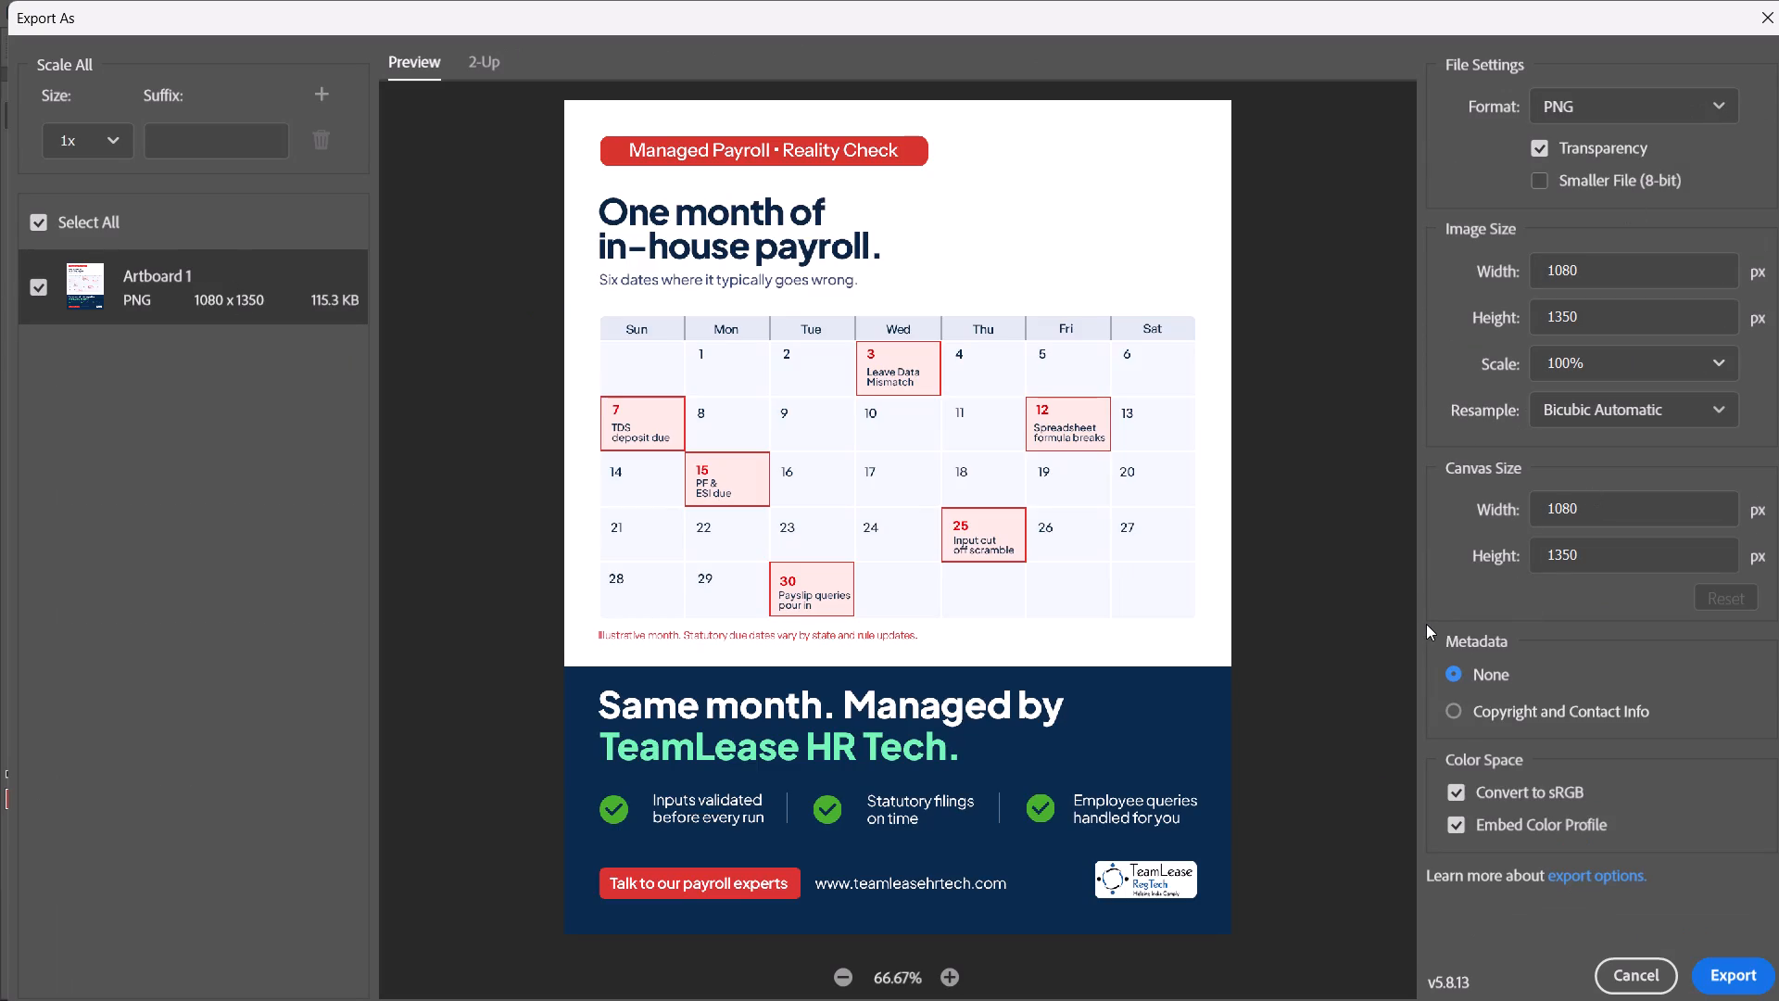
{"action": "left_click", "coordinate": [1723, 969]}
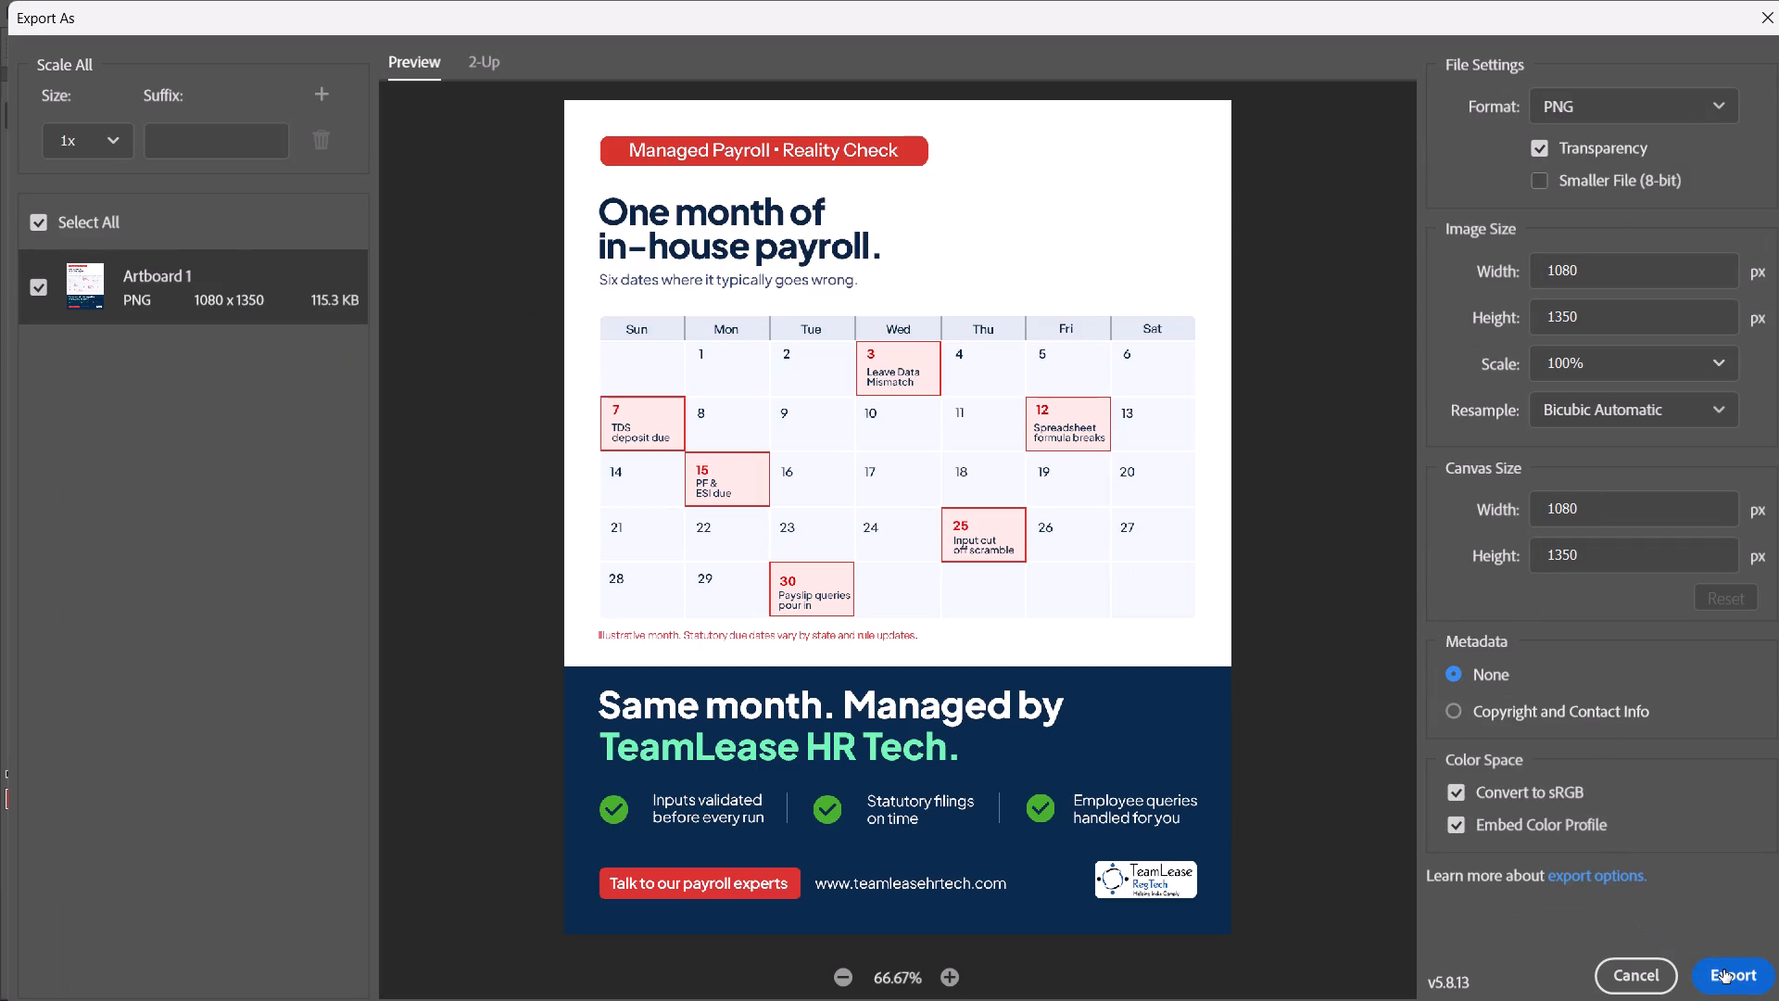
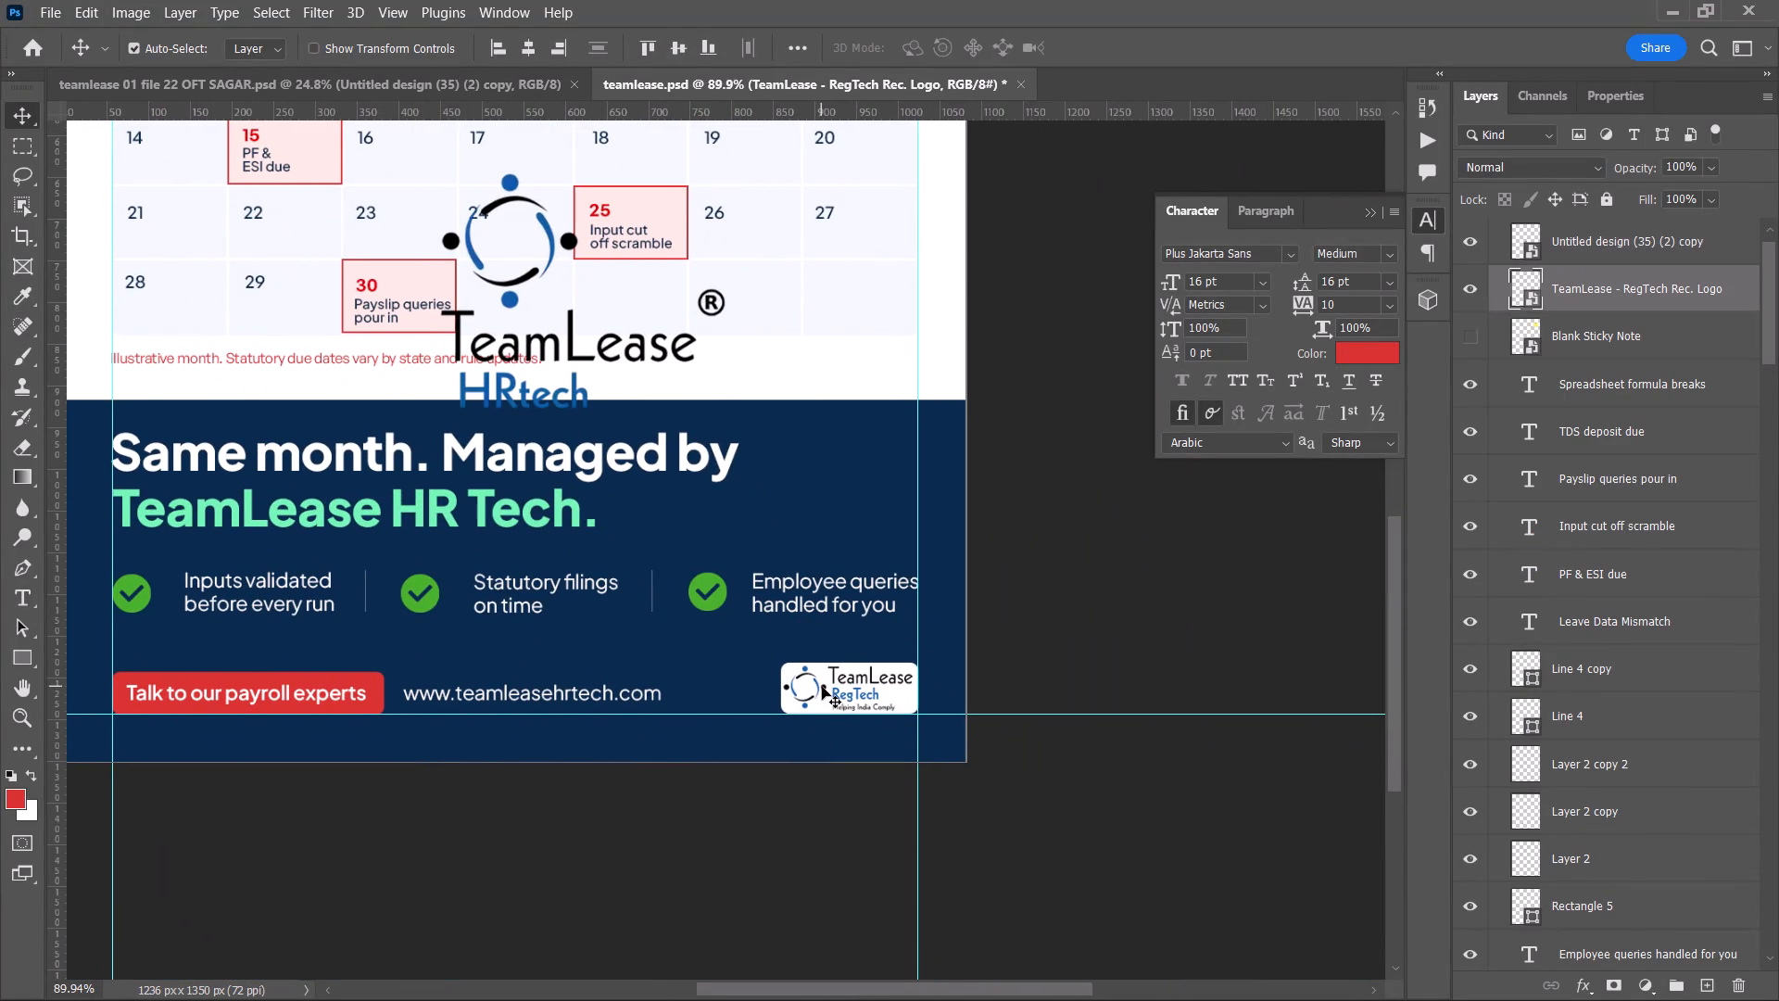
Delete the TeamLease RegTech logo from the white box in the footer.
{"action": "key", "text": "BackSpace"}
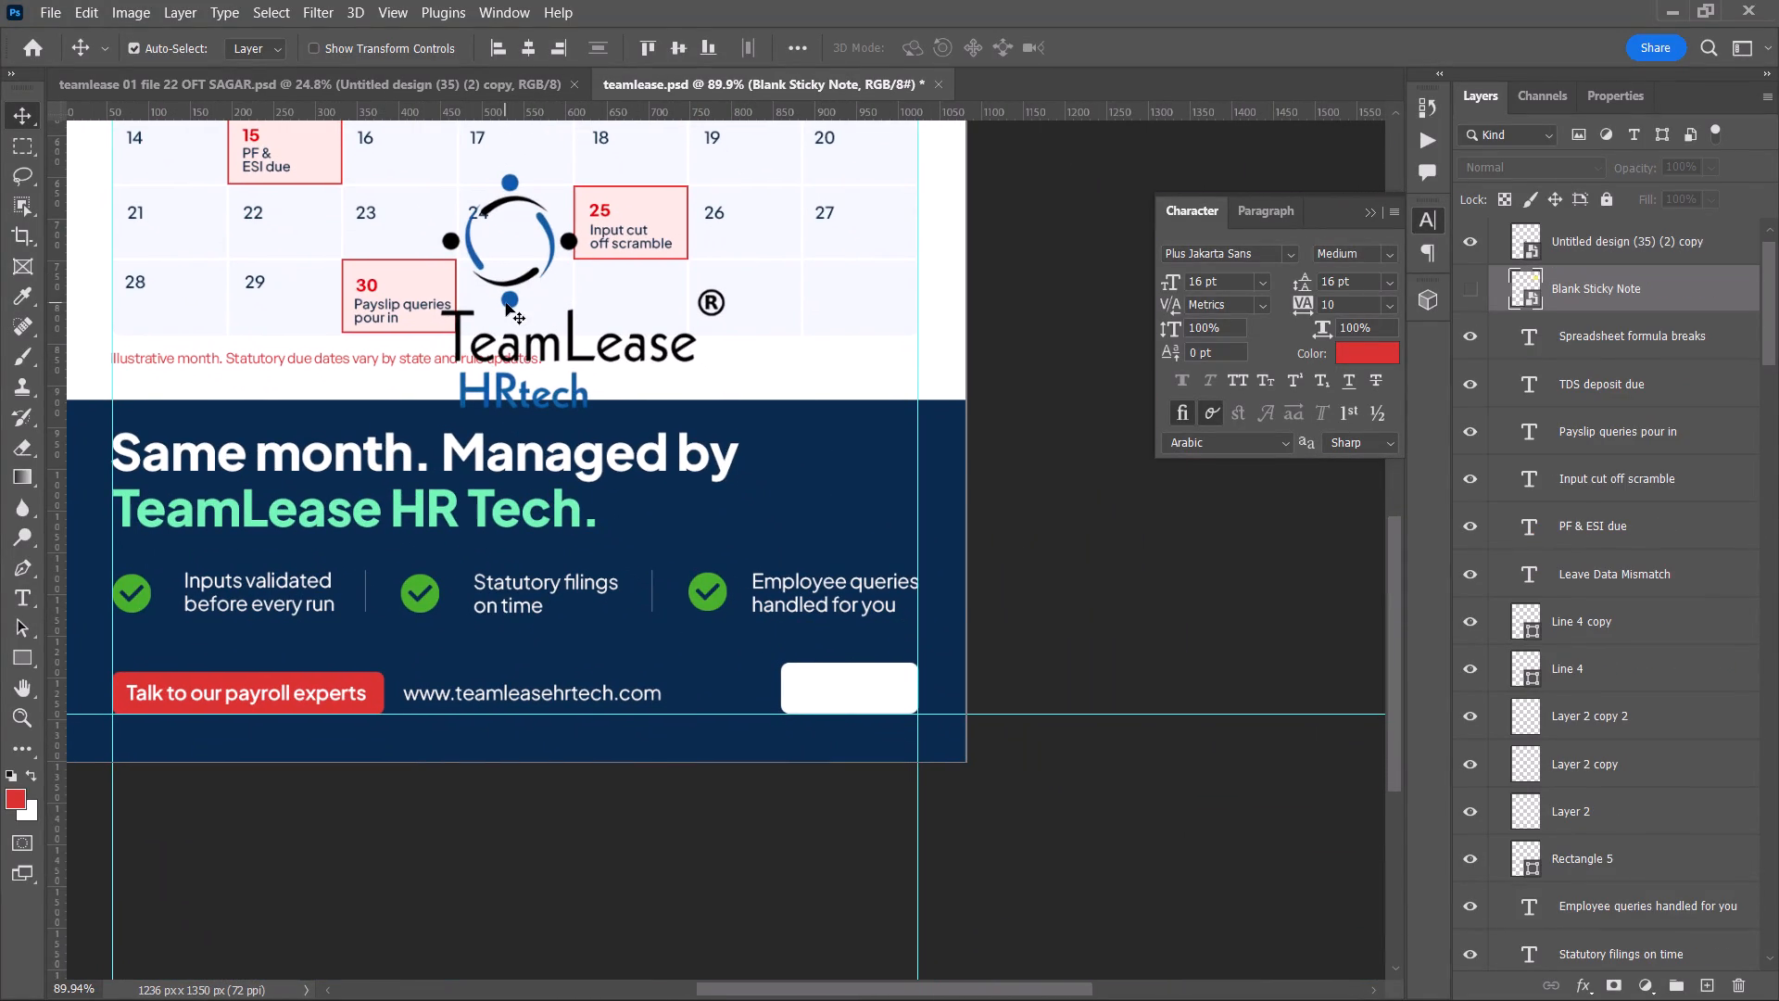
Move the TeamLease HRtech logo down beside the white footer box and convert its layer to a smart object.
{"action": "left_click_drag", "start_coordinate": [506, 303], "coordinate": [789, 621]}
{"action": "right_click", "coordinate": [1619, 248]}
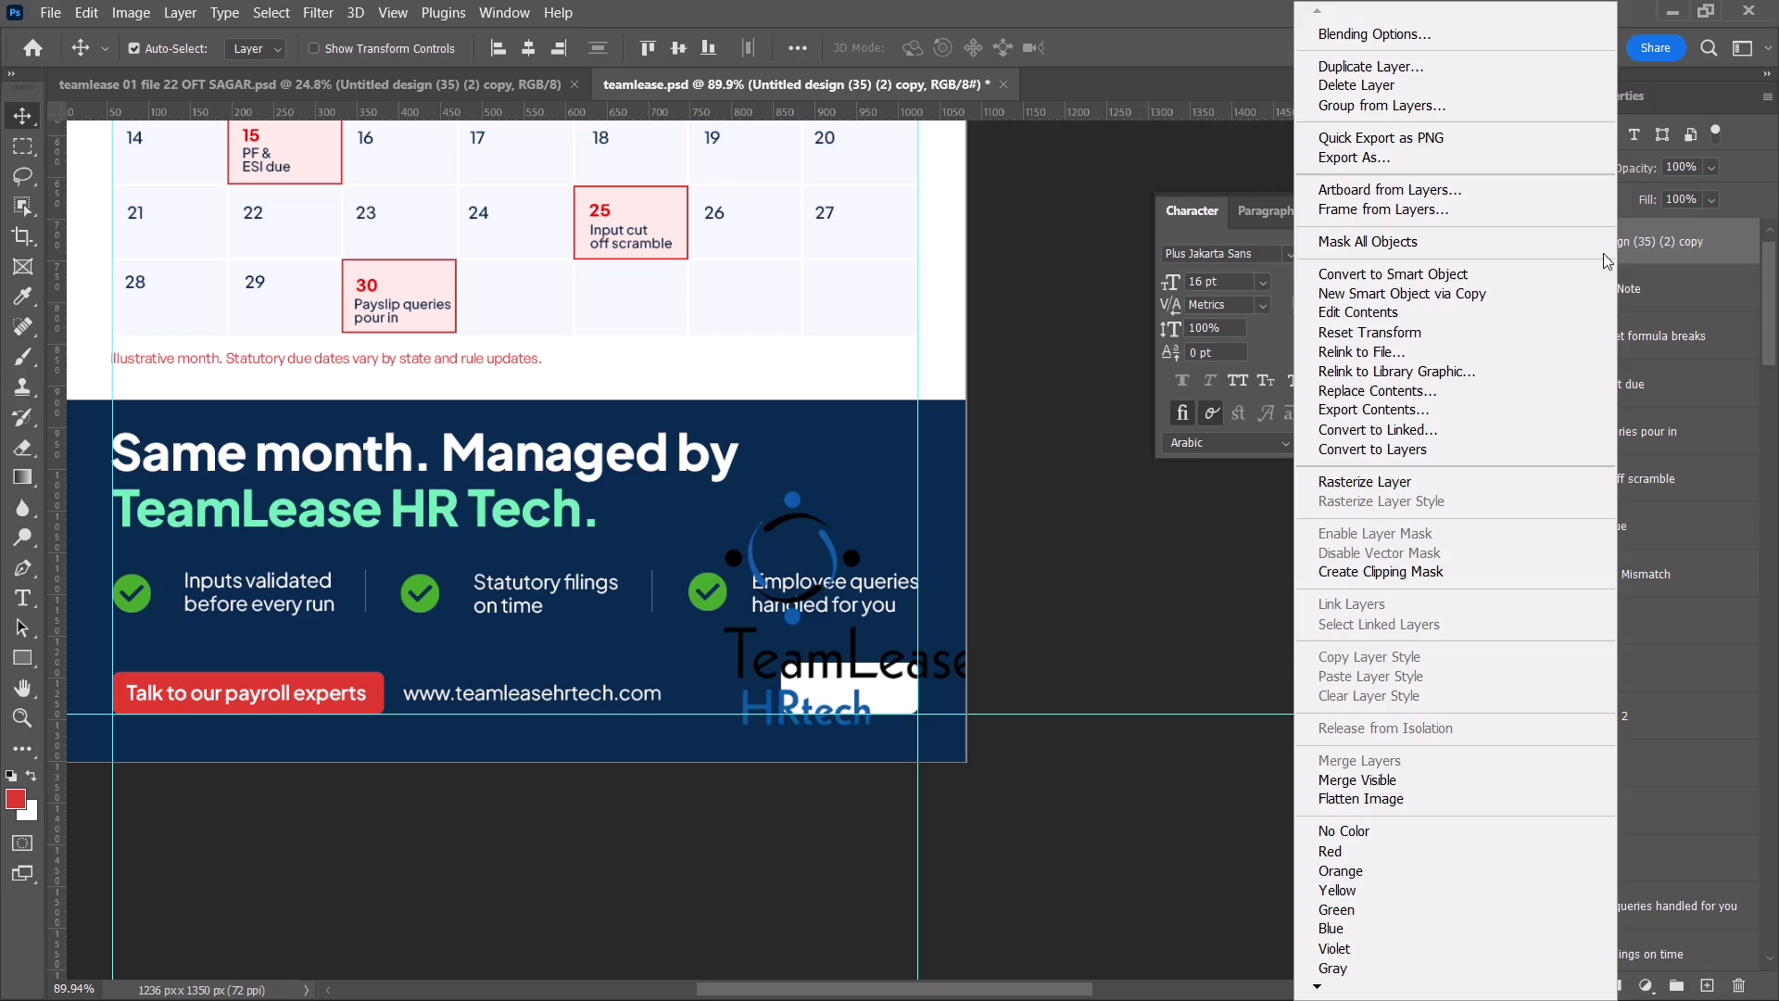
{"action": "left_click", "coordinate": [1473, 283]}
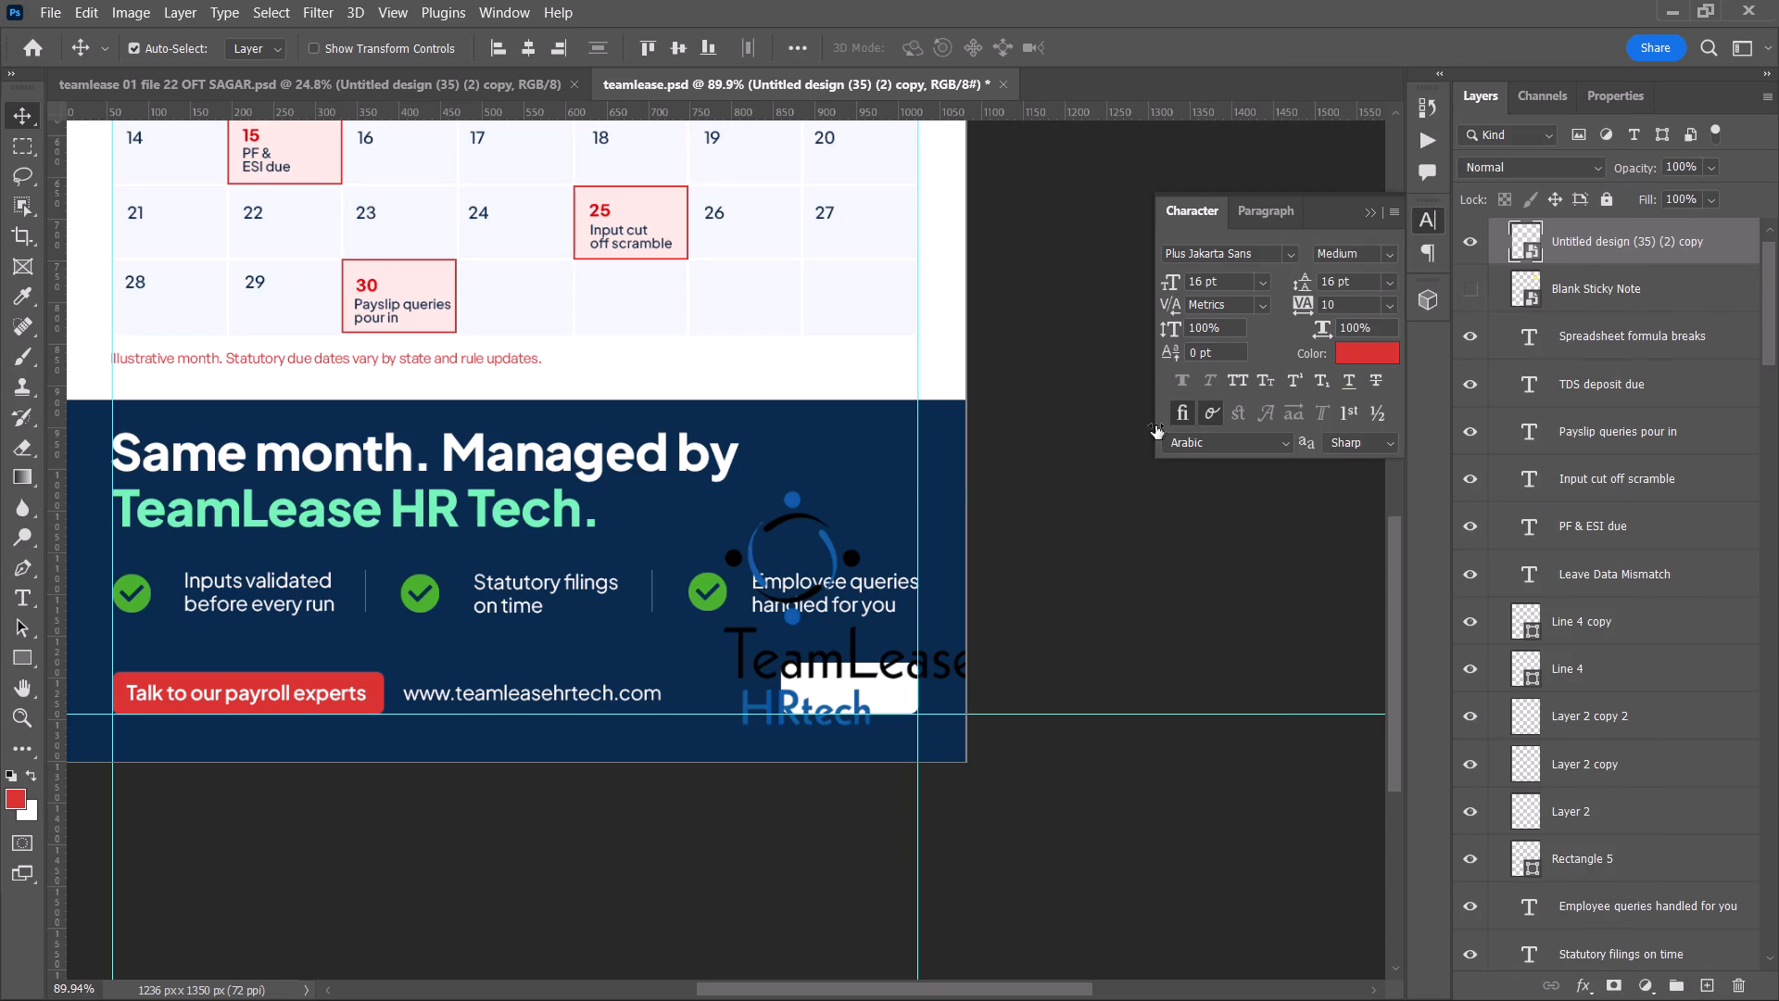
Scale the HRtech logo down to roughly a quarter of its size and place it over the white footer box.
{"action": "key", "text": "ctrl+t"}
{"action": "left_click_drag", "start_coordinate": [869, 488], "coordinate": [857, 629]}
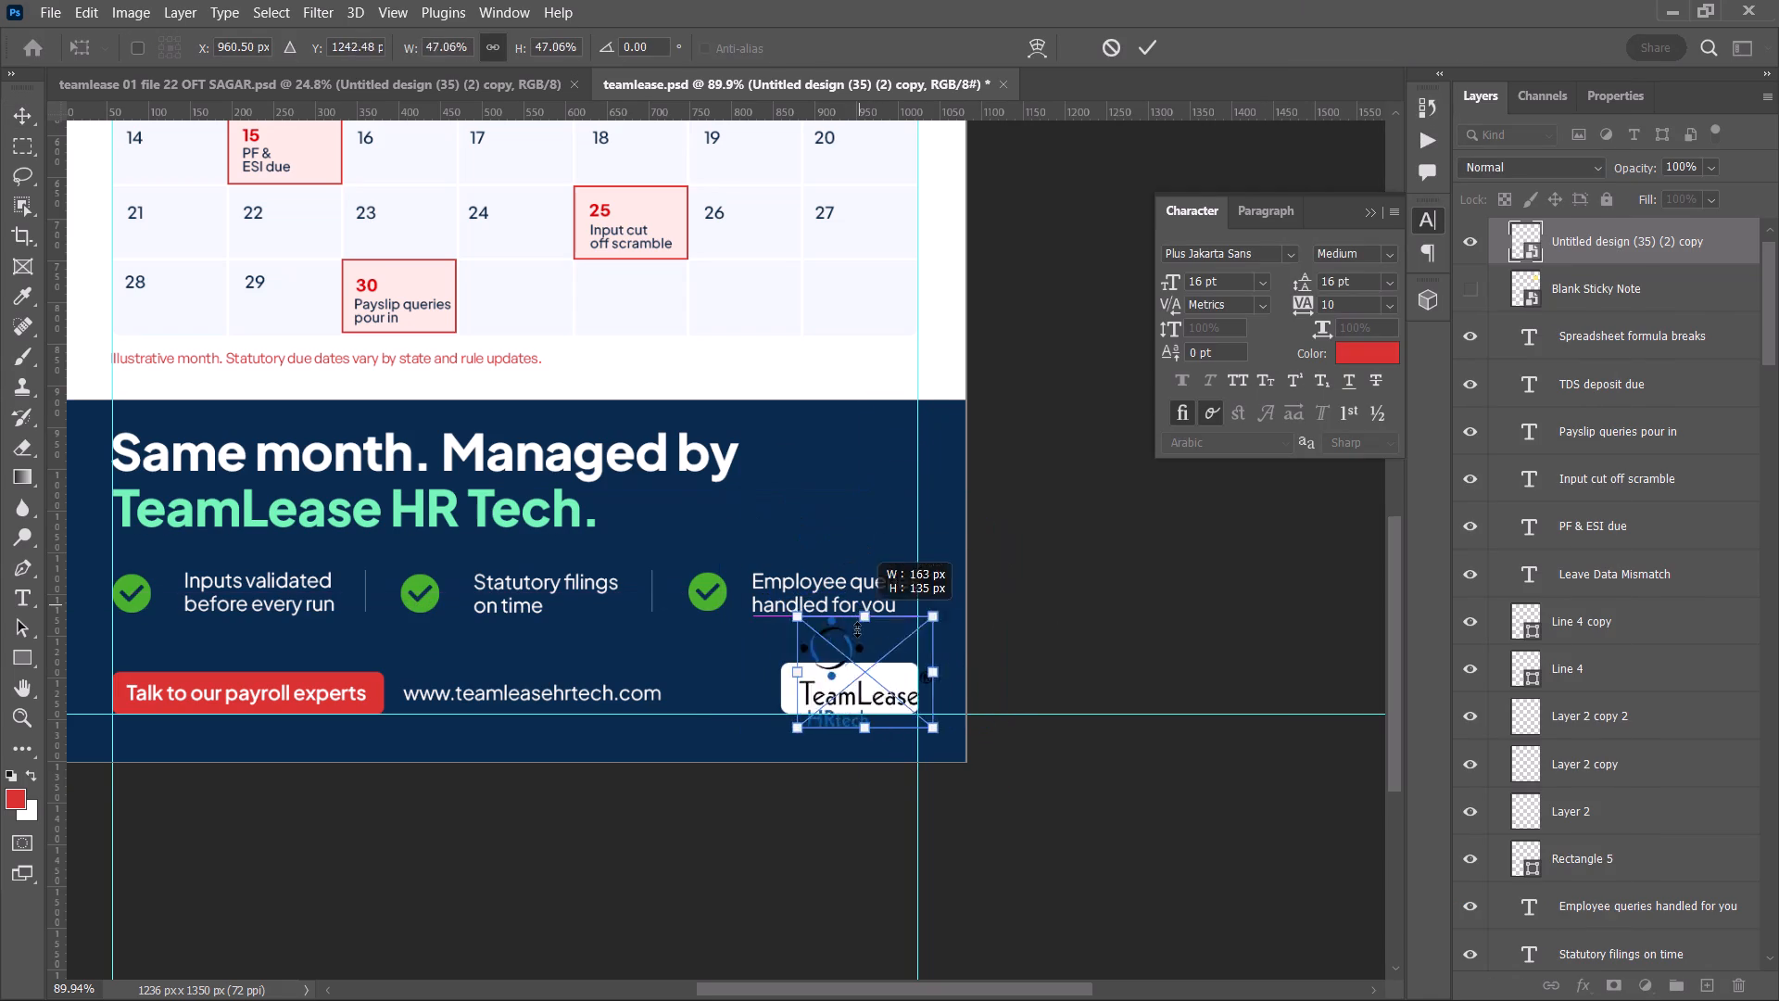
{"action": "left_click_drag", "start_coordinate": [857, 629], "coordinate": [856, 677]}
{"action": "scroll", "coordinate": [856, 706], "scroll_direction": "up", "scroll_amount": 11, "text": "alt"}
{"action": "left_click_drag", "start_coordinate": [840, 694], "coordinate": [821, 656]}
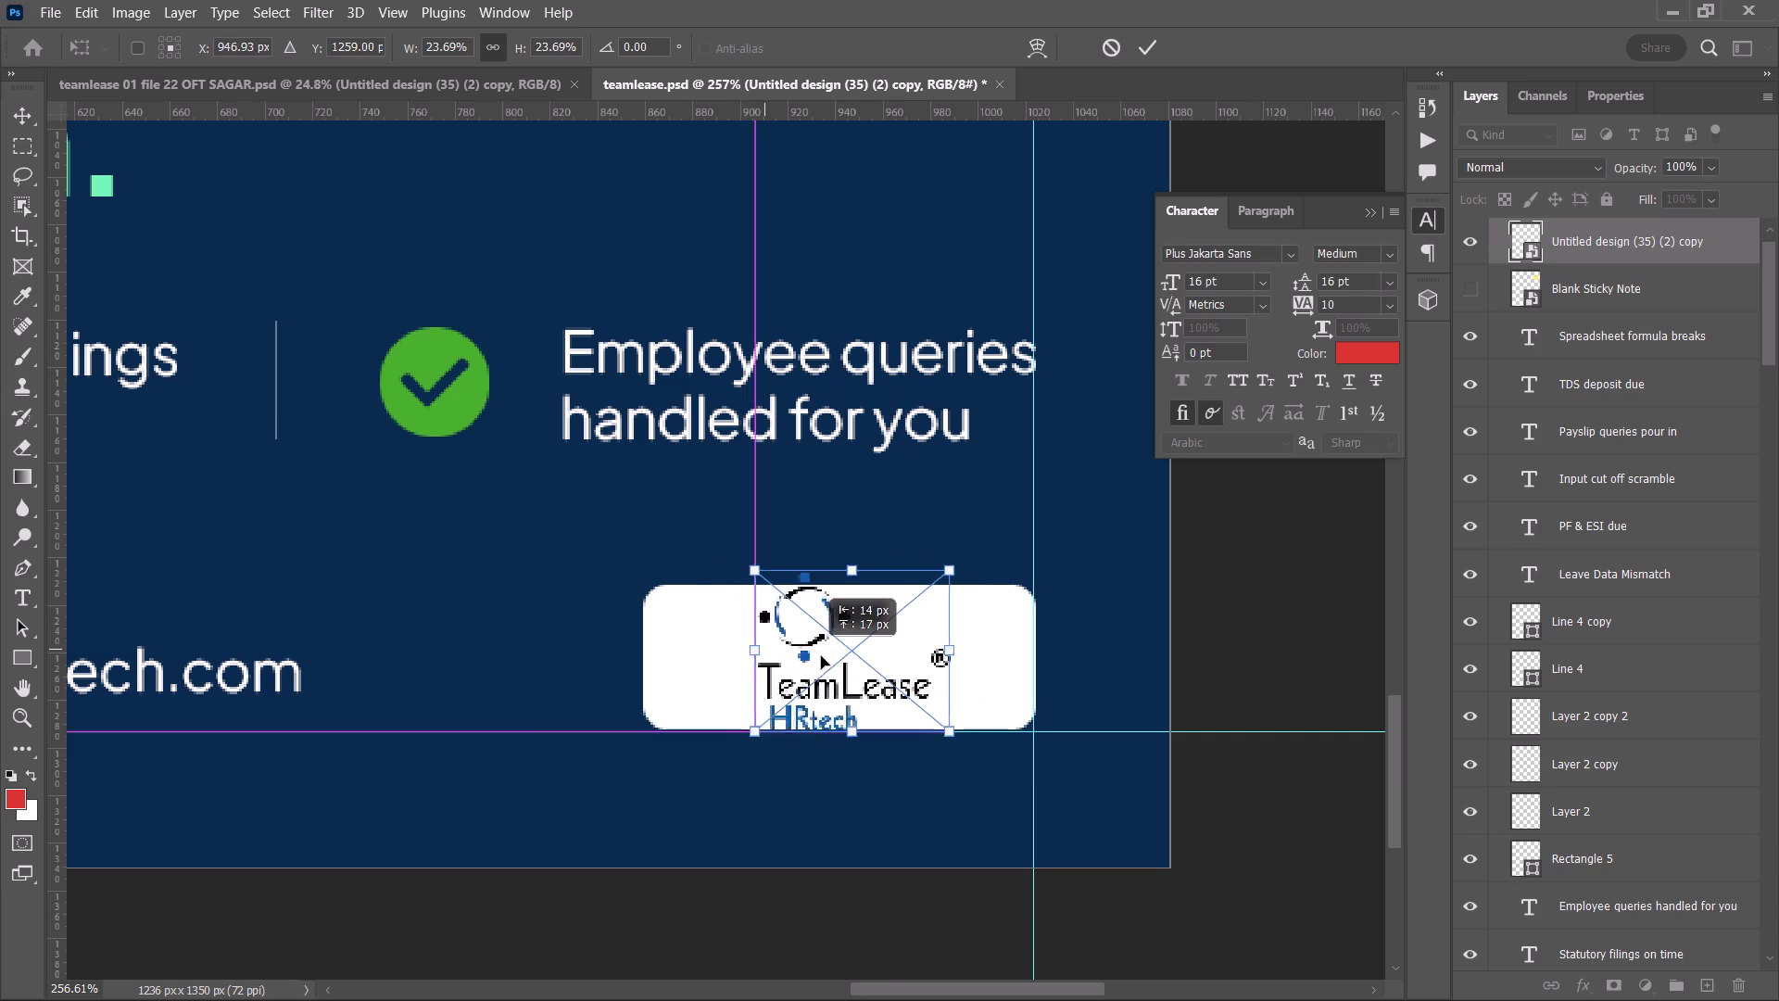
{"action": "left_click_drag", "start_coordinate": [821, 656], "coordinate": [867, 640]}
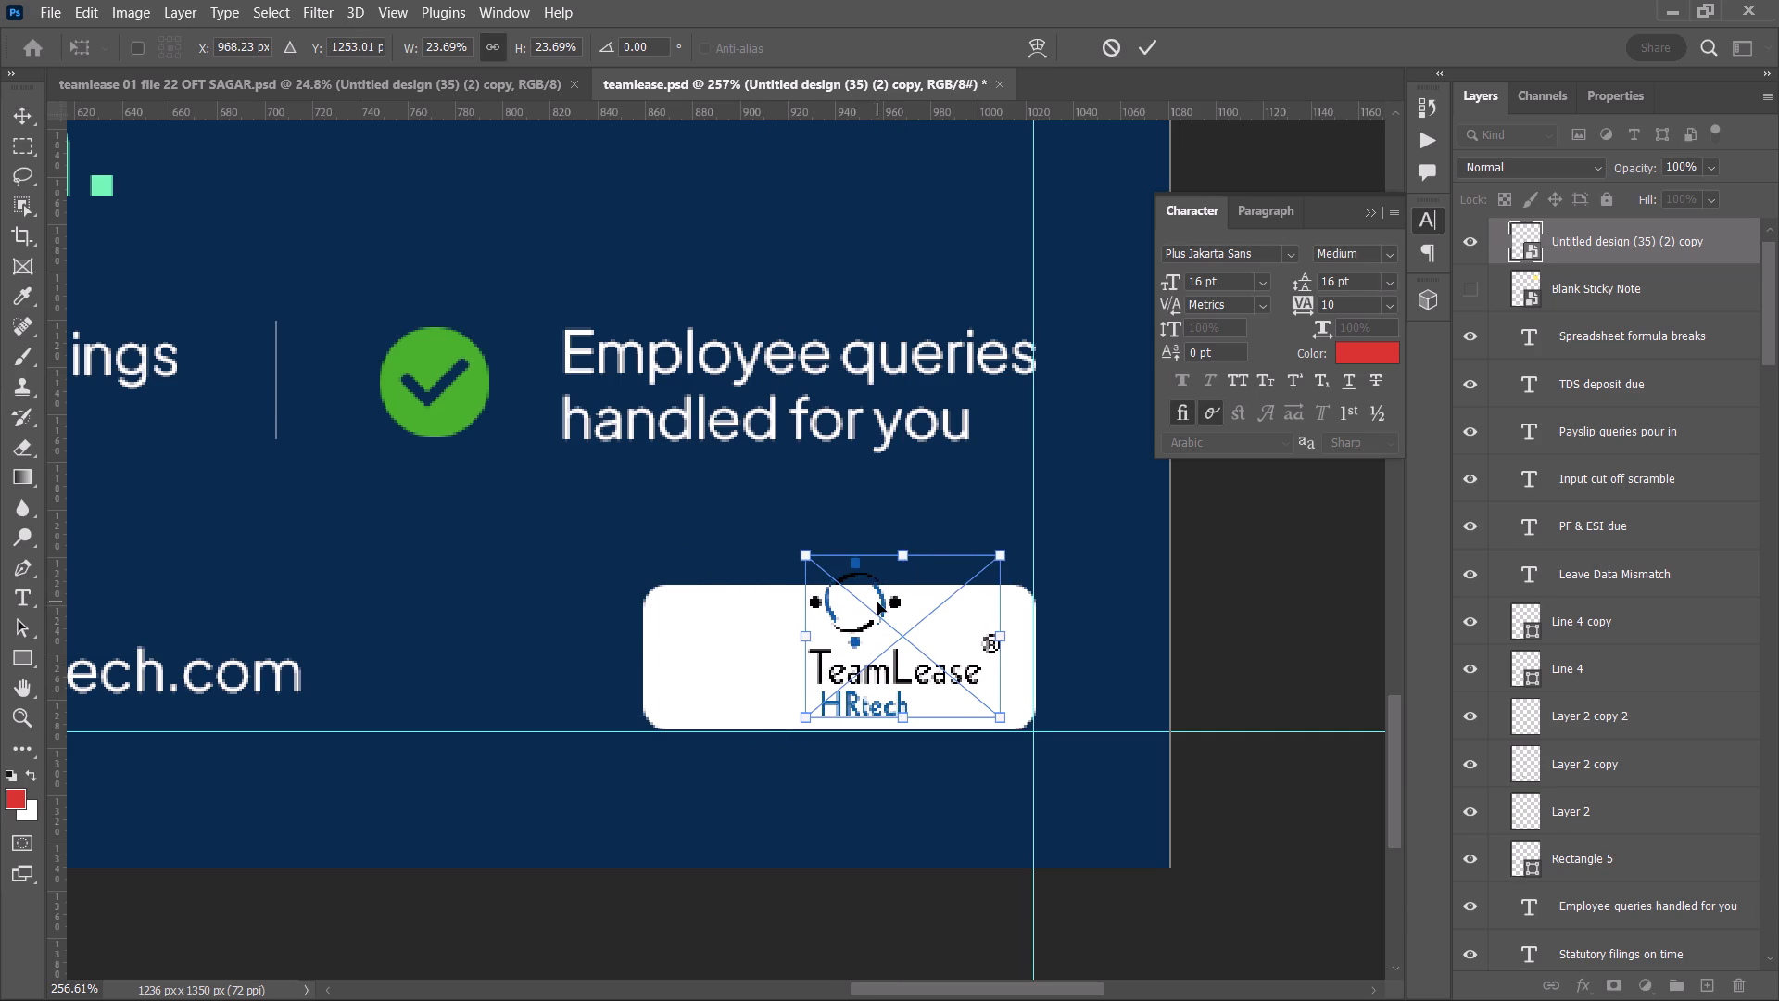
{"action": "left_click_drag", "start_coordinate": [898, 559], "coordinate": [898, 550]}
{"action": "left_click", "coordinate": [1143, 37]}
Reshape the white box behind the logo to about 88 px high and 68% width, with its outer edges on the margin guides.
{"action": "left_click", "coordinate": [781, 638]}
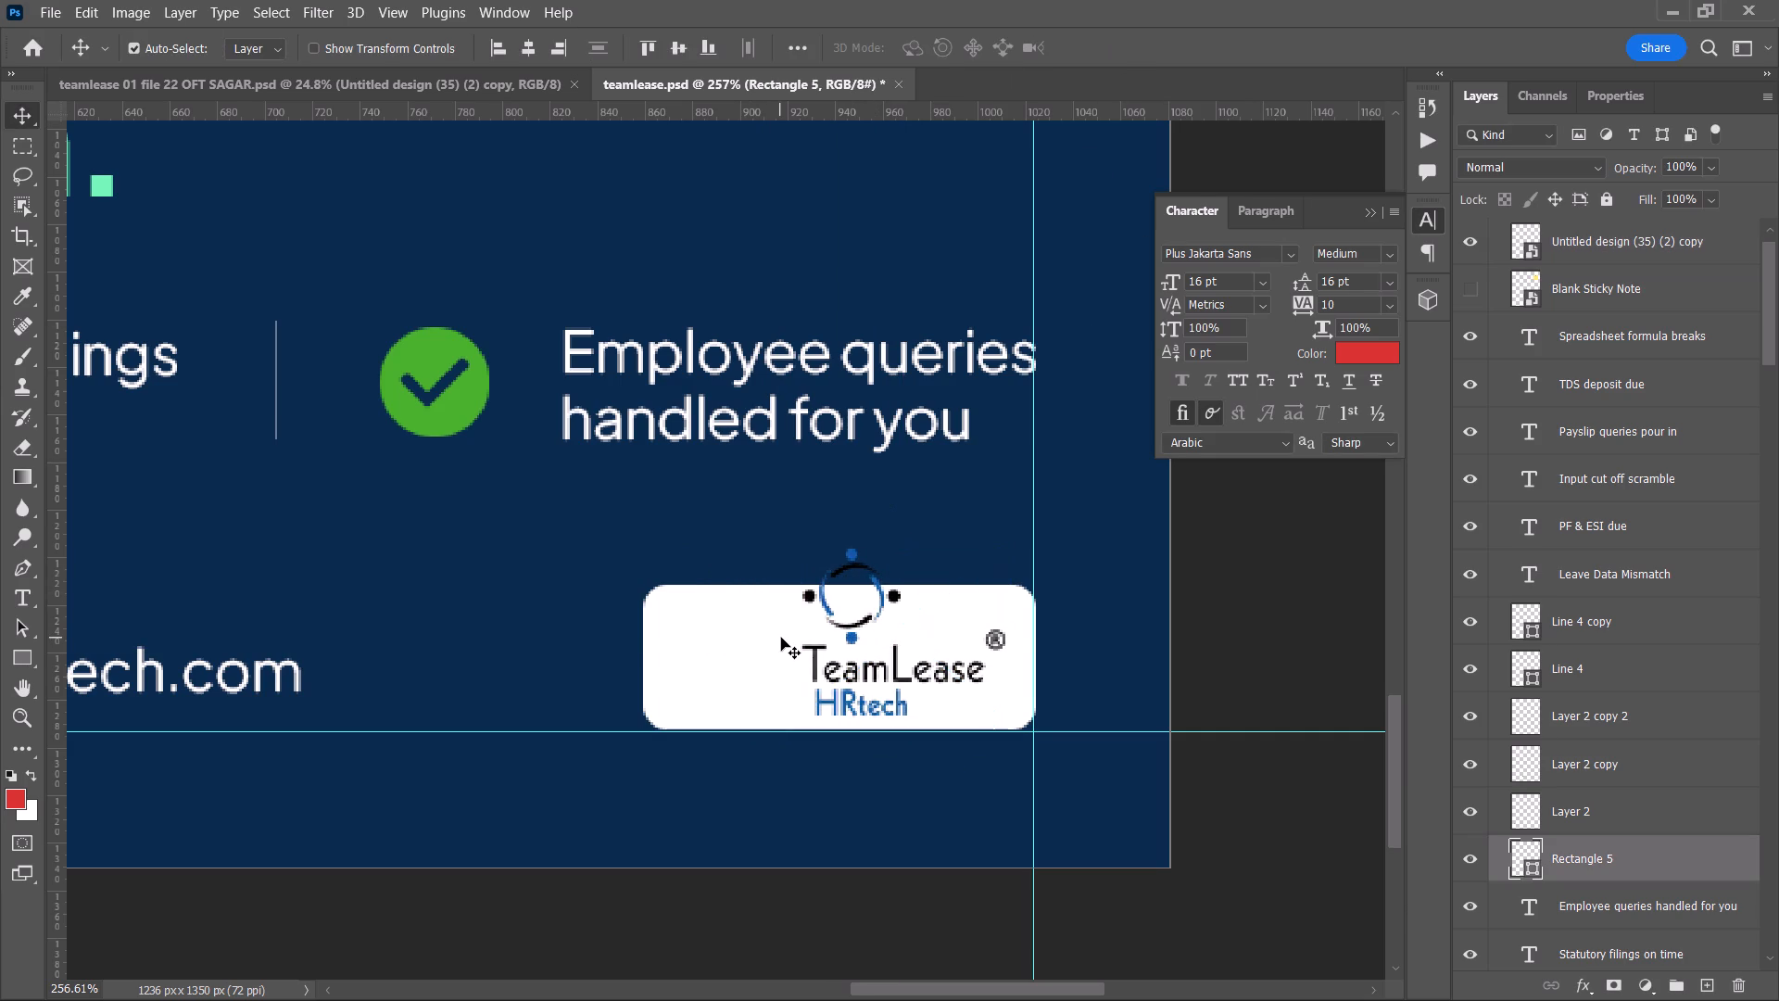
{"action": "key", "text": "ctrl+t"}
{"action": "left_click_drag", "start_coordinate": [847, 584], "coordinate": [850, 531], "text": "shift"}
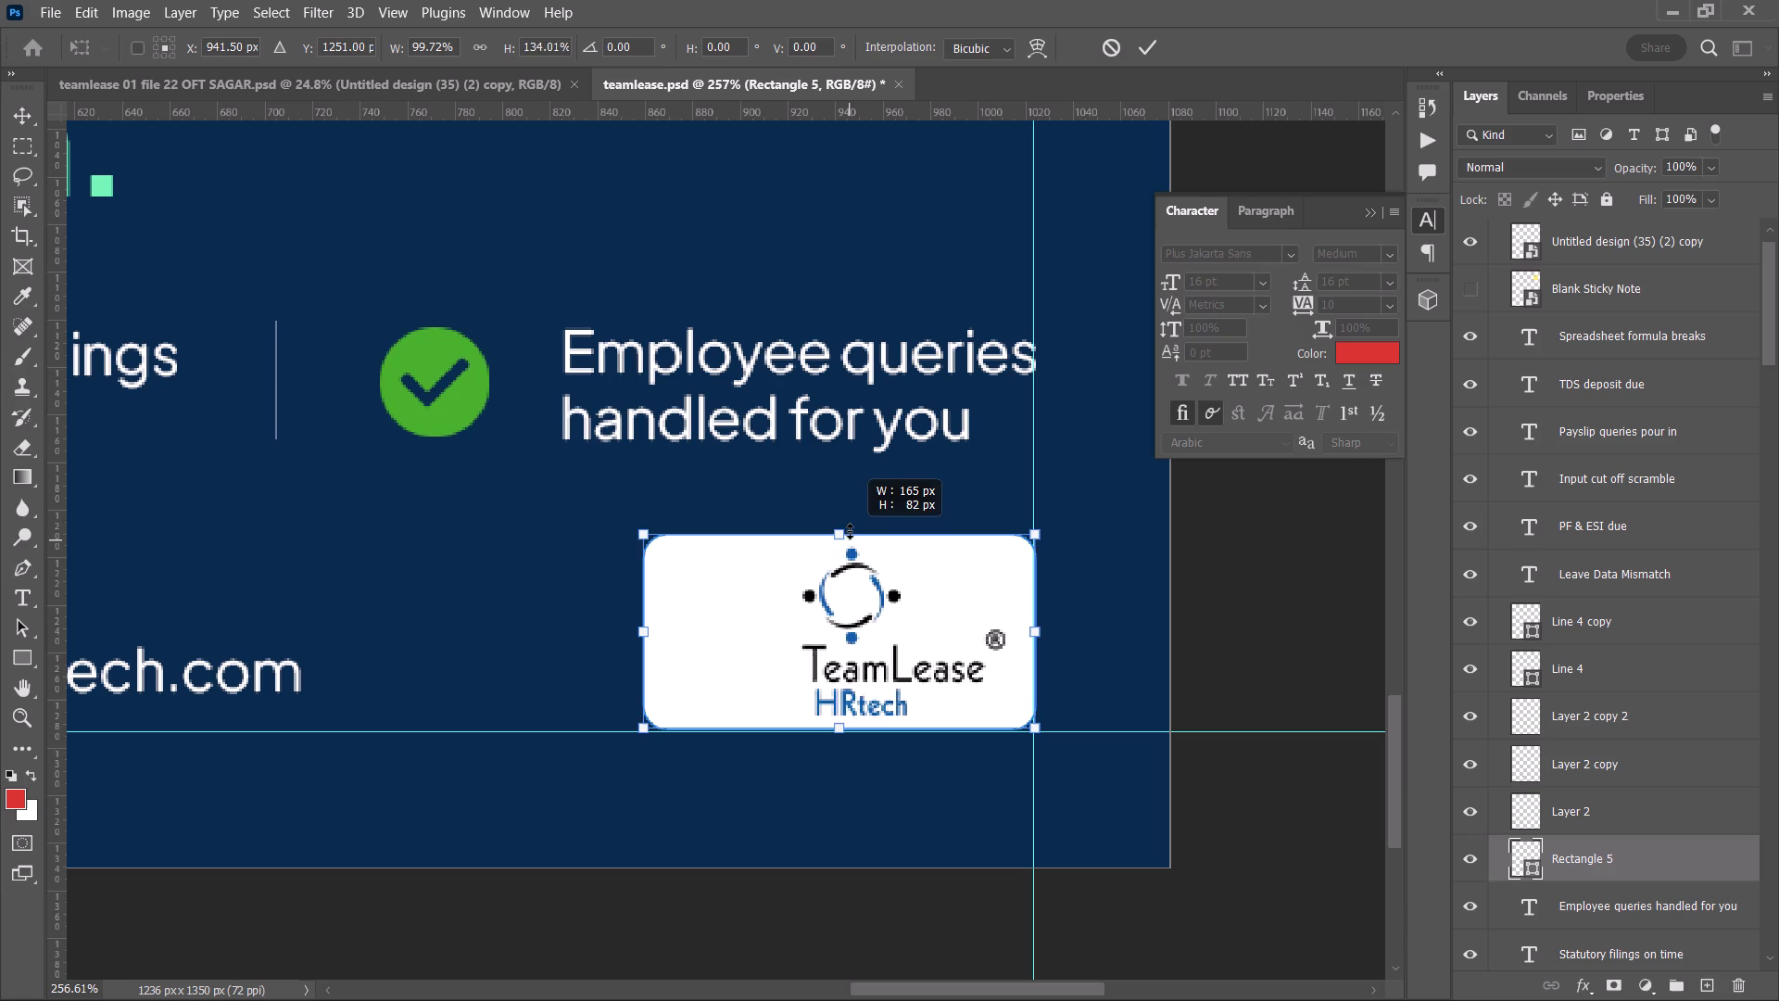
{"action": "left_click_drag", "start_coordinate": [850, 531], "coordinate": [848, 519], "text": "shift"}
{"action": "left_click_drag", "start_coordinate": [645, 624], "coordinate": [742, 643], "text": "shift"}
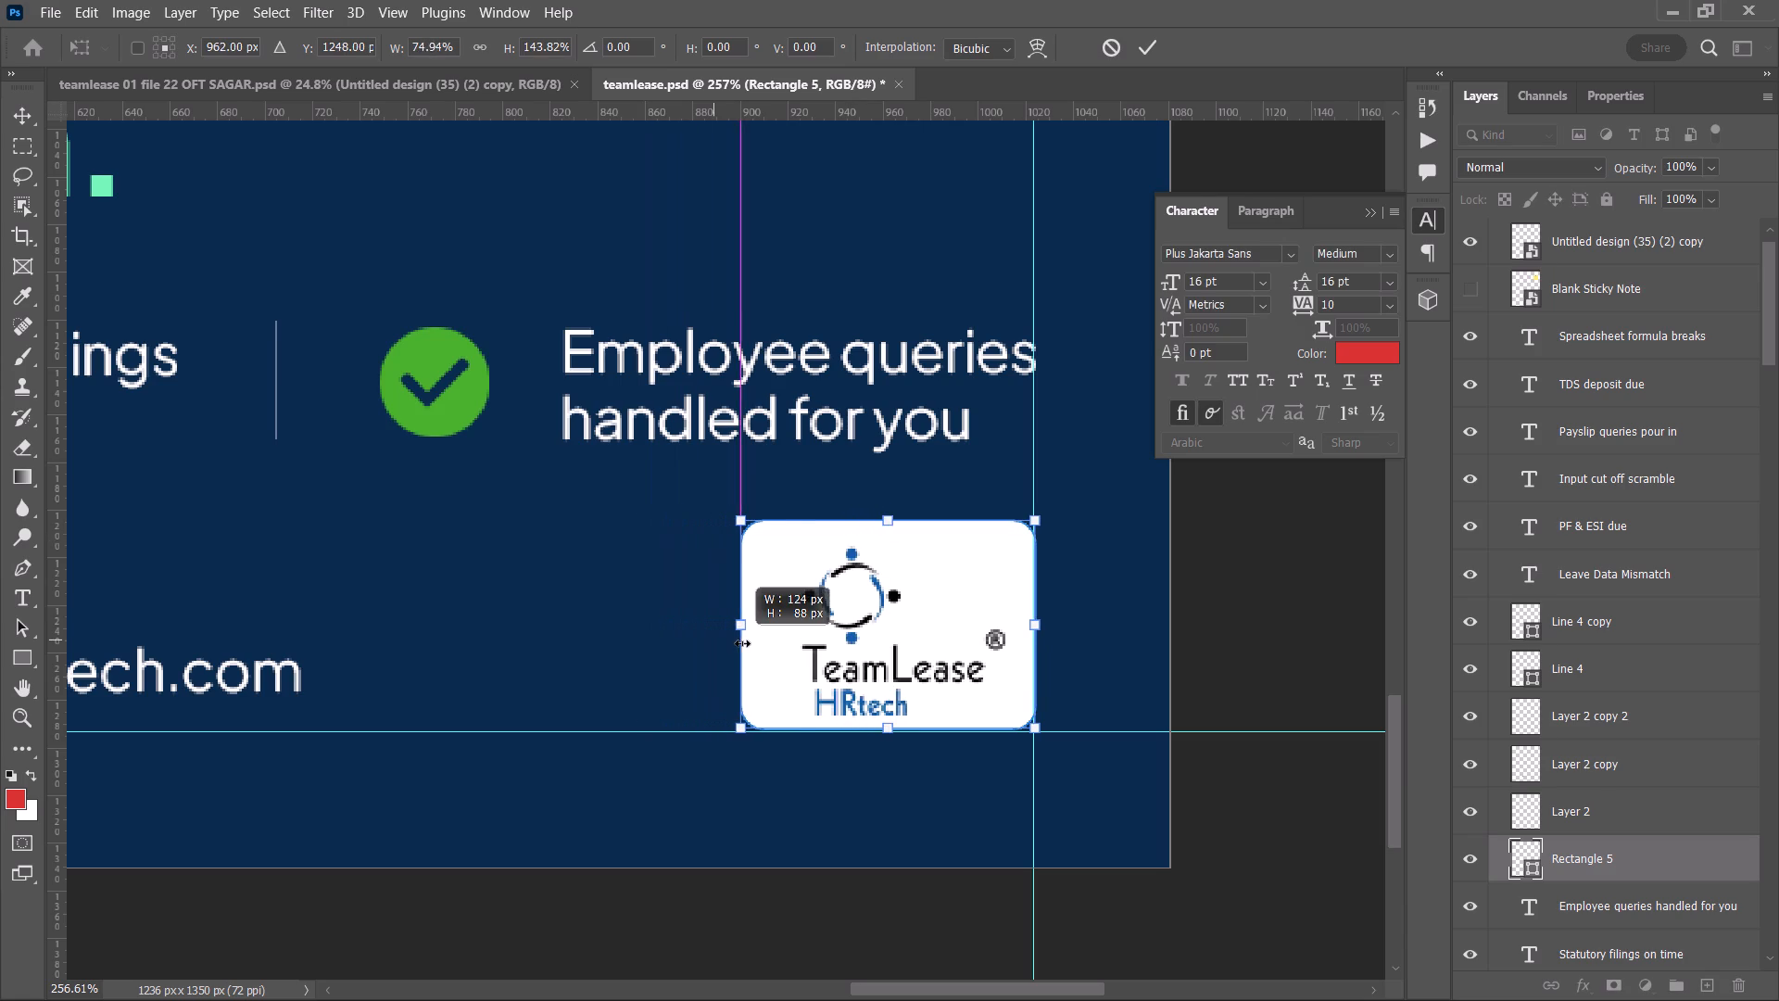
{"action": "left_click_drag", "start_coordinate": [742, 643], "coordinate": [775, 651], "text": "shift"}
{"action": "left_click", "coordinate": [850, 644]}
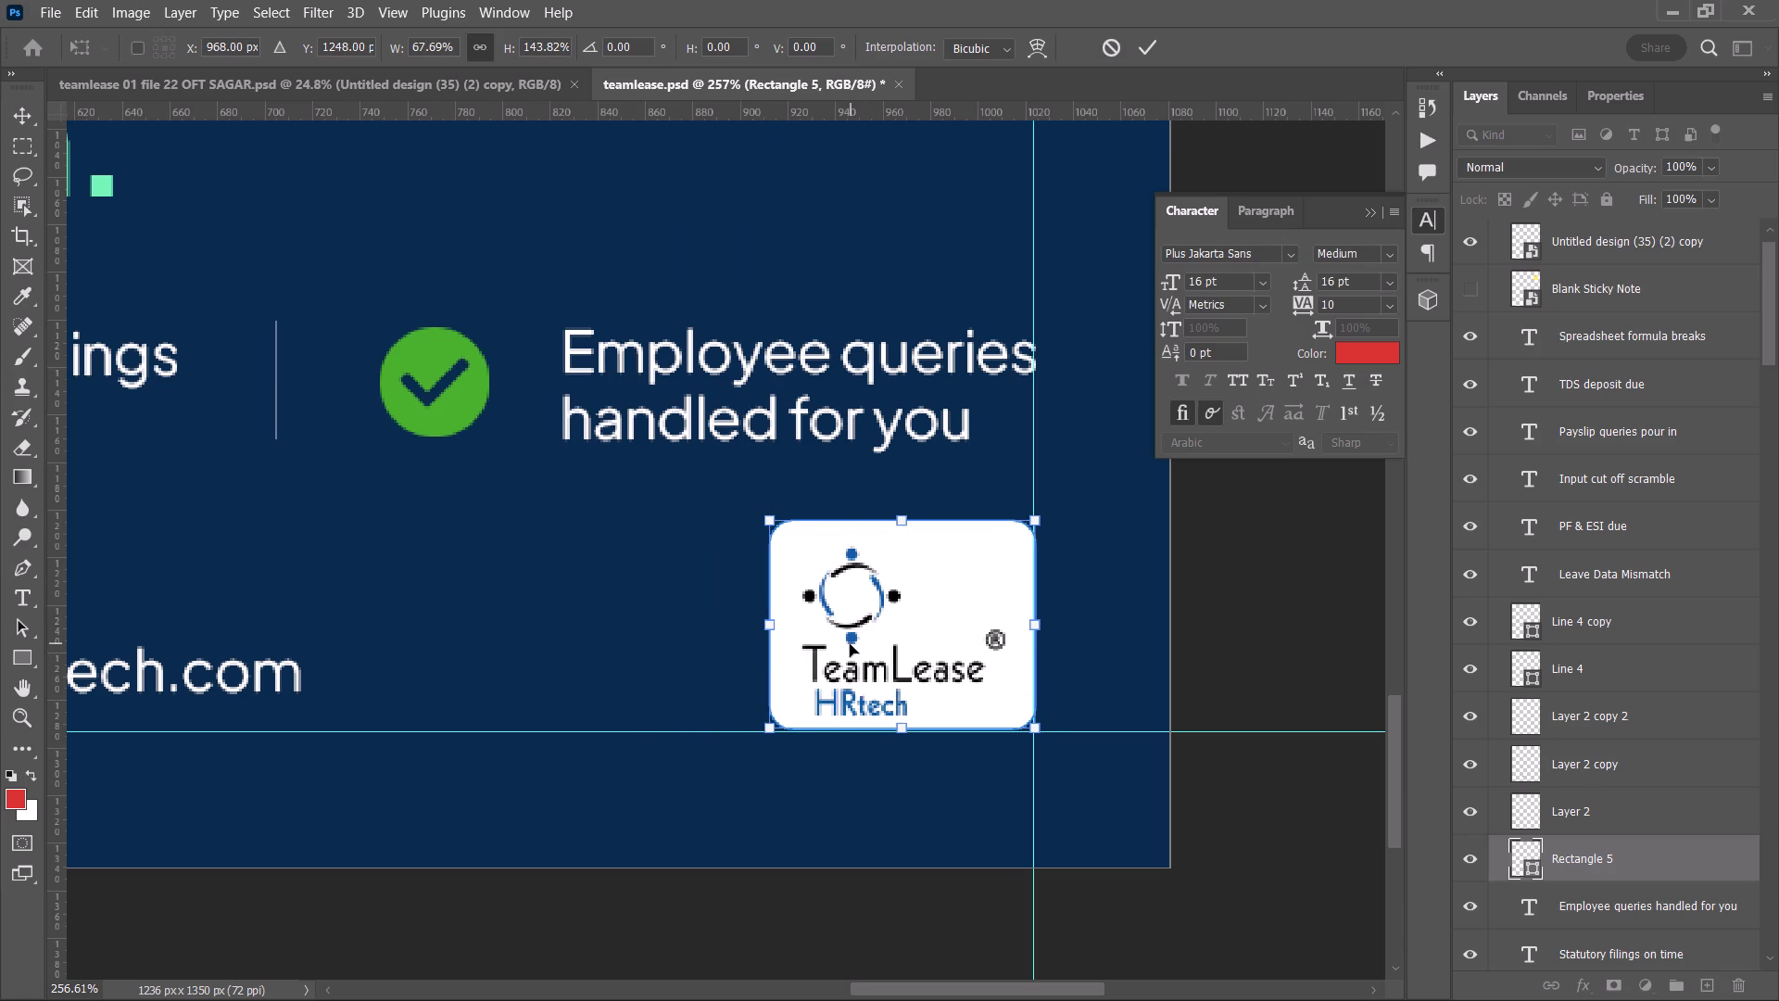
{"action": "left_click", "coordinate": [1151, 37]}
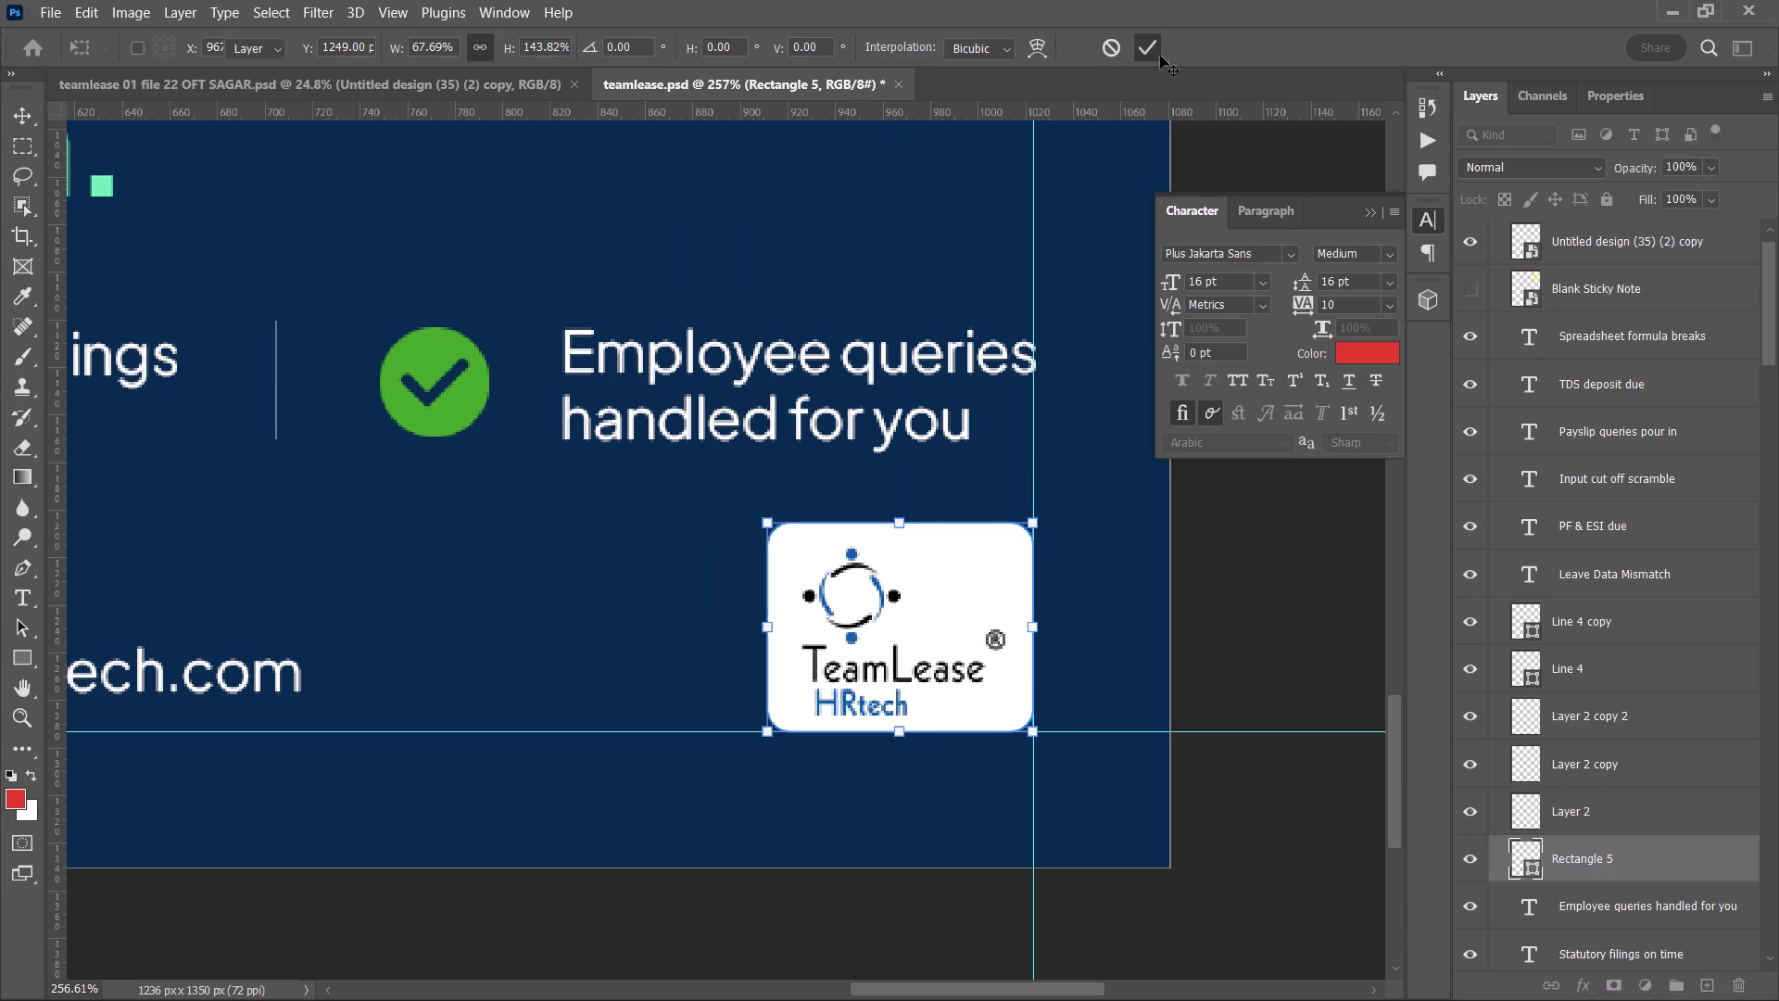
Center the HRtech logo horizontally and vertically with the white box, then deselect the layers.
{"action": "left_click", "coordinate": [1643, 231], "text": "ctrl"}
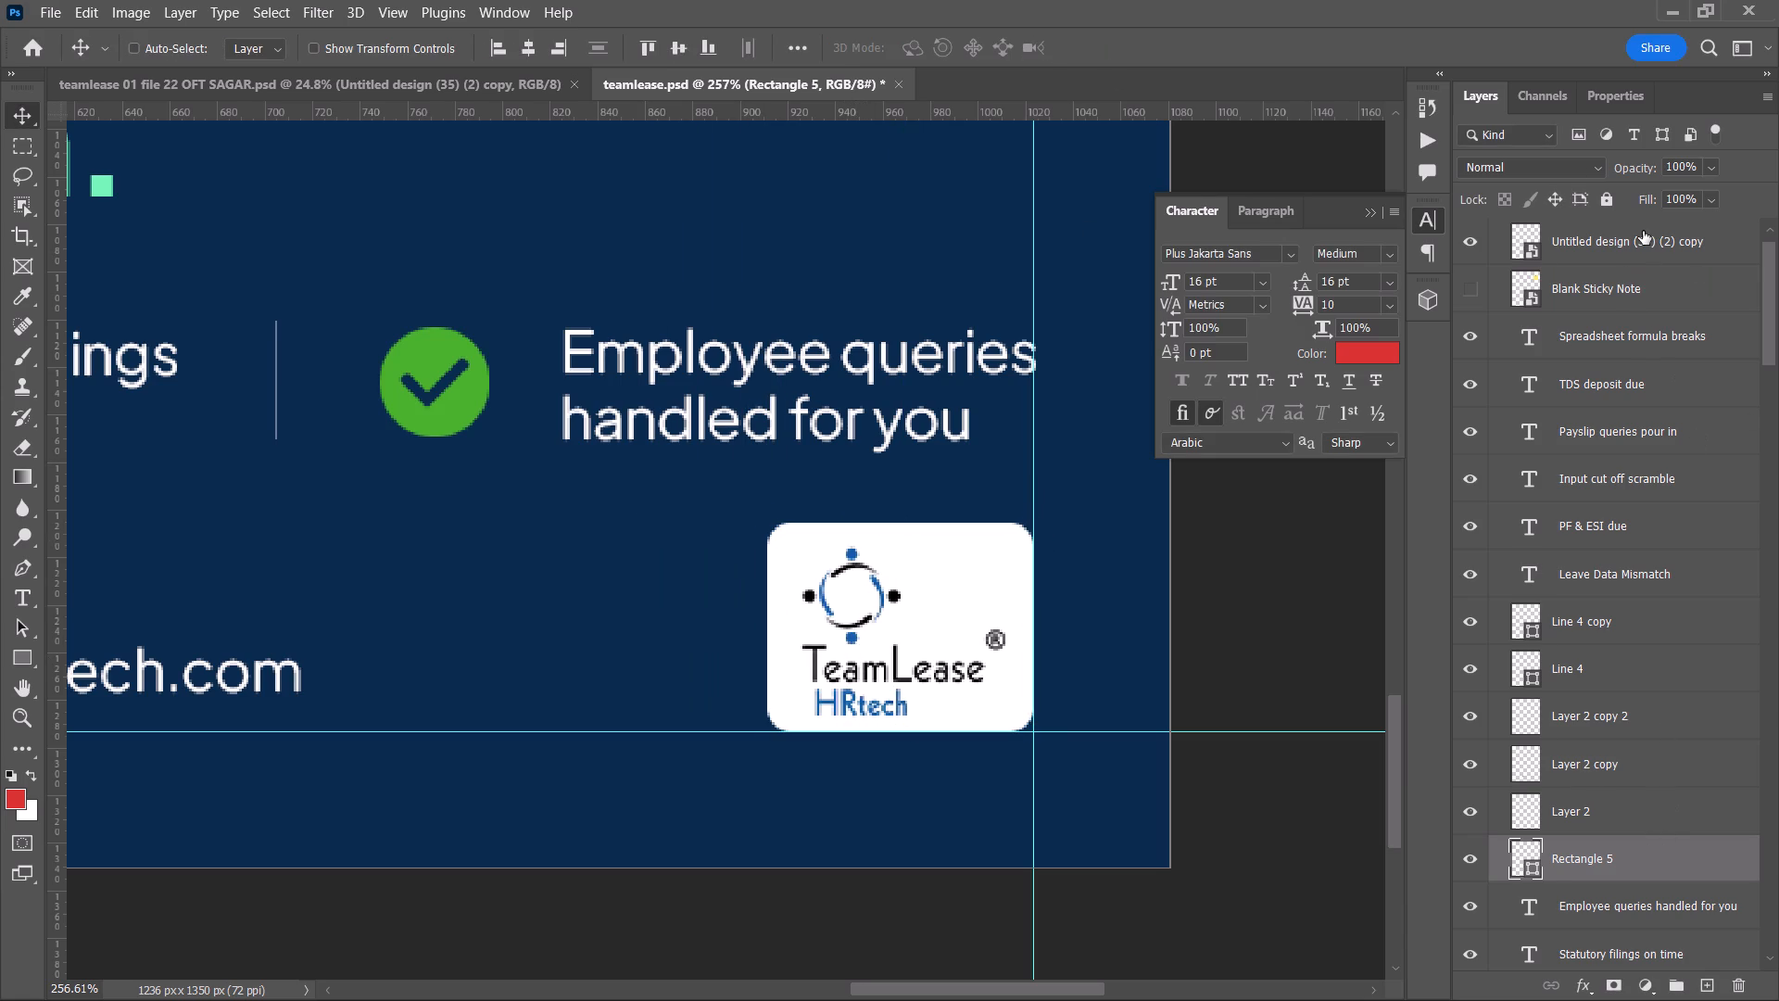
{"action": "scroll", "coordinate": [1652, 256], "scroll_direction": "up", "scroll_amount": 5}
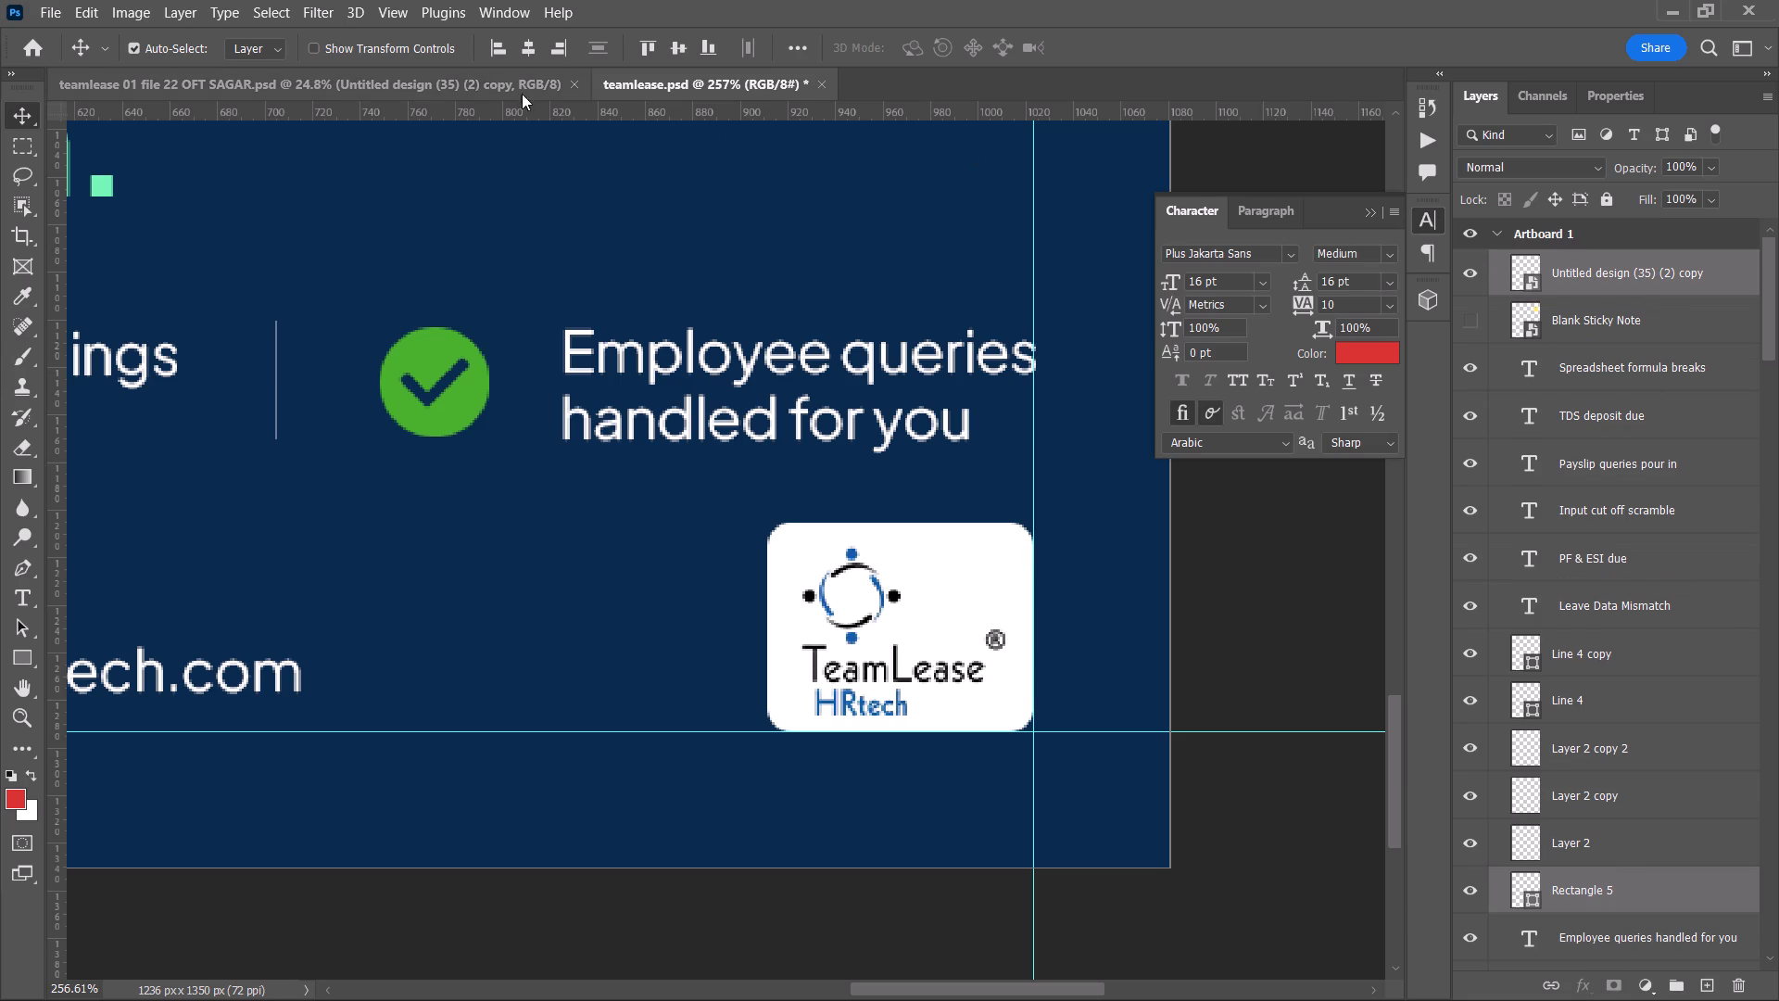
{"action": "left_click", "coordinate": [524, 48]}
{"action": "left_click", "coordinate": [668, 54]}
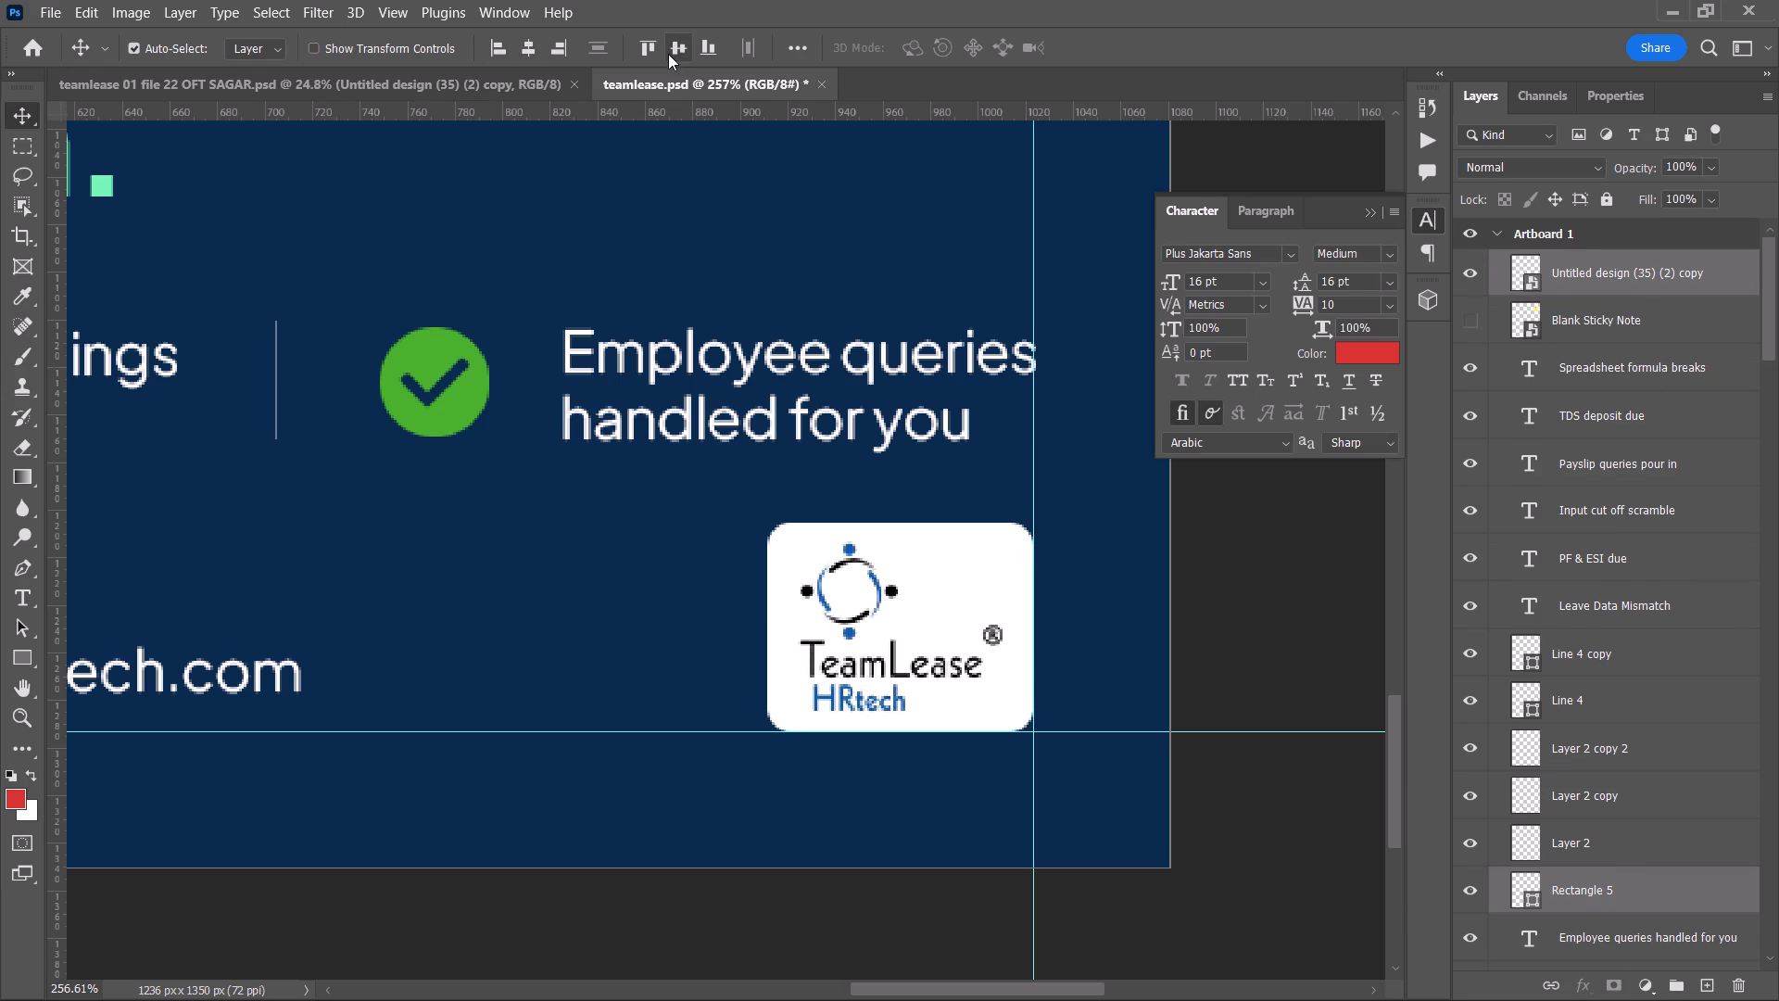
{"action": "left_click", "coordinate": [1232, 587]}
Export the artboard as a PNG to the royal folder, replacing the existing Artboard 1 file.
{"action": "key", "text": "ctrl+alt+shift+w"}
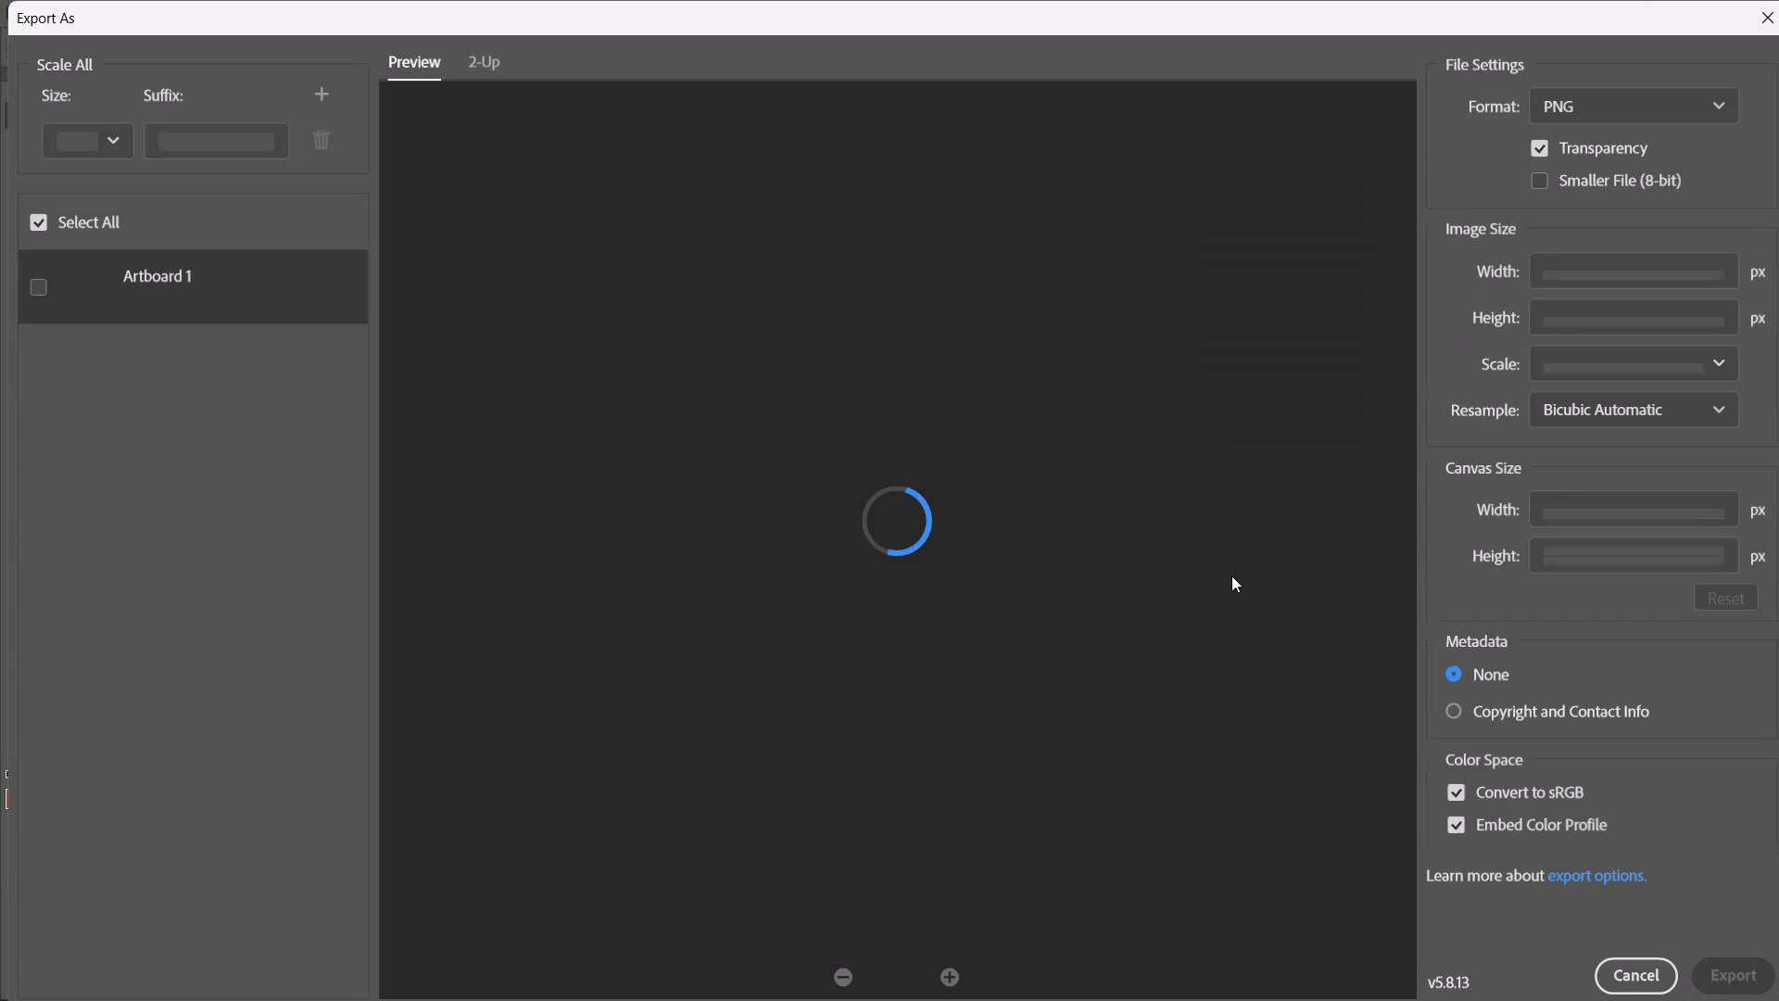
{"action": "left_click", "coordinate": [1756, 958]}
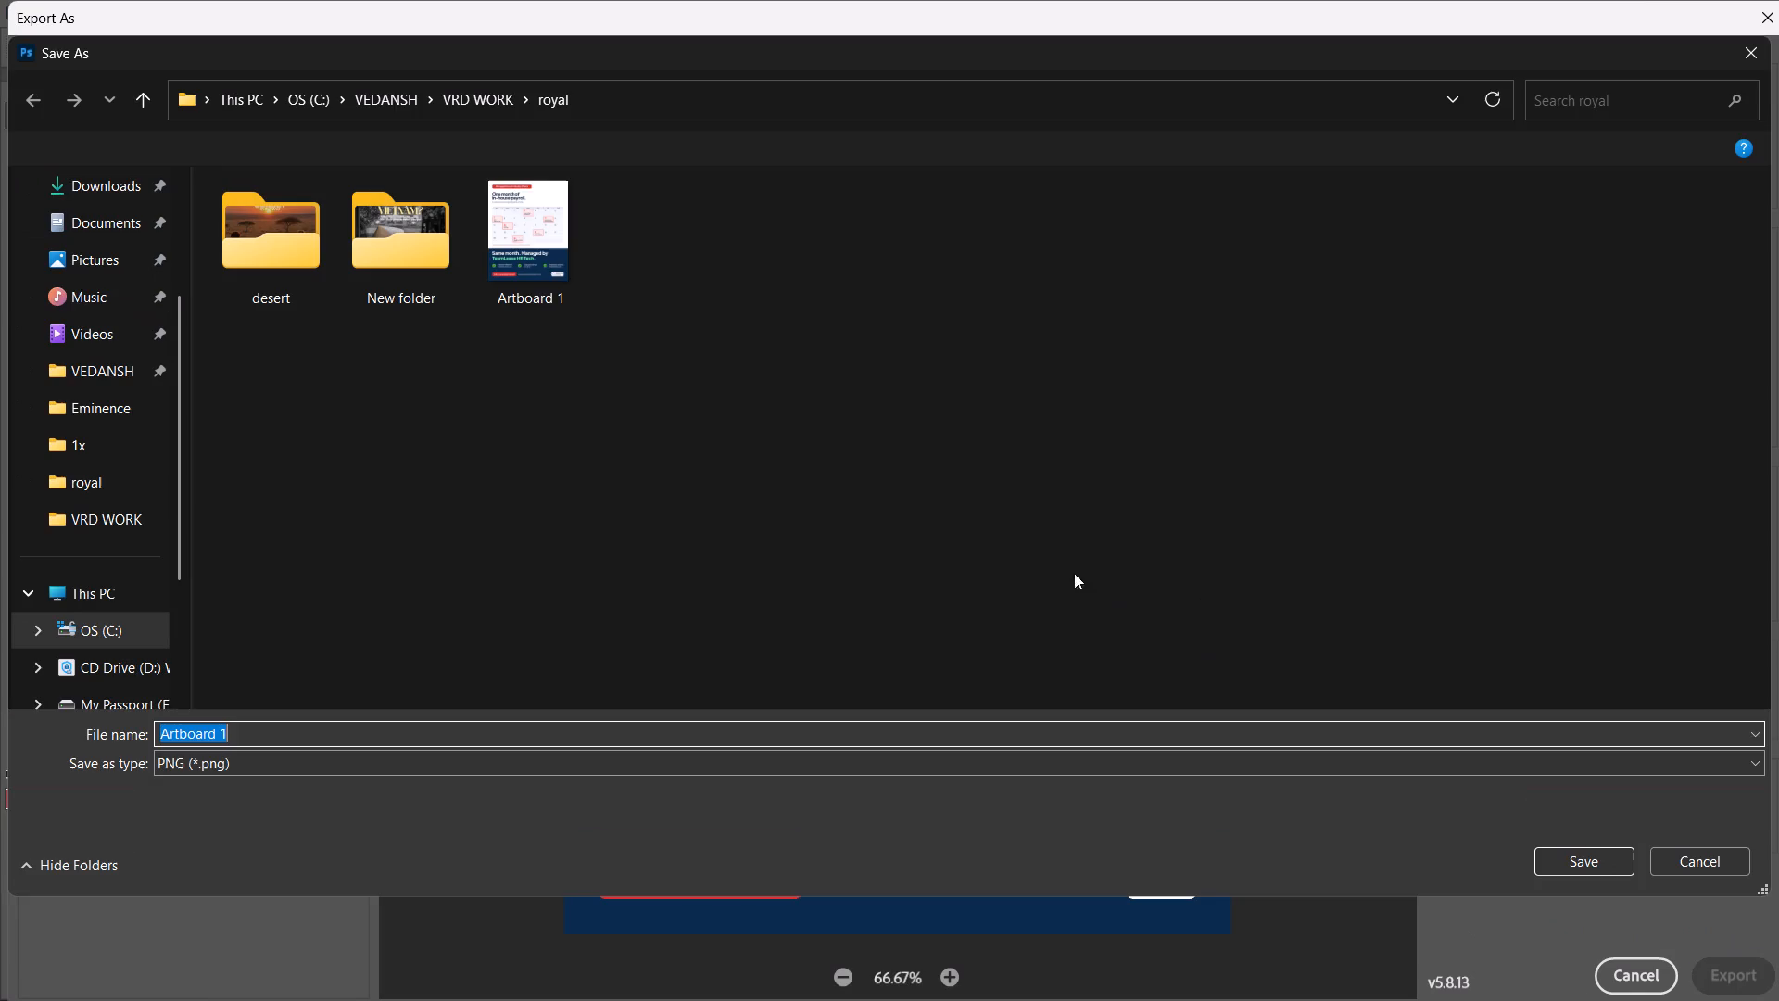
{"action": "left_click", "coordinate": [547, 246]}
{"action": "left_click", "coordinate": [1598, 866]}
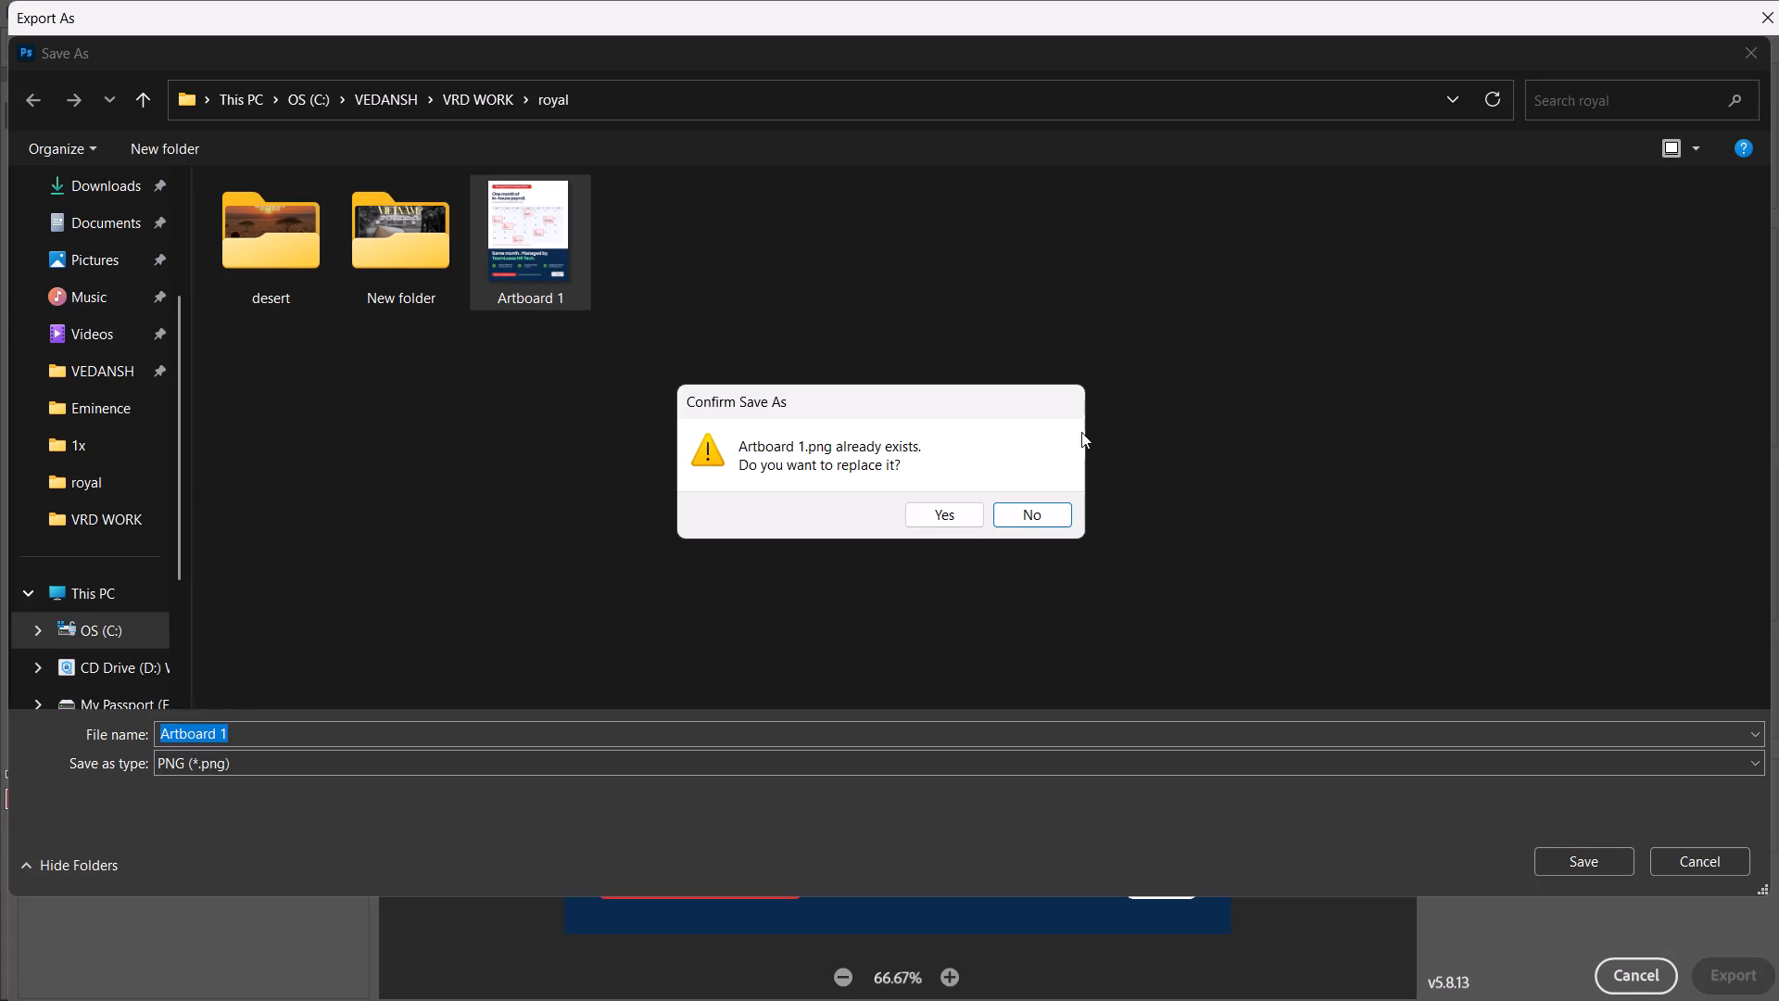
{"action": "left_click", "coordinate": [964, 515]}
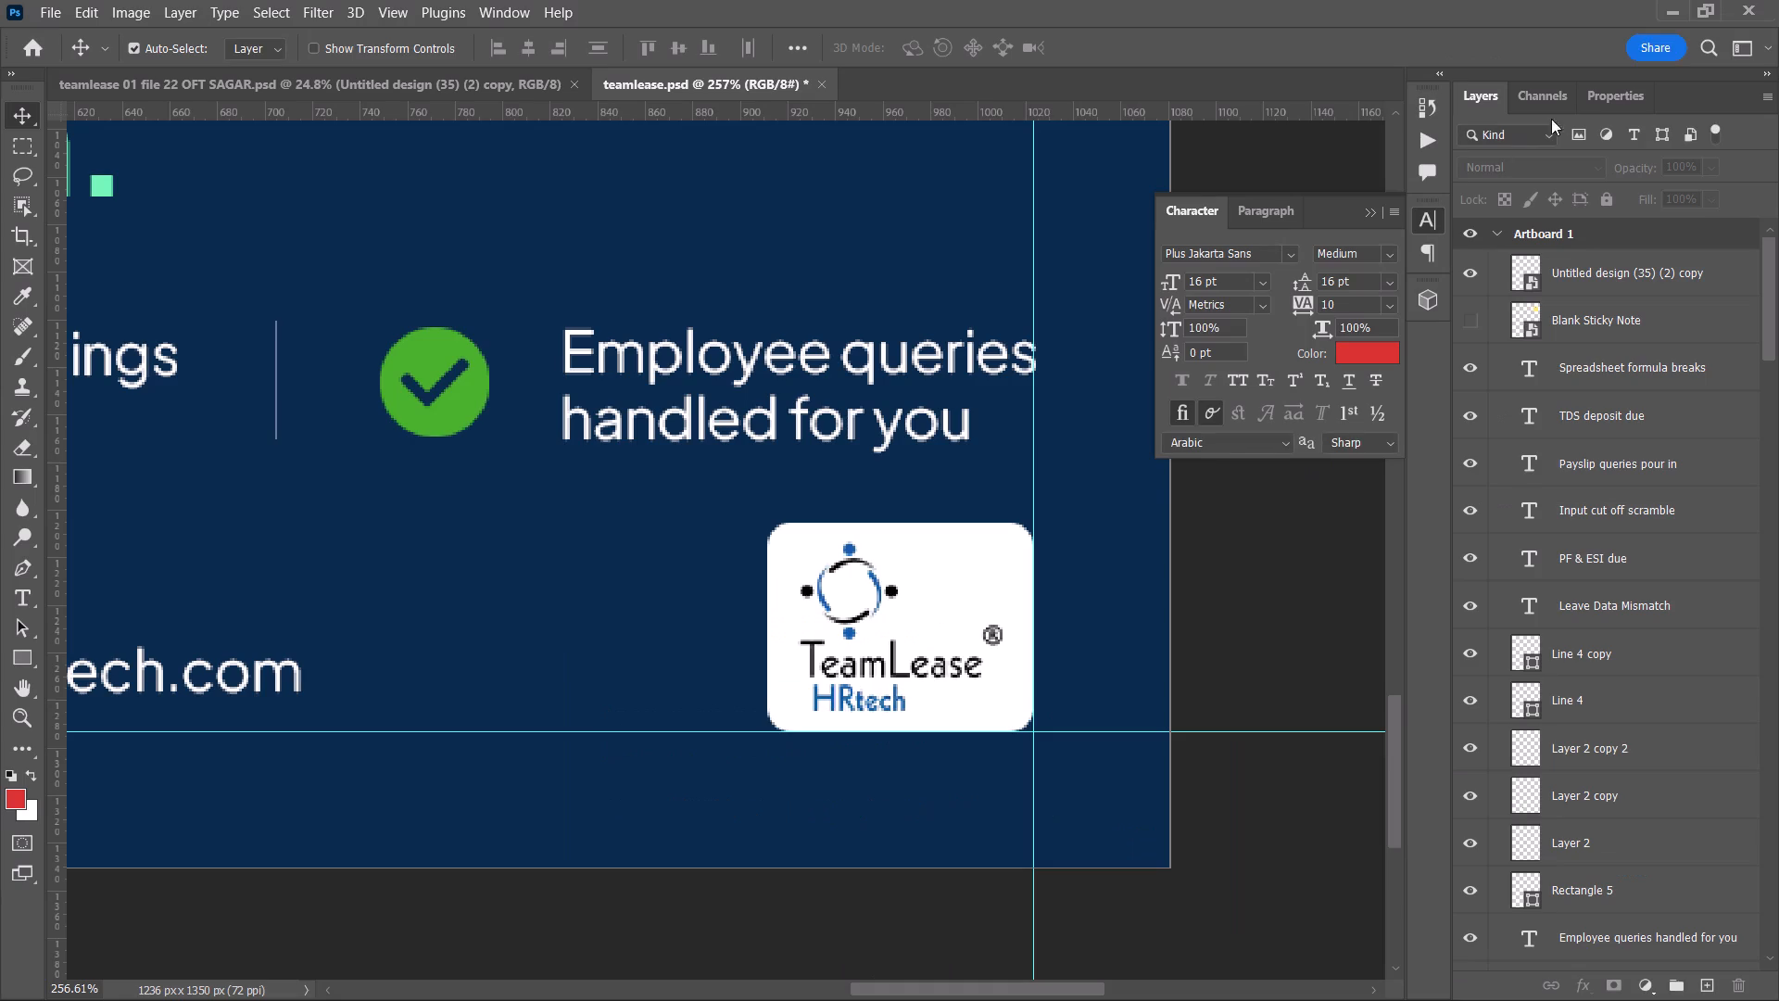